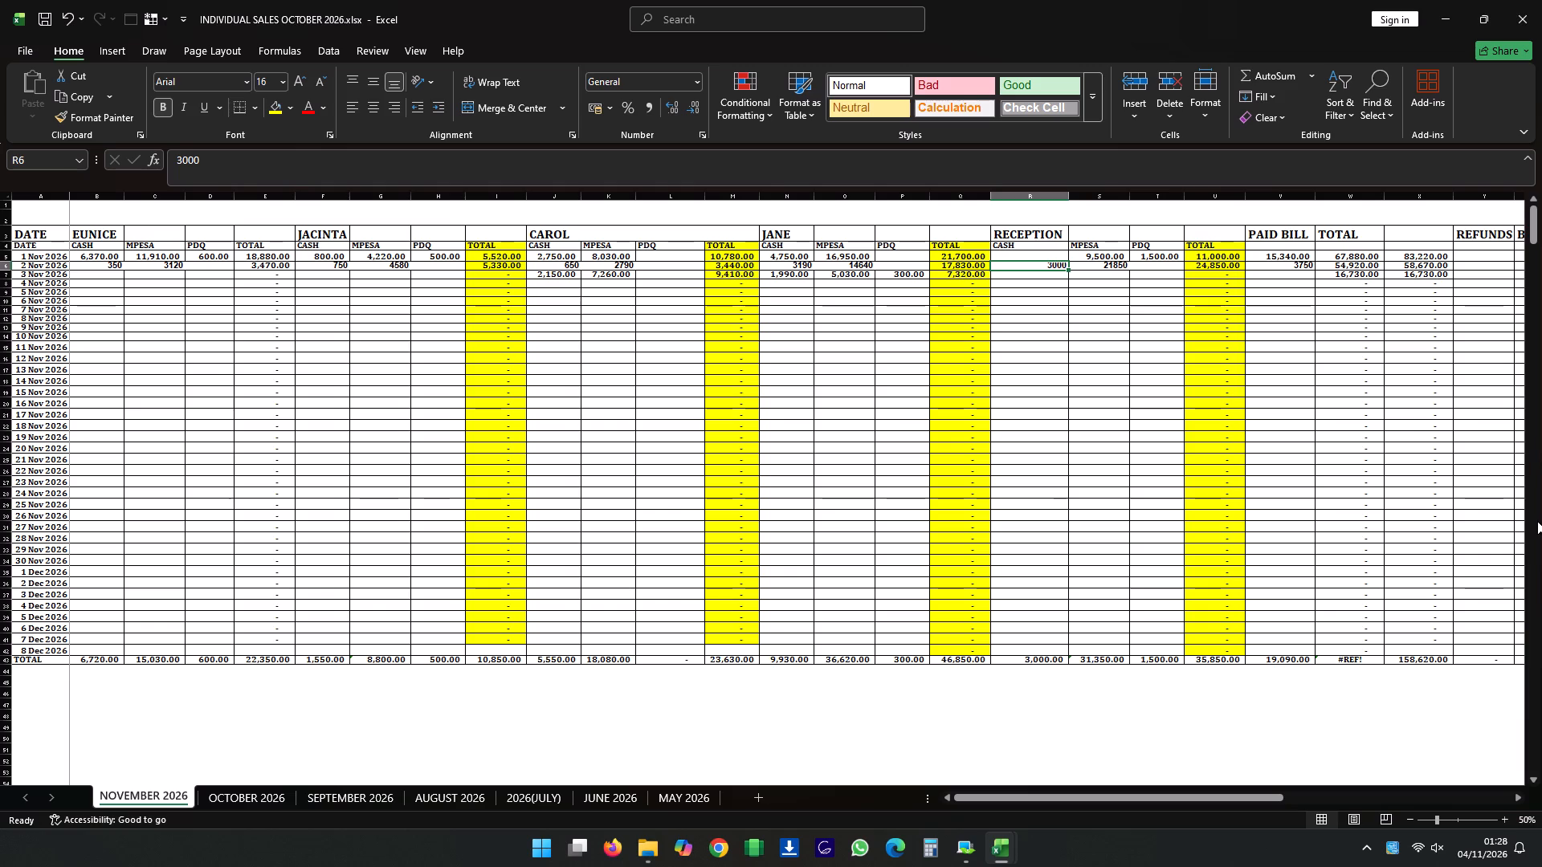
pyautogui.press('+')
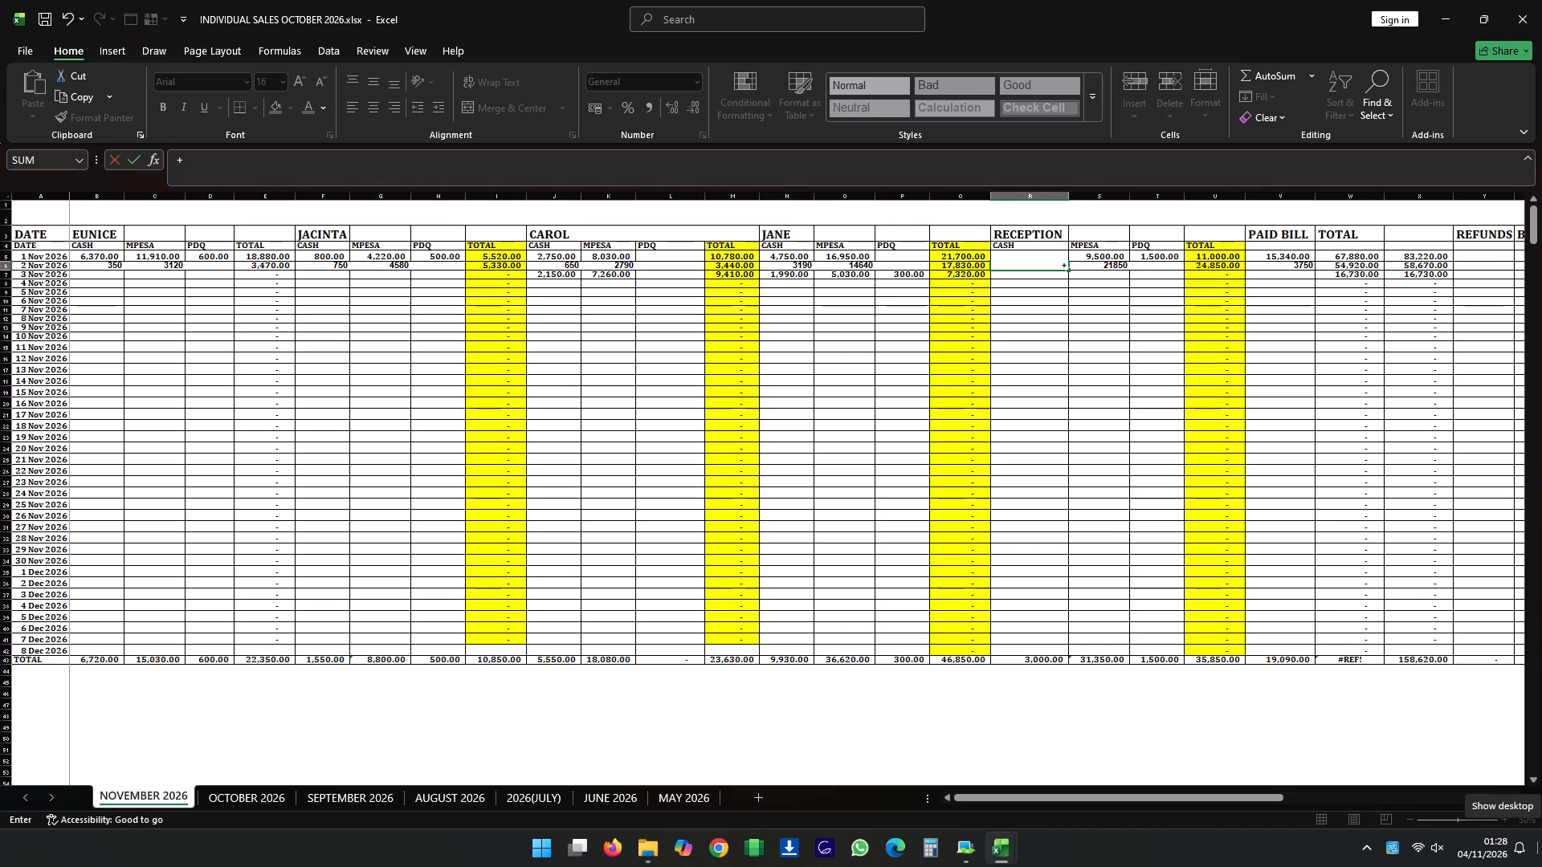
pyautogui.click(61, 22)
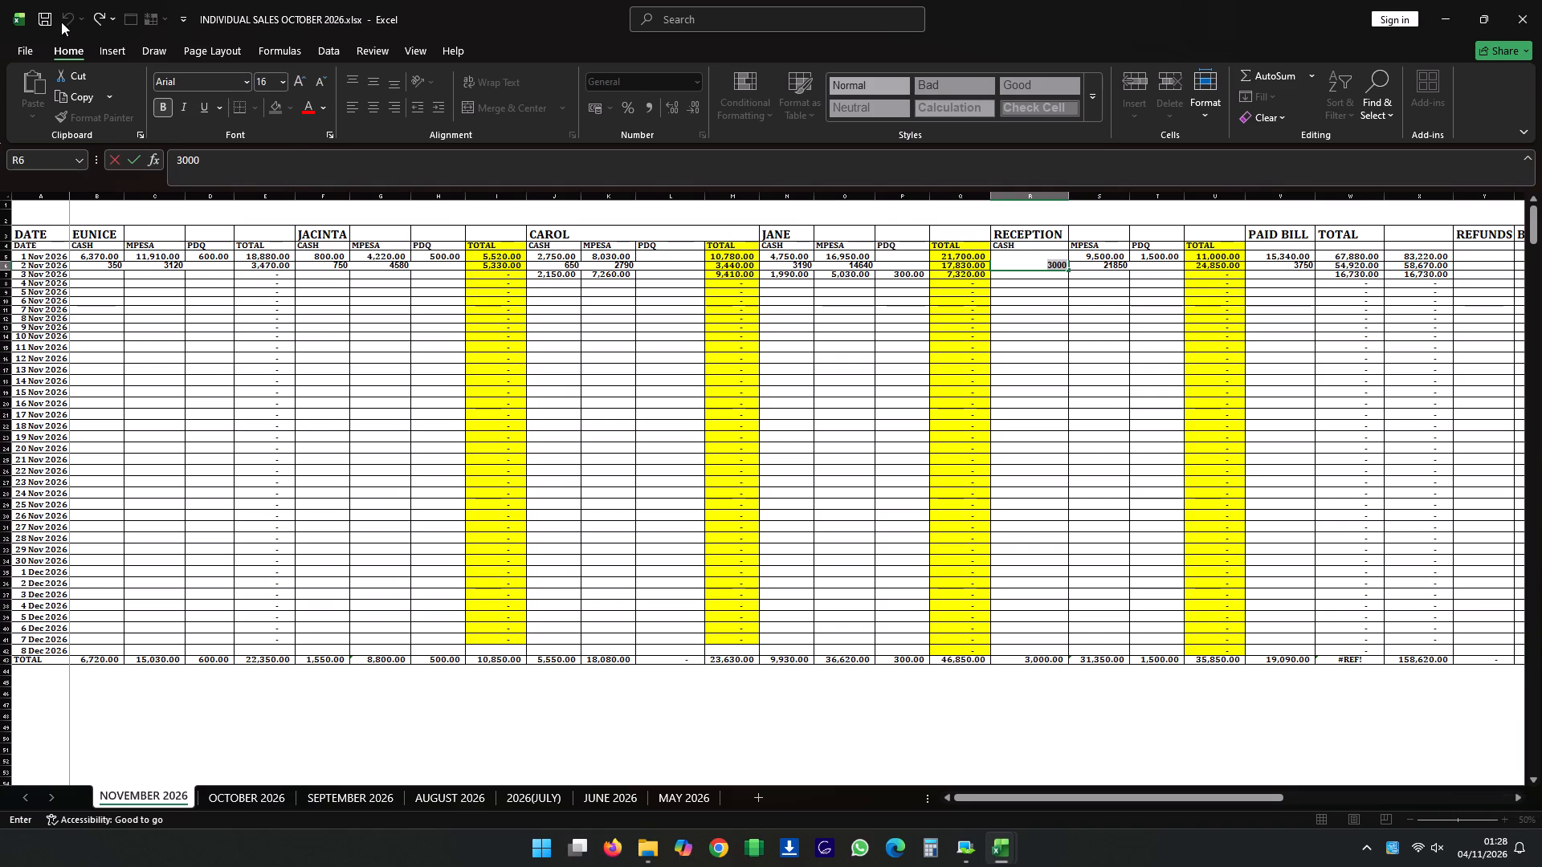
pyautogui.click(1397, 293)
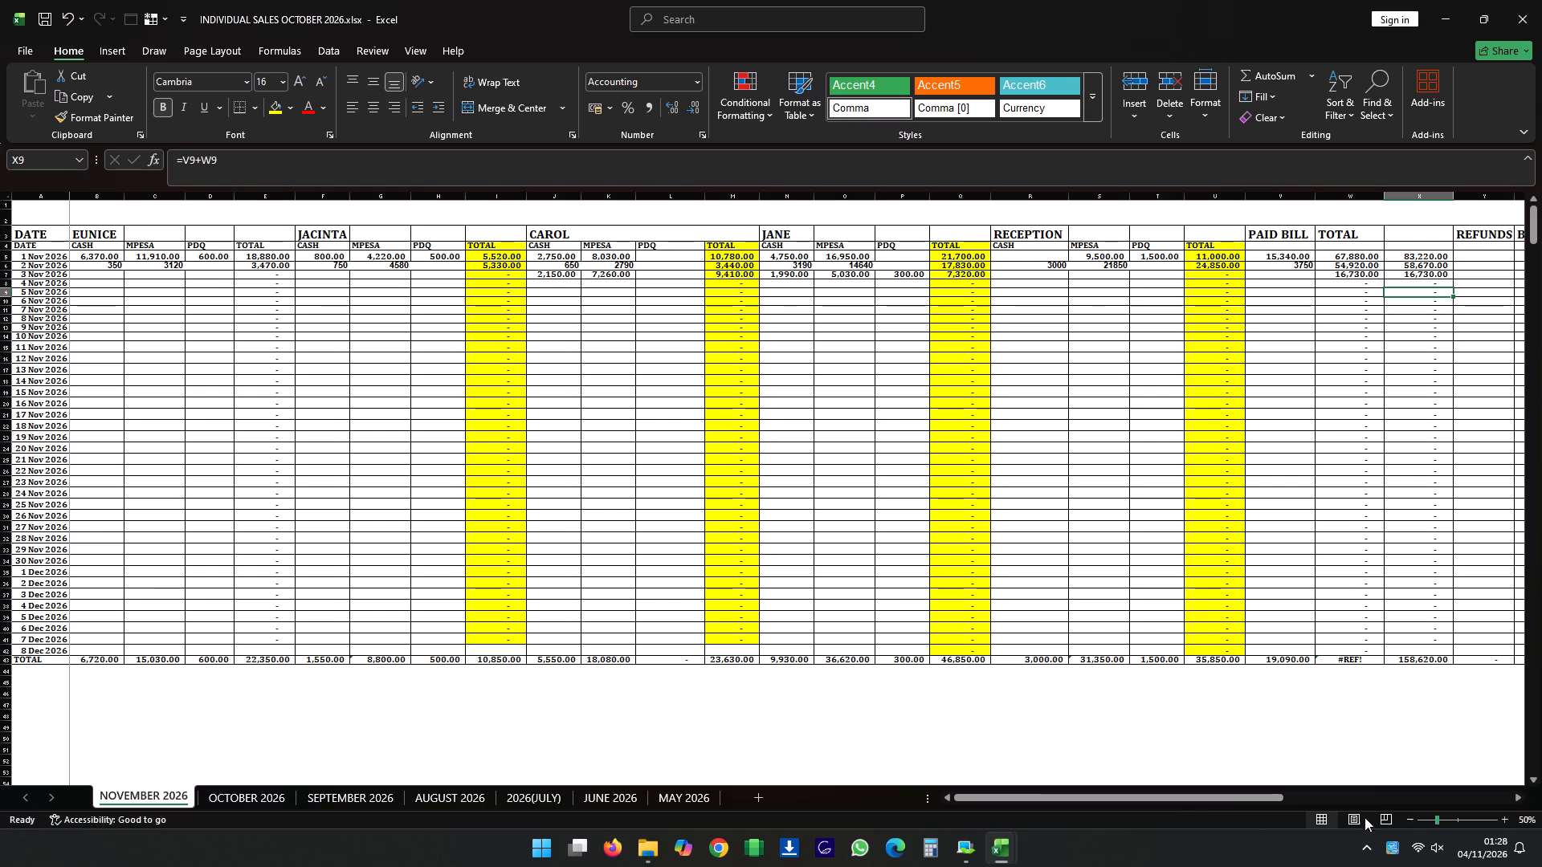
# Close the INDIVIDUAL SALES OCTOBER 2026 workbook without saving its changes.
pyautogui.moveTo(1226, 800); pyautogui.dragTo(1359, 815)
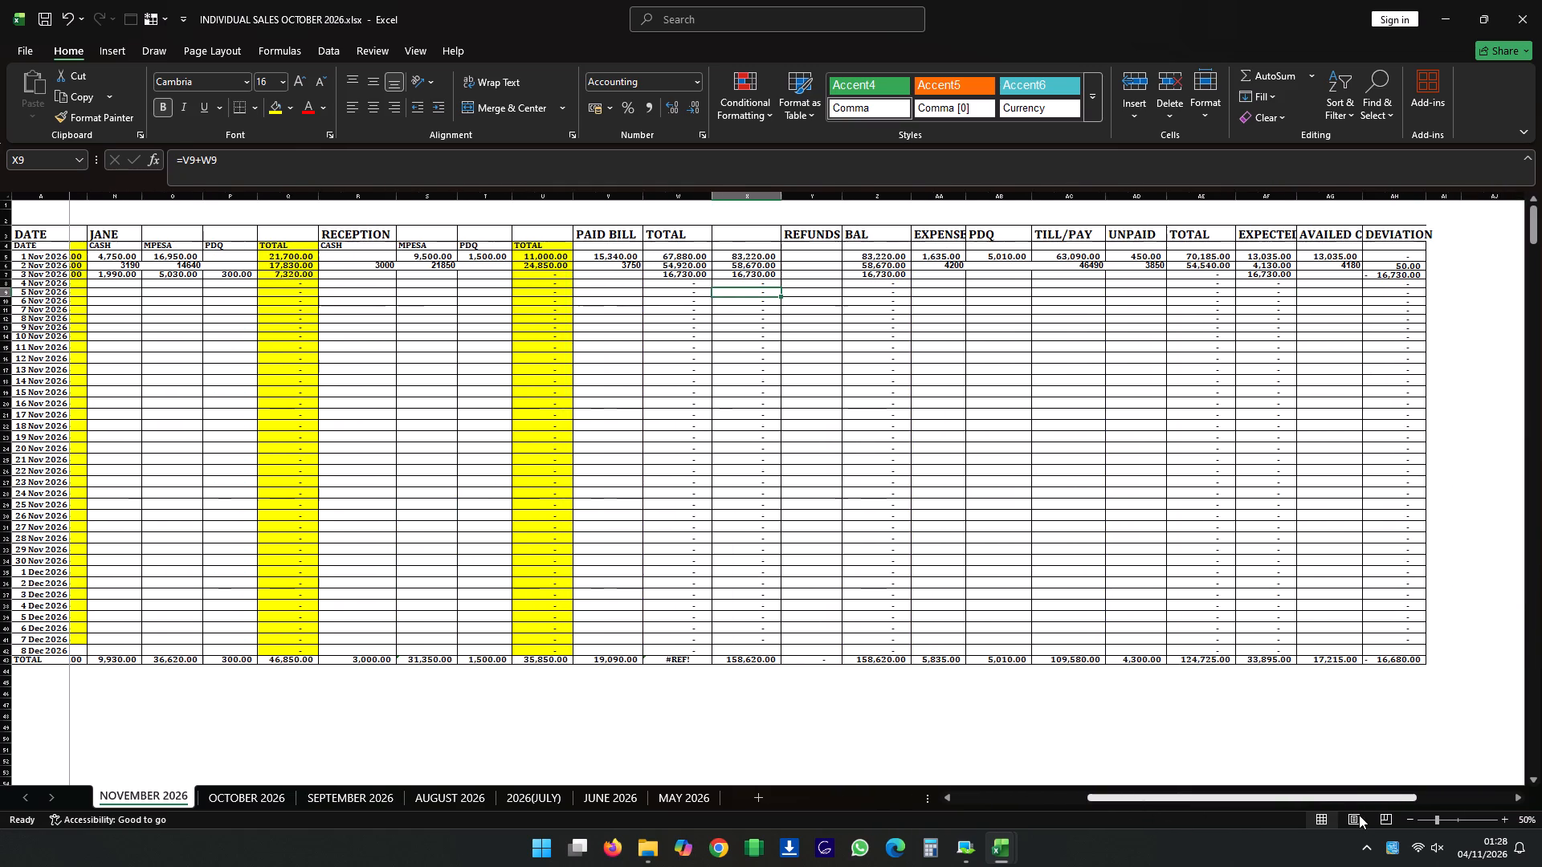
pyautogui.click(1528, 0)
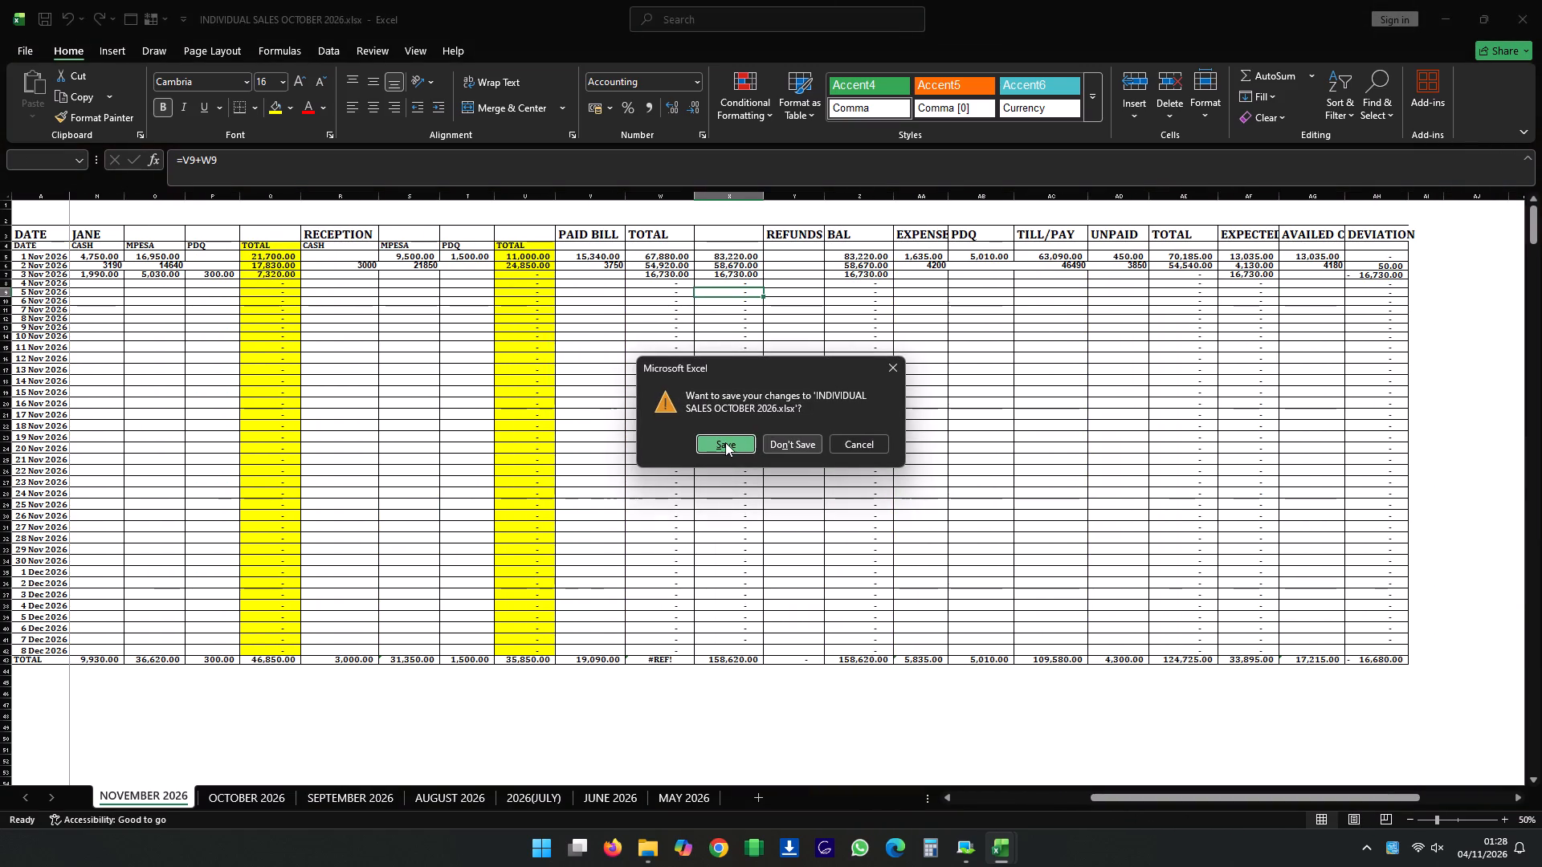
pyautogui.click(795, 442)
pyautogui.click(806, 442)
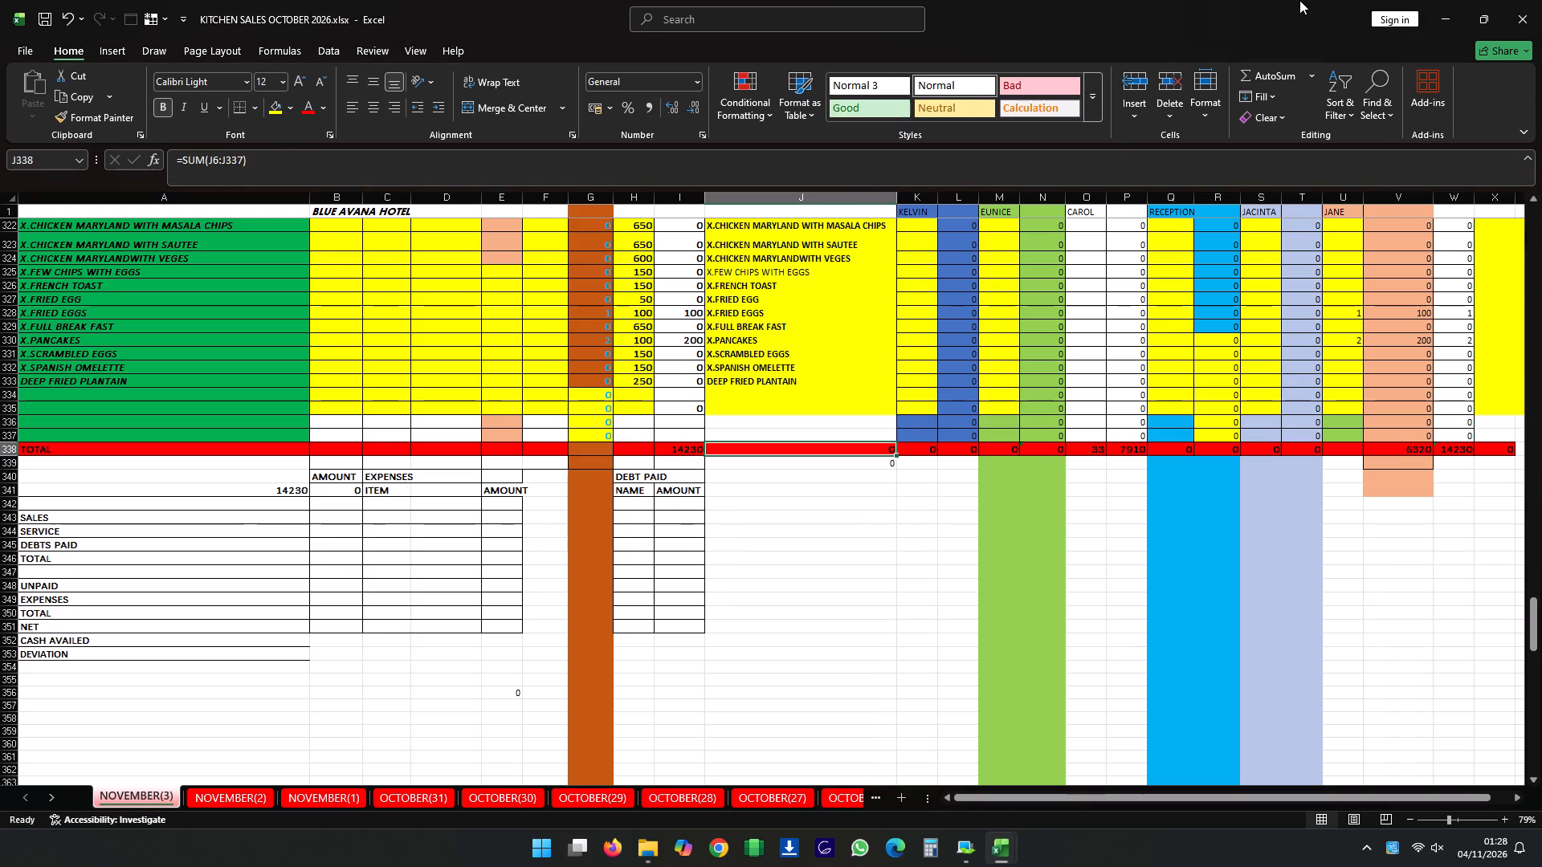
# Set the kitchen sales workbook aside and reopen INDIVIDUAL SALES OCTOBER 2026.xlsx from the OCTOBER 2026 folder in File Explorer.
pyautogui.click(1447, 6)
pyautogui.click(1233, 465)
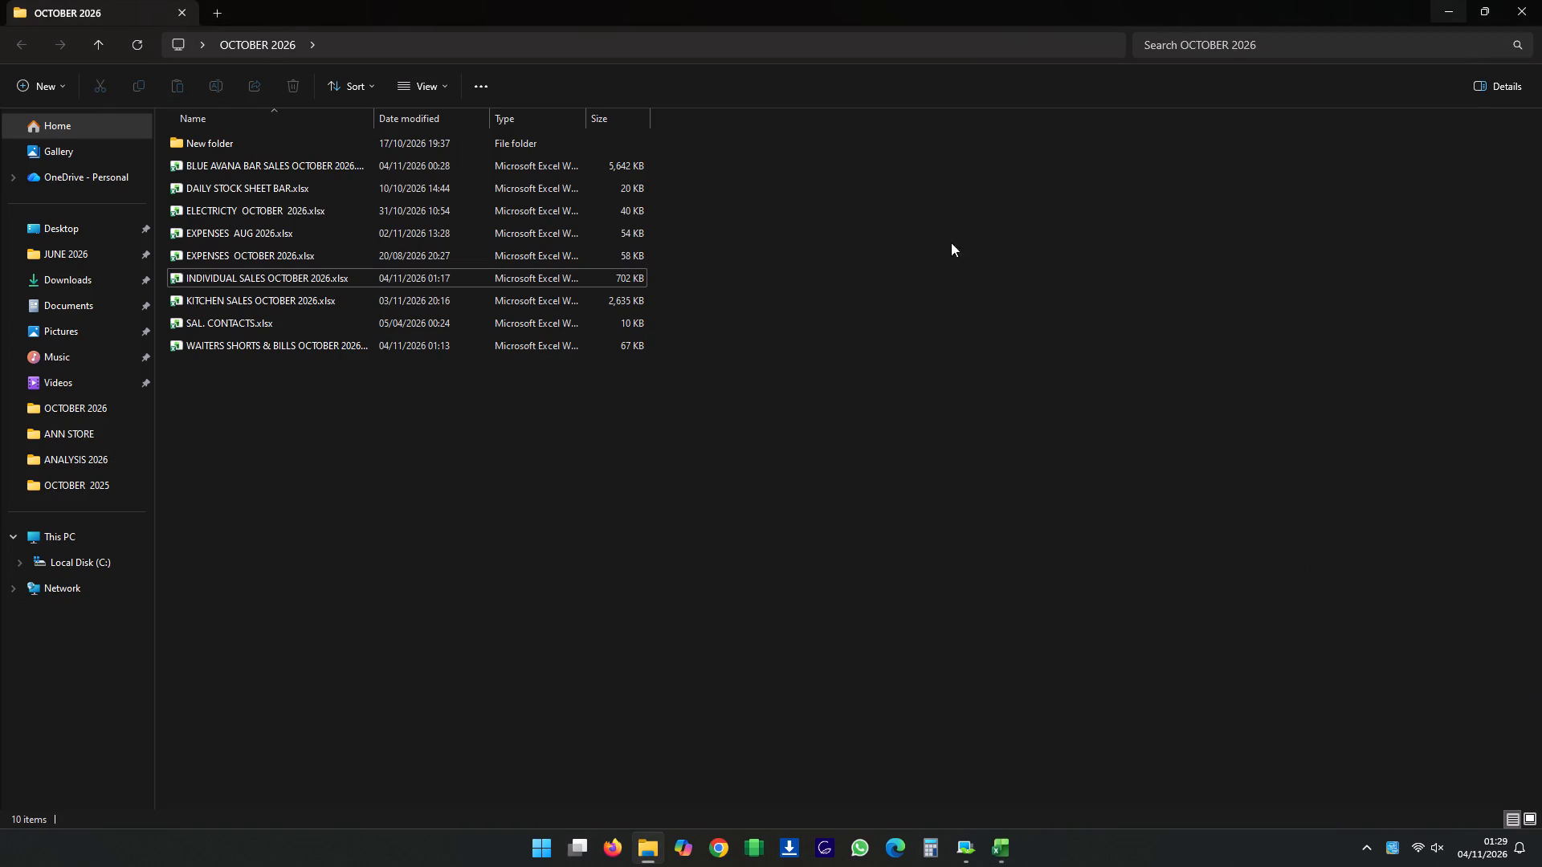
pyautogui.click(194, 215)
pyautogui.click(214, 254)
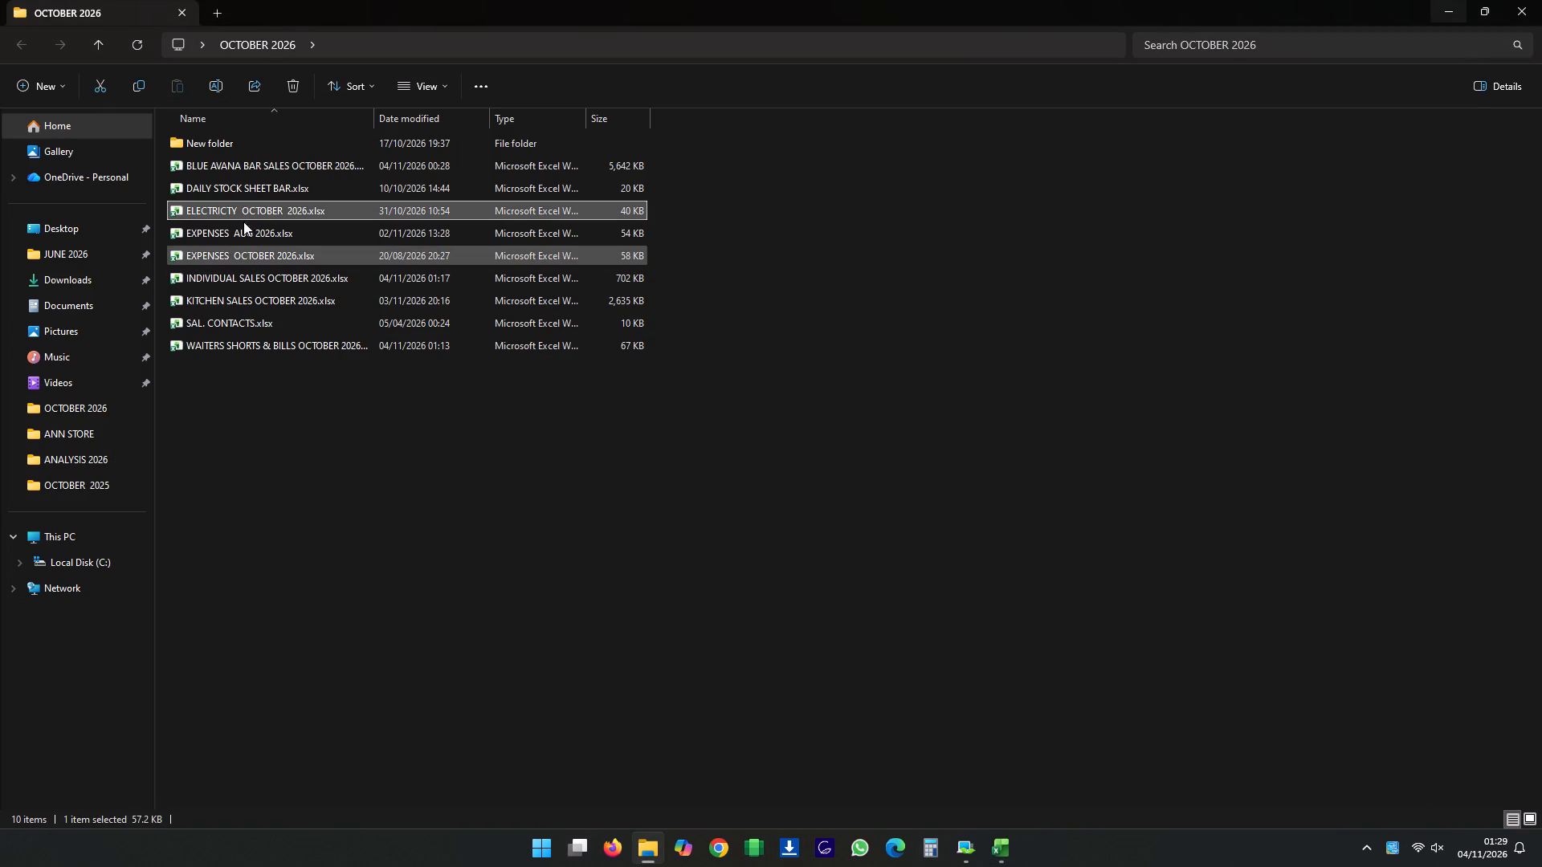
pyautogui.click(255, 230)
pyautogui.click(311, 157)
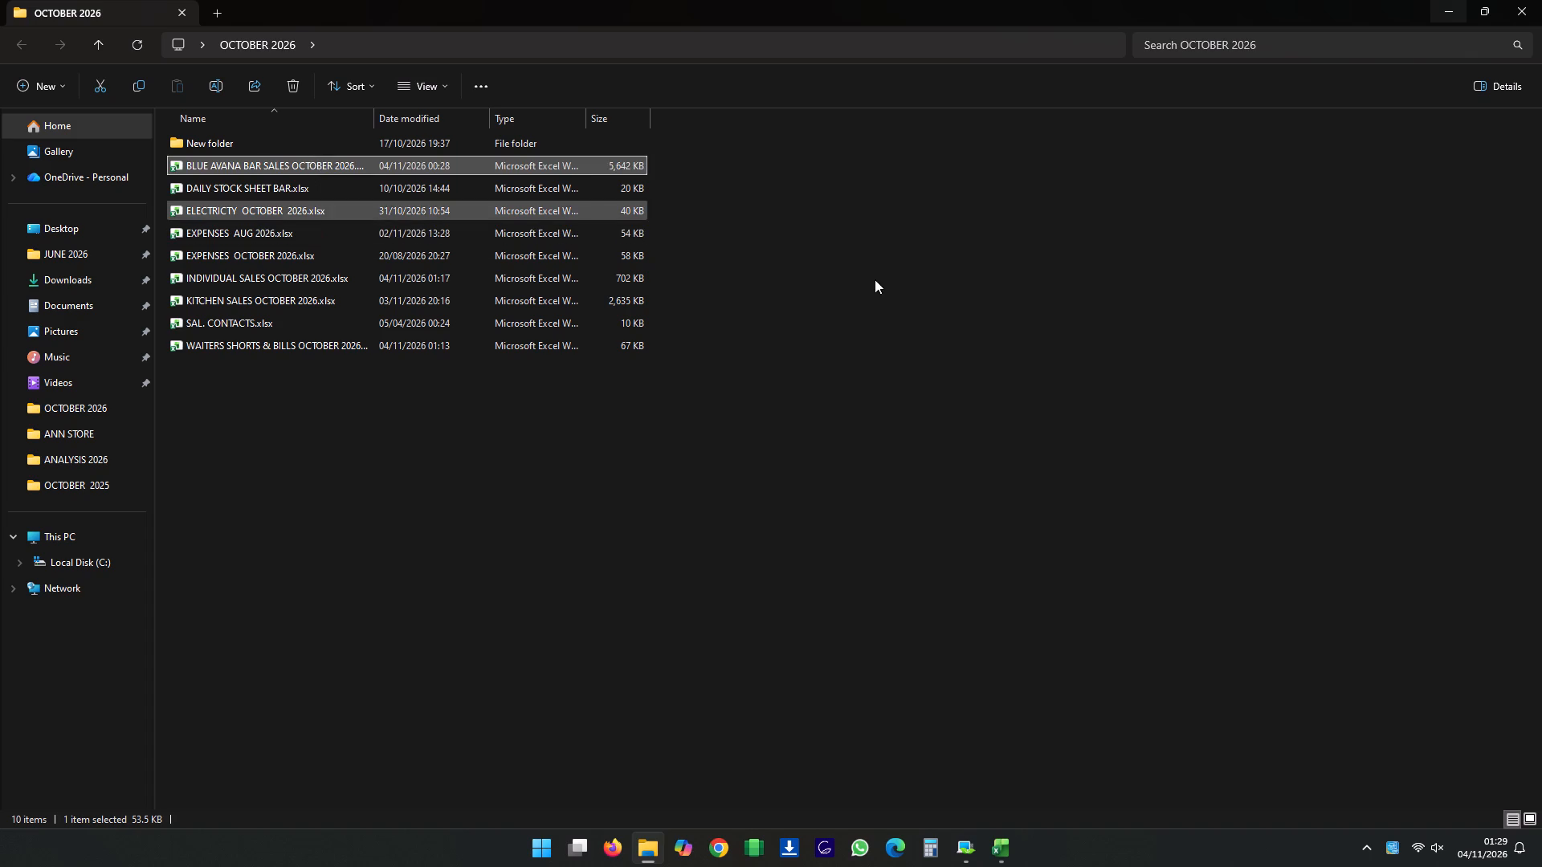
pyautogui.click(1020, 292)
pyautogui.moveTo(685, 169); pyautogui.dragTo(602, 472)
pyautogui.click(601, 473)
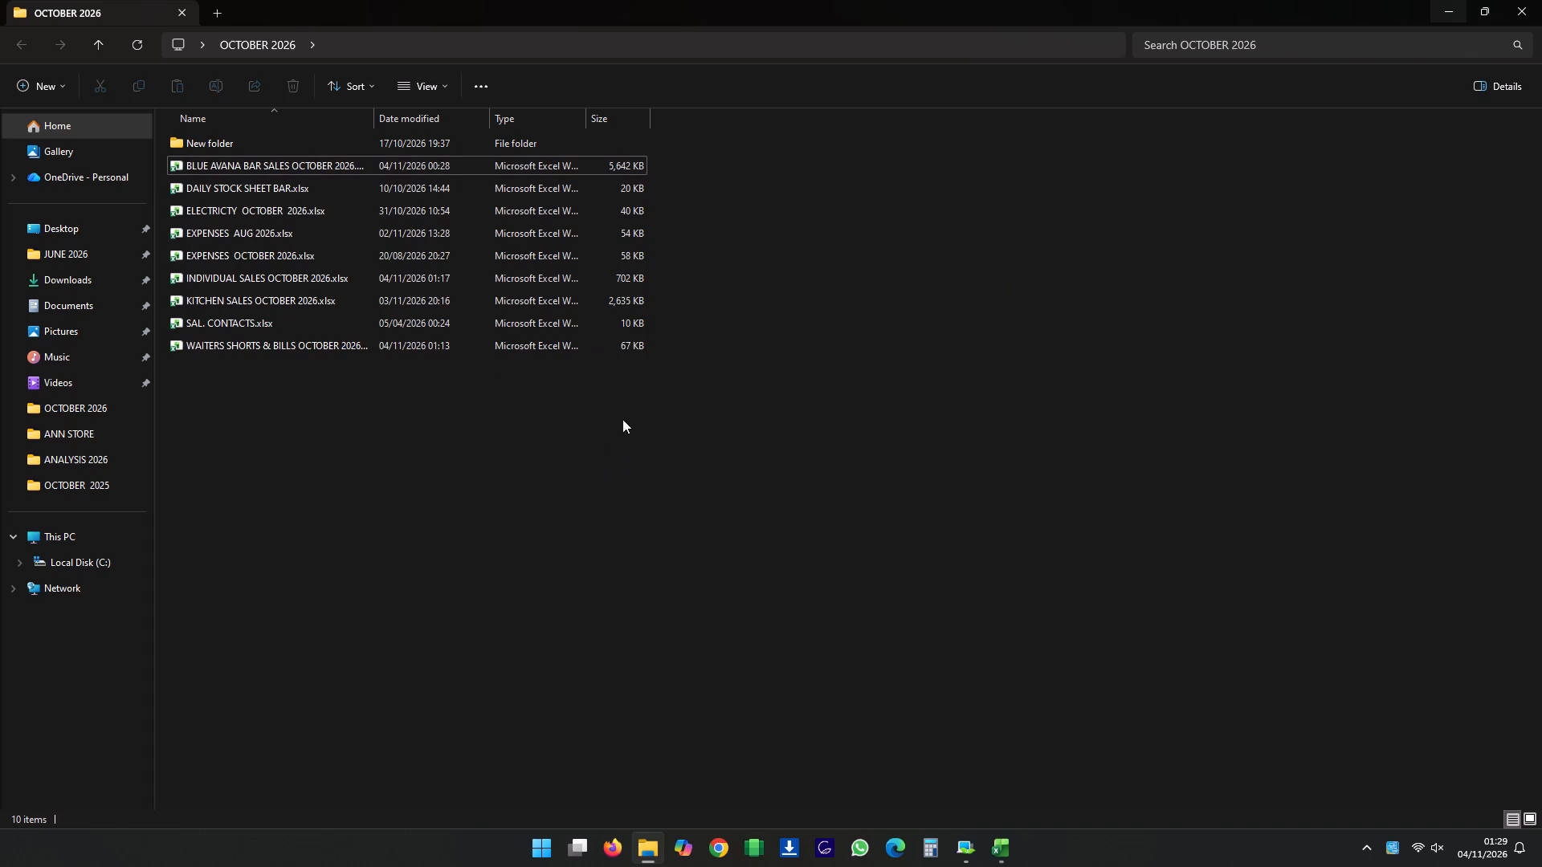
pyautogui.click(569, 303)
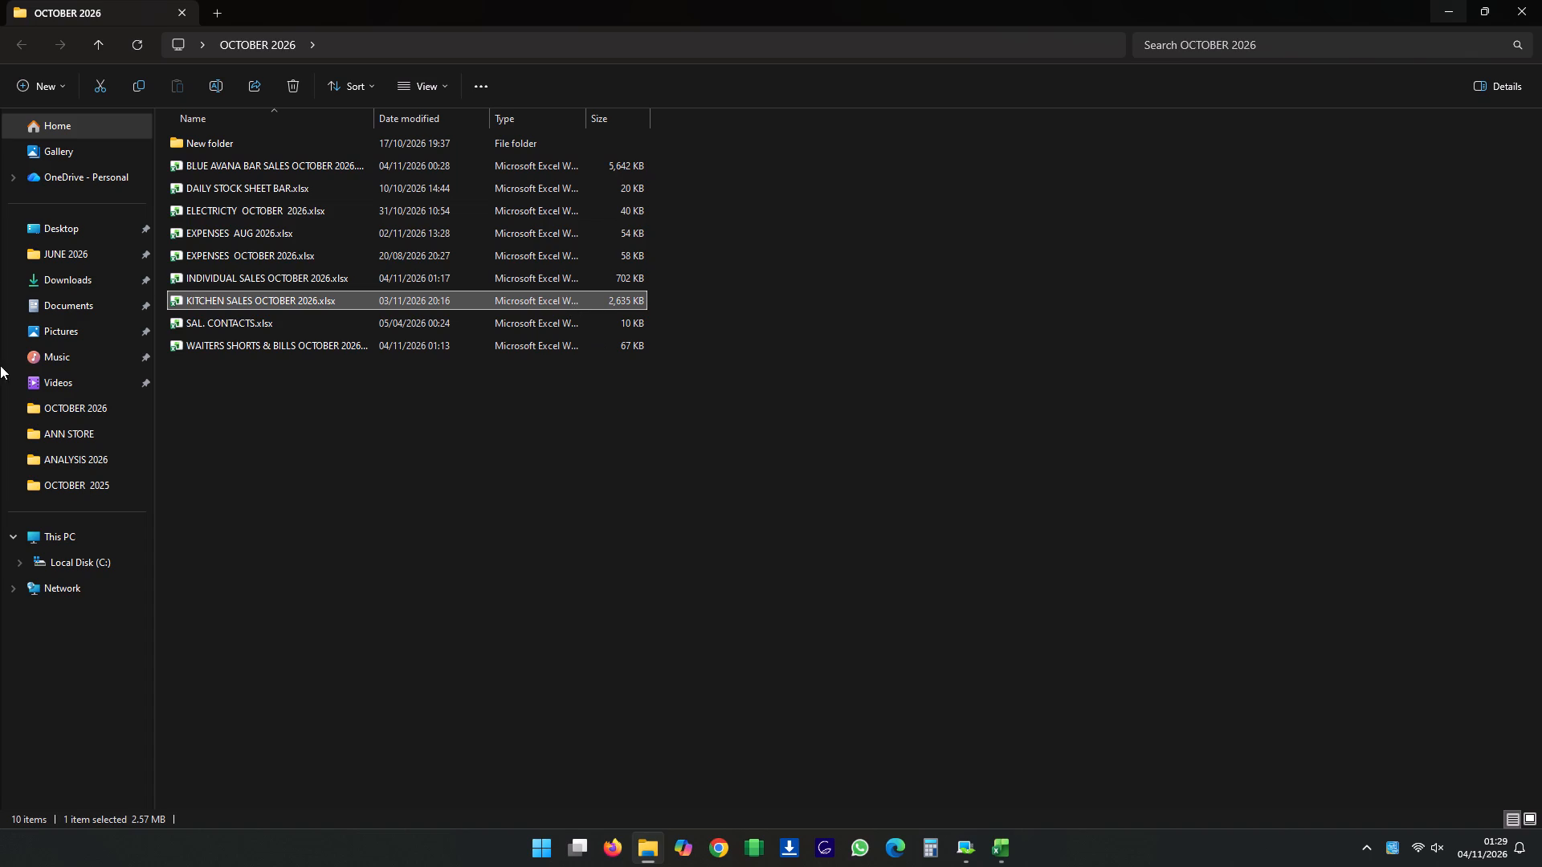
pyautogui.doubleClick(325, 283)
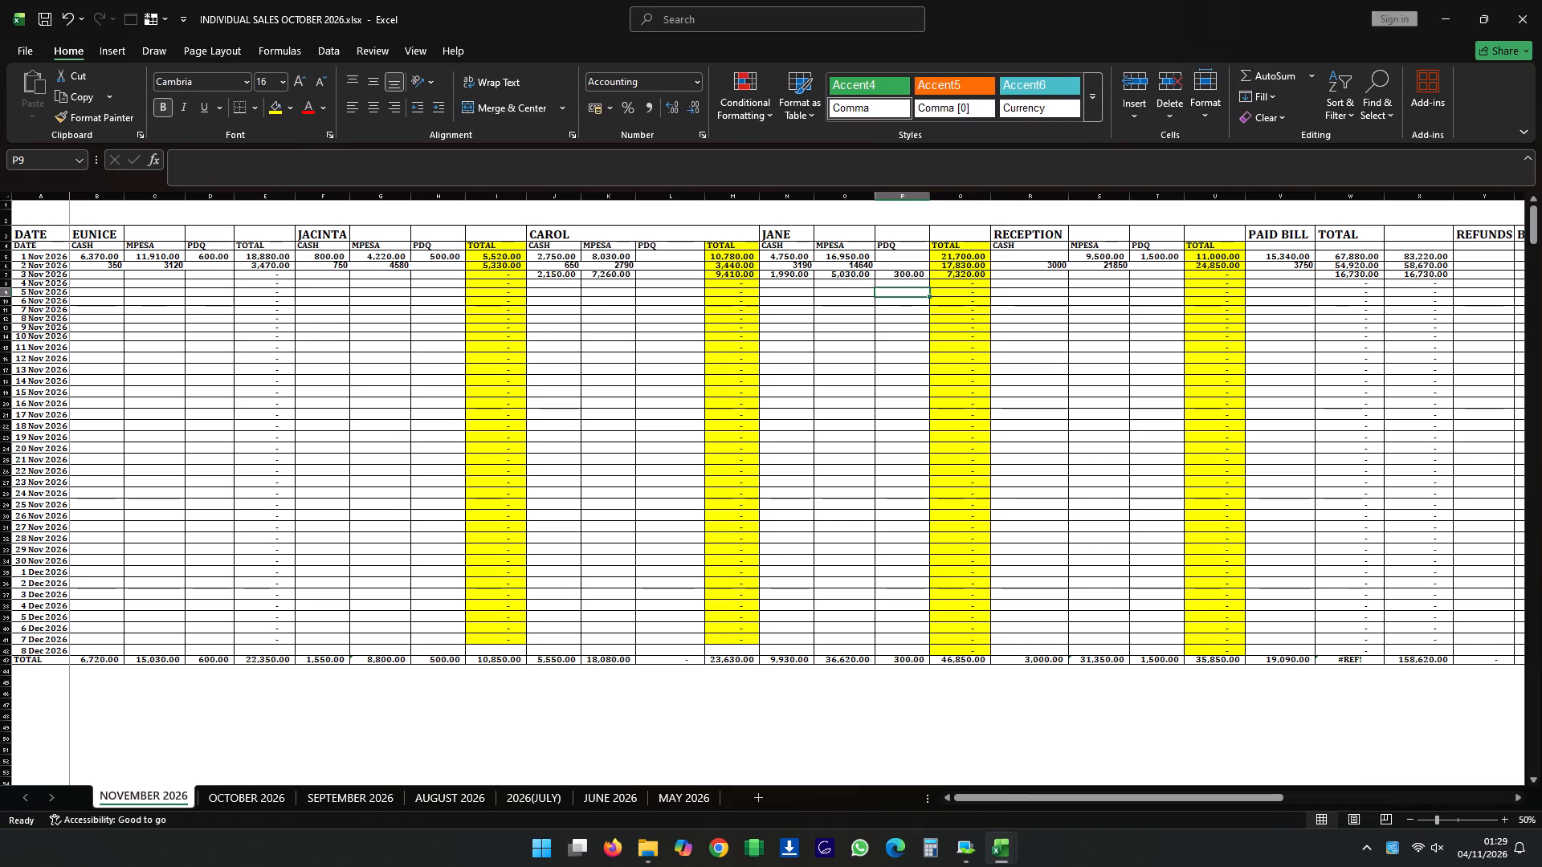
# Enter 1750 as Eunice's cash sales for 3 Nov 2026 on the NOVEMBER 2026 sheet.
pyautogui.click(0, 274)
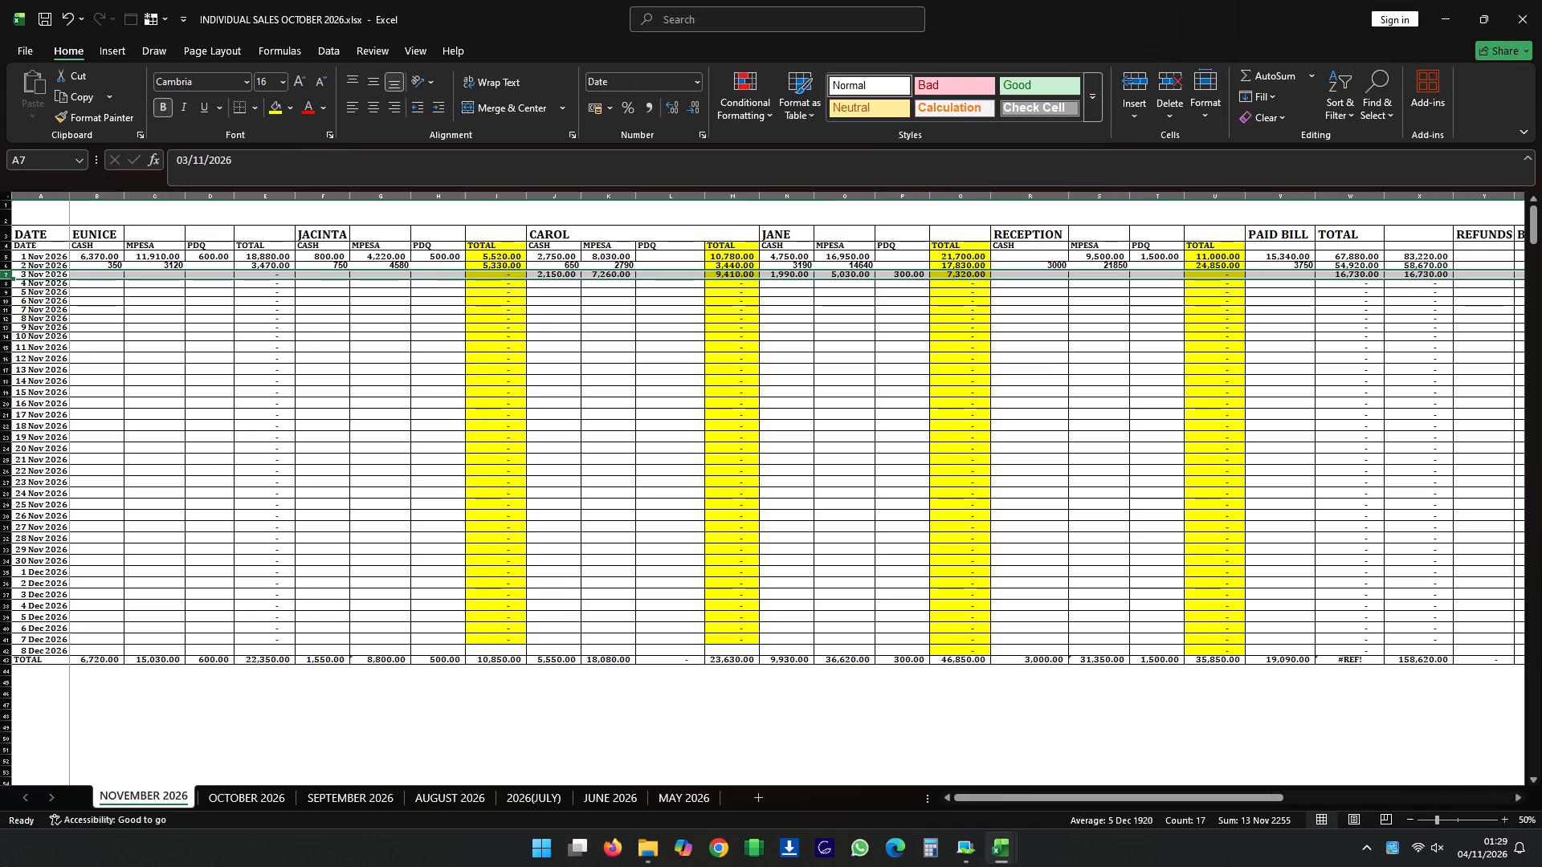
pyautogui.click(743, 413)
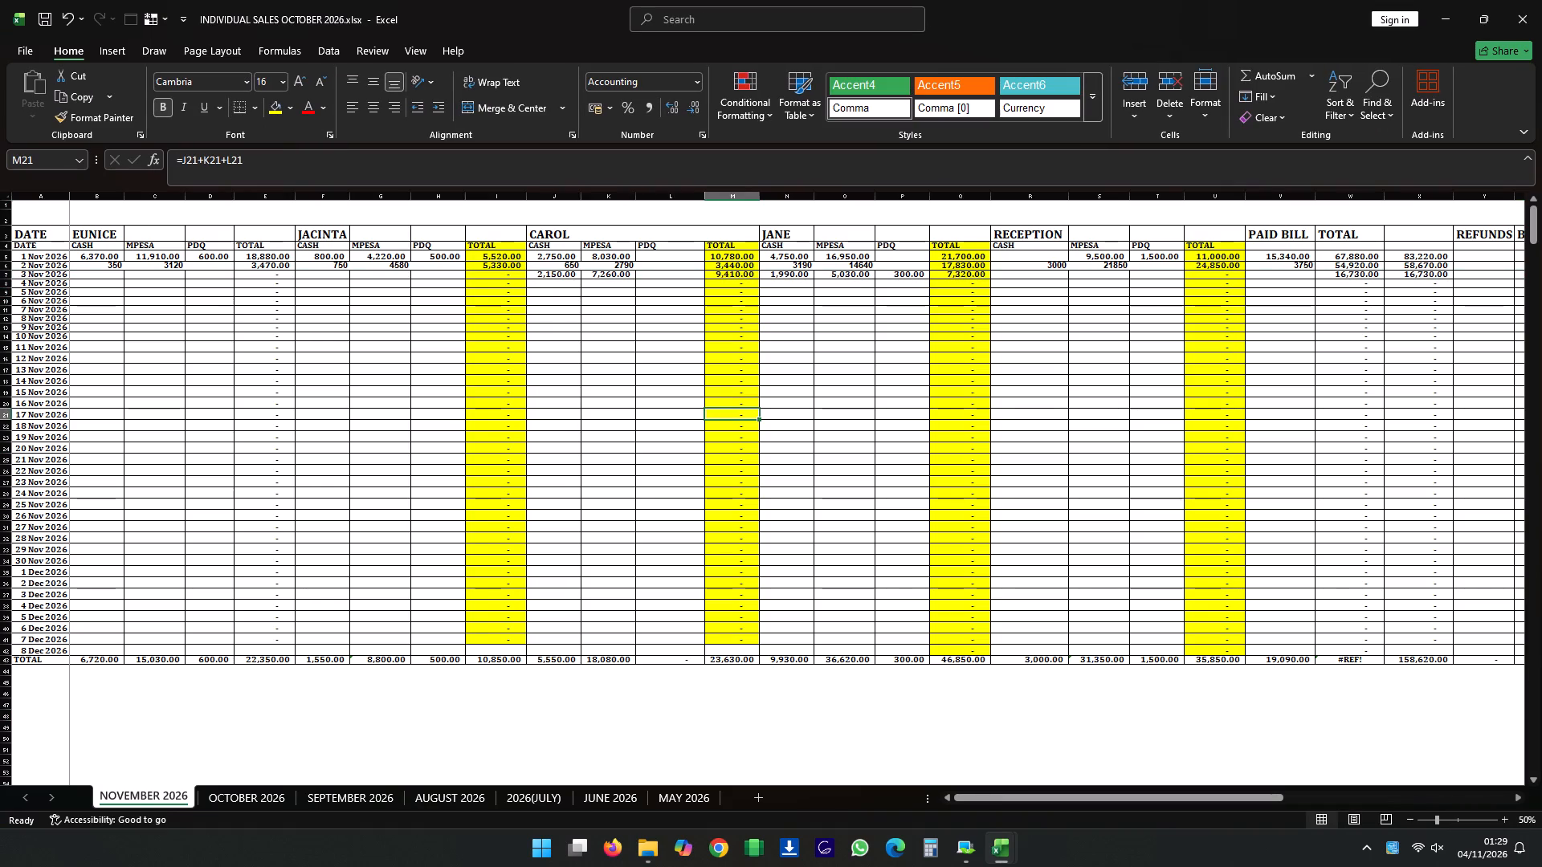
pyautogui.click(105, 275)
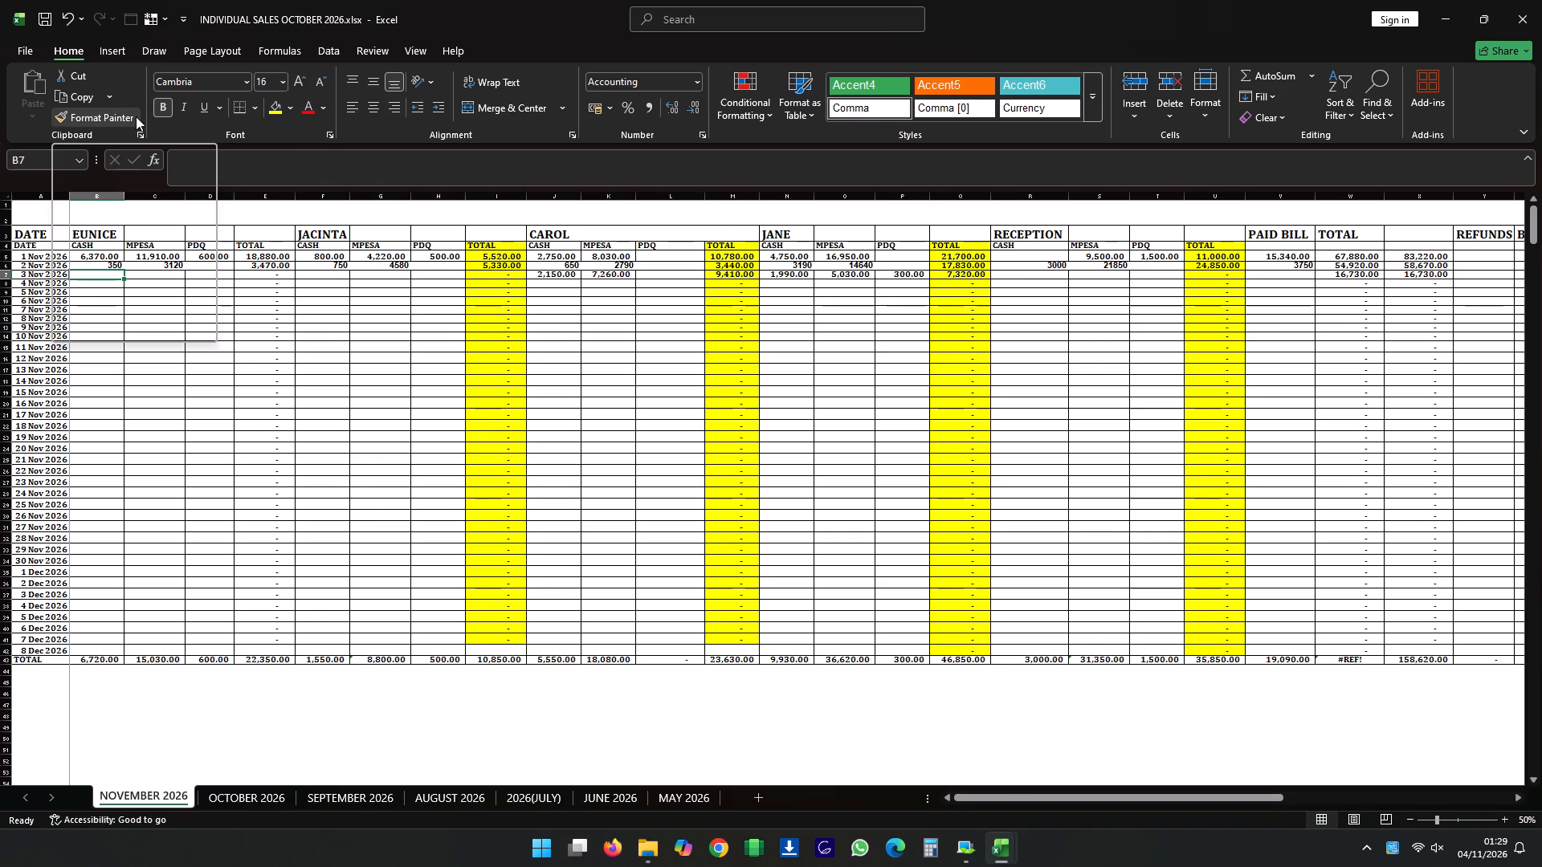
pyautogui.press('Right')
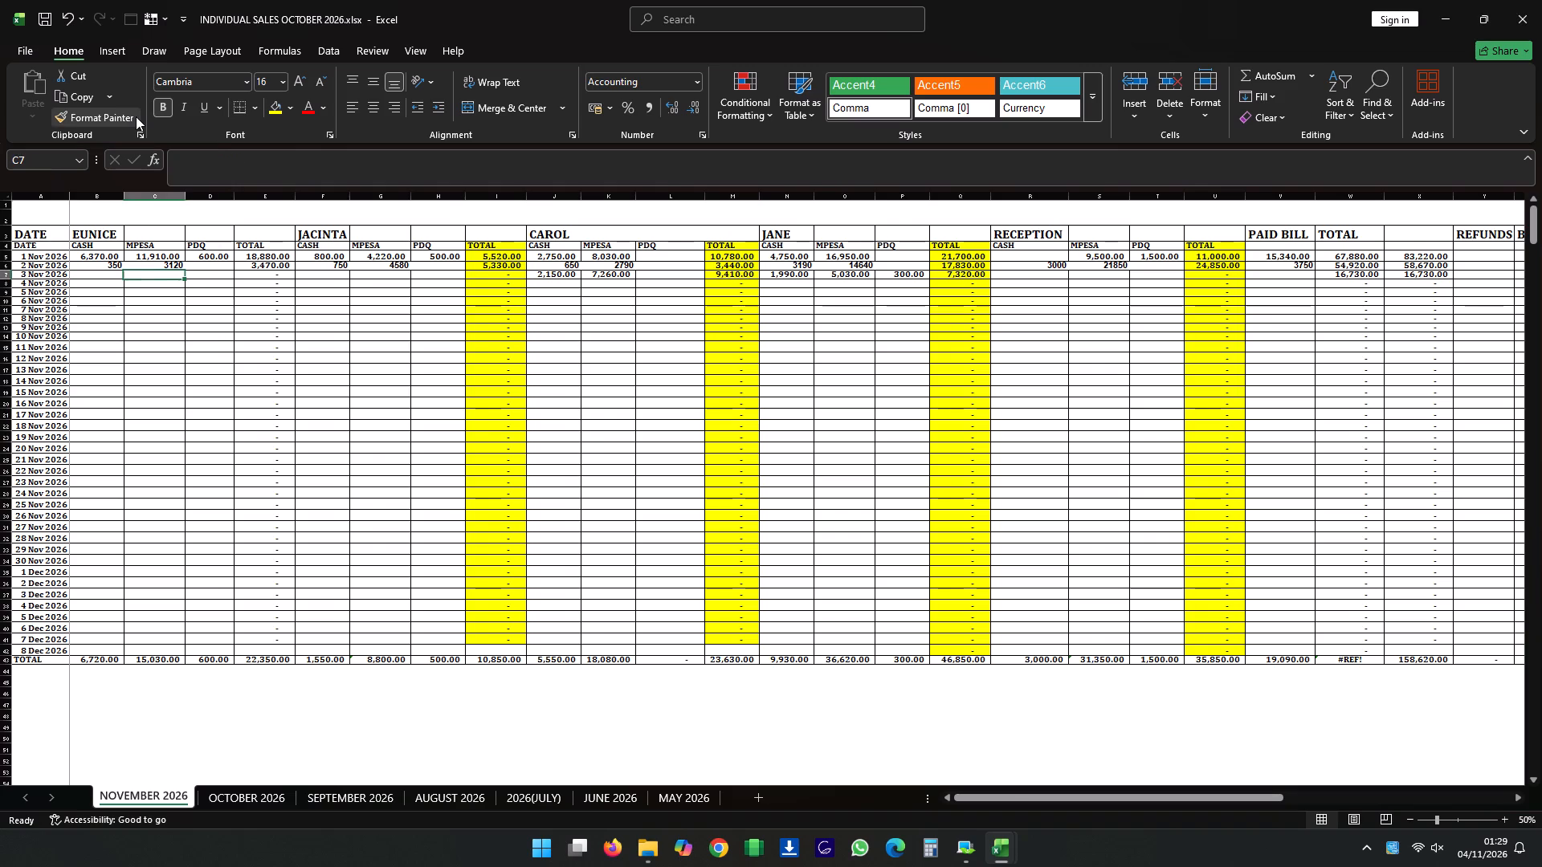
pyautogui.press('Left')
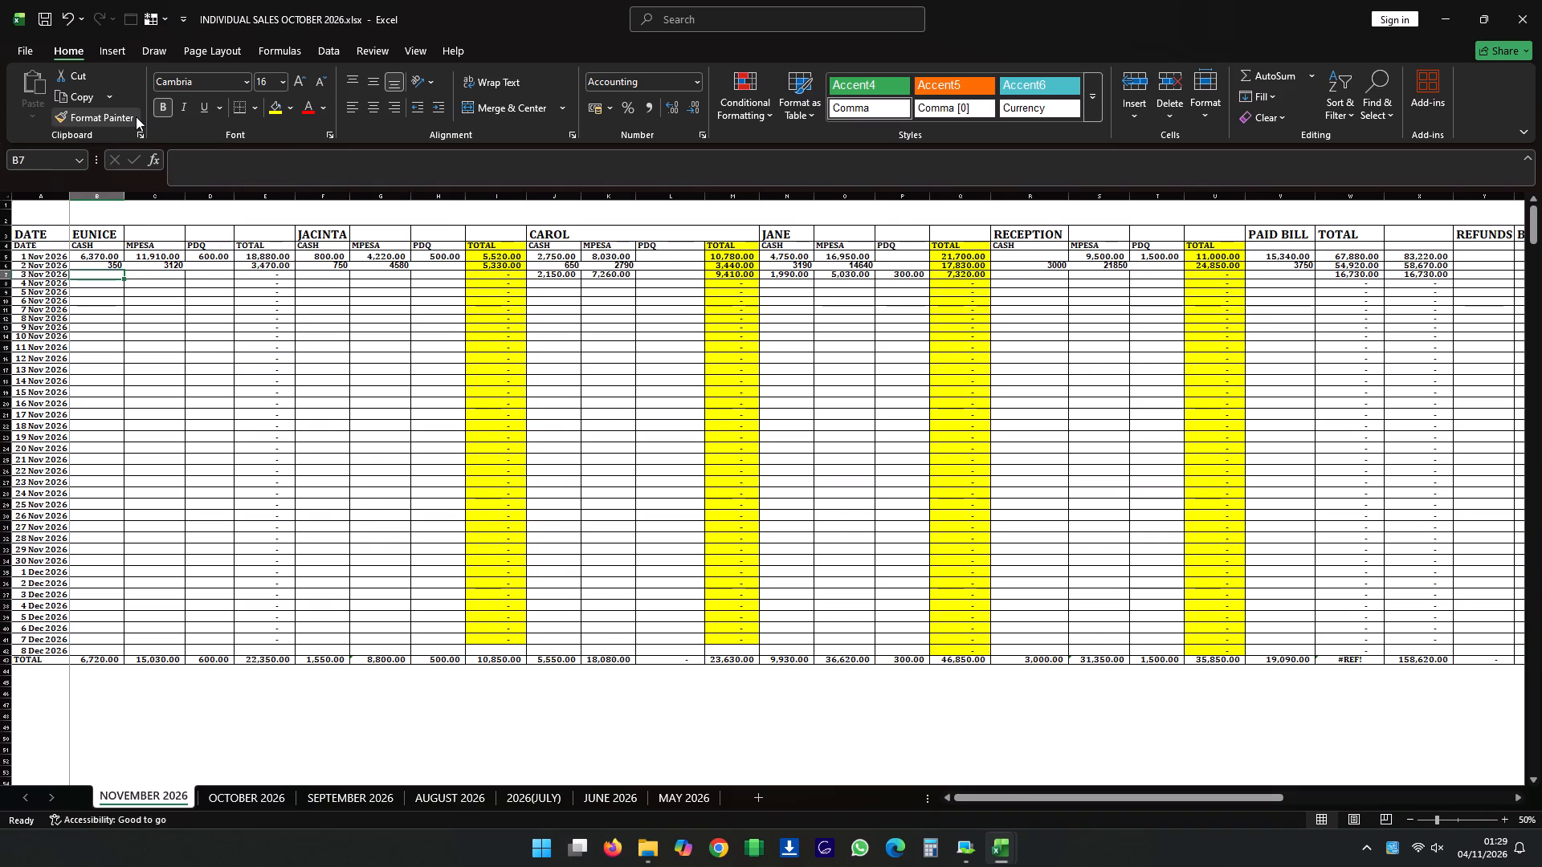
pyautogui.write('1750')
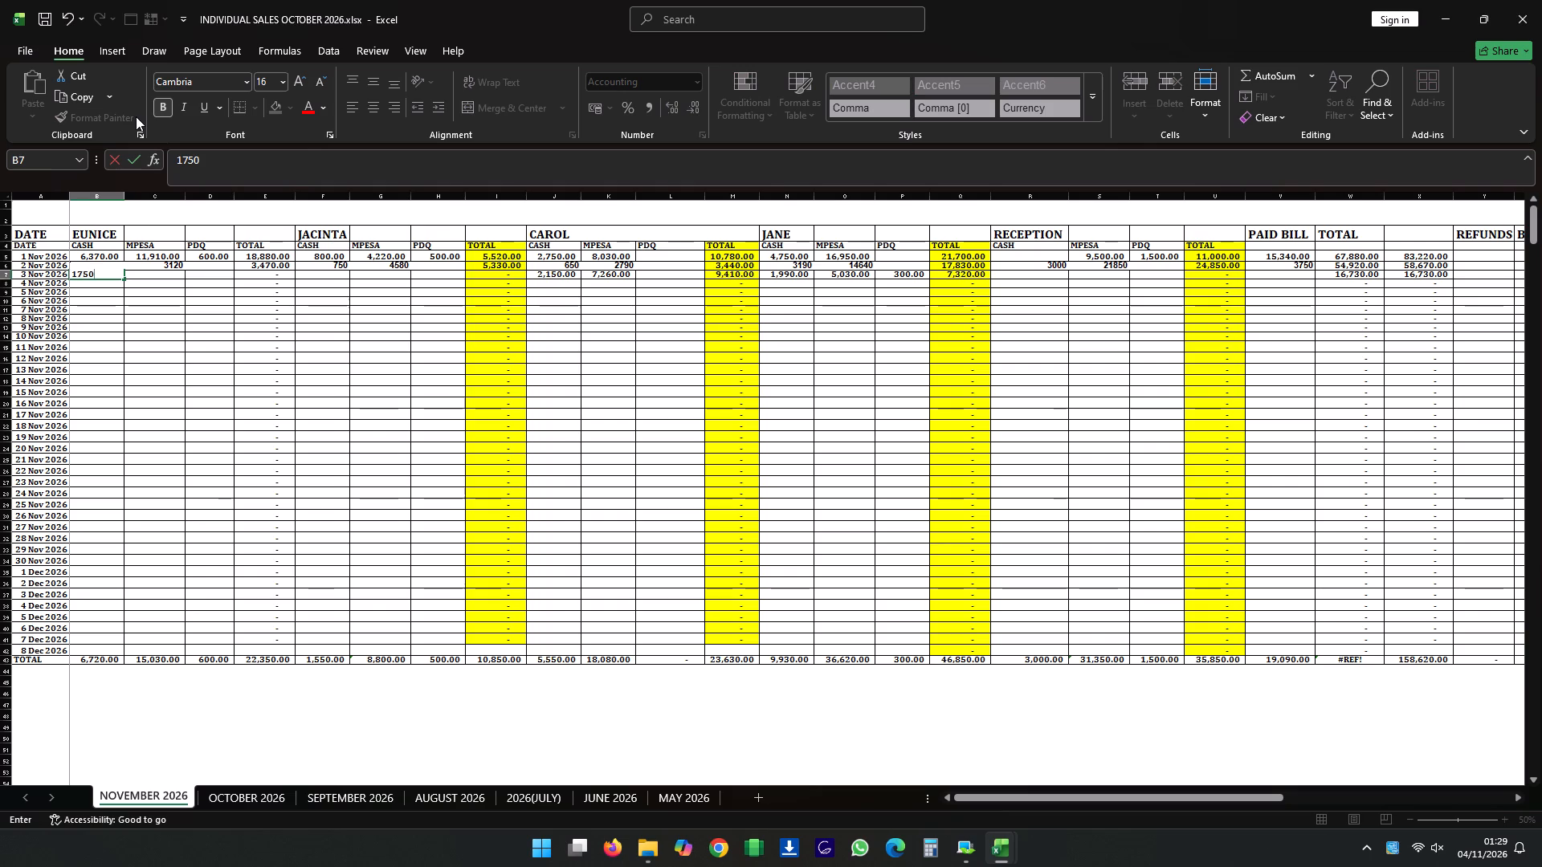
pyautogui.press('Right')
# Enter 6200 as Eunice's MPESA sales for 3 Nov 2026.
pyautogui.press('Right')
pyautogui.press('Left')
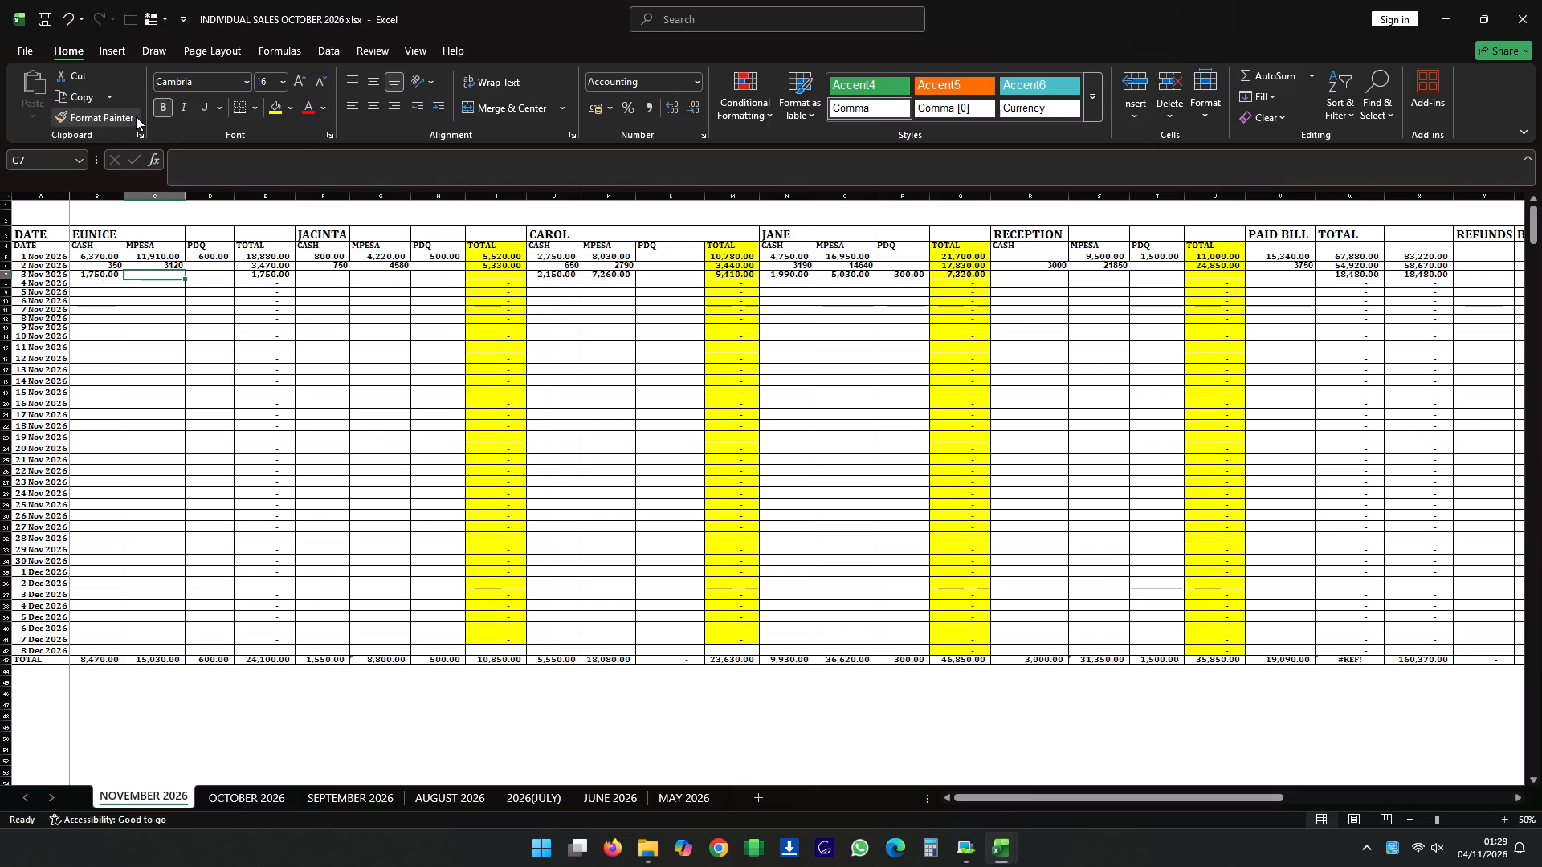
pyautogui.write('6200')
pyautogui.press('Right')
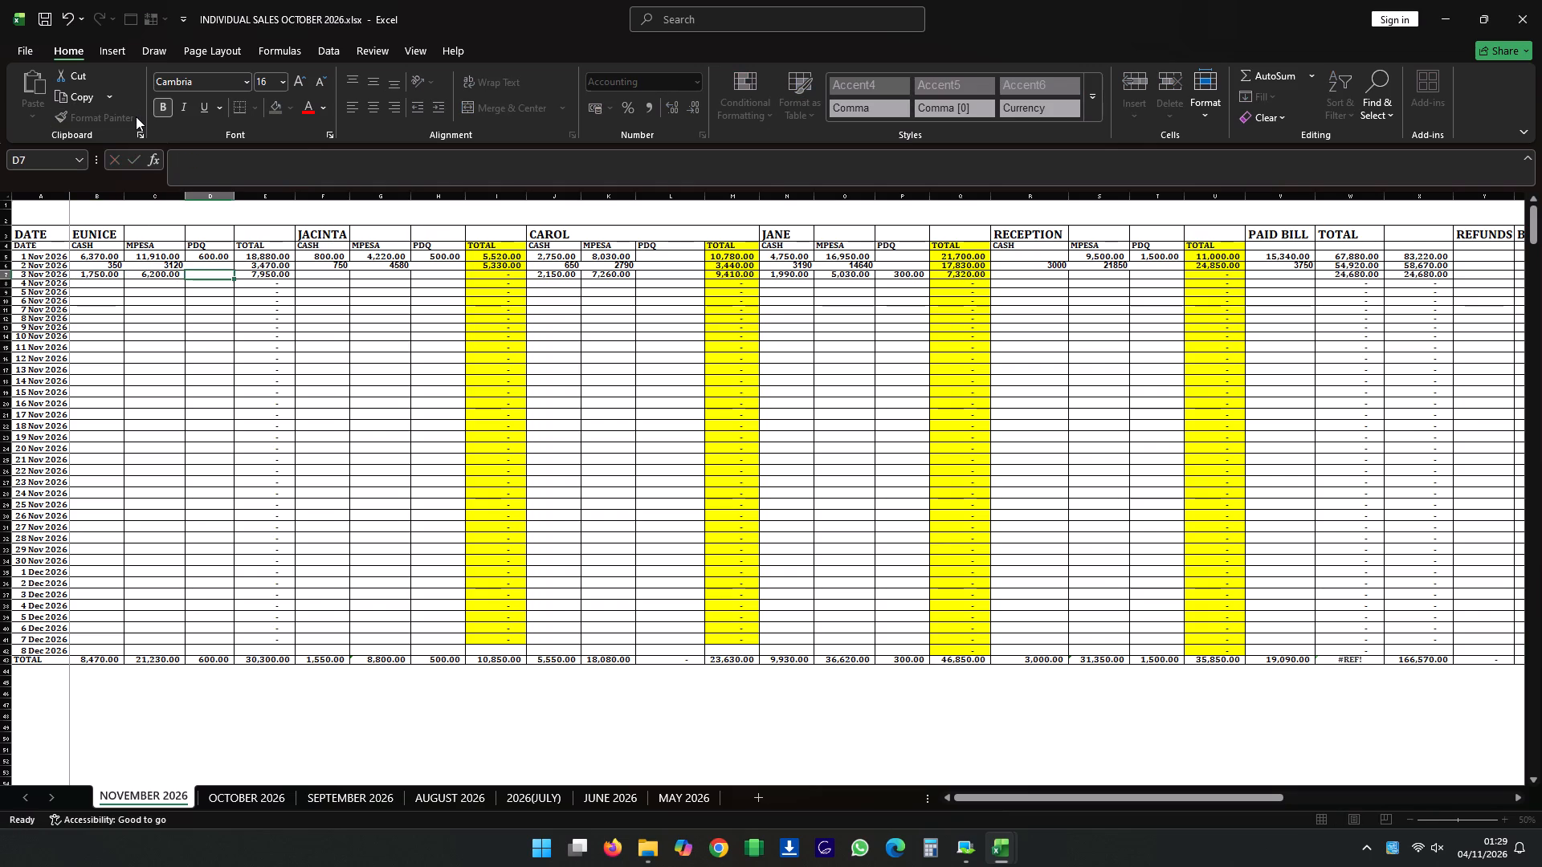
# Review the rest of the 3 Nov 2026 row, from Eunice's total through the DEVIATION column.
pyautogui.press('Right')
pyautogui.press('Right')
pyautogui.press('Right')
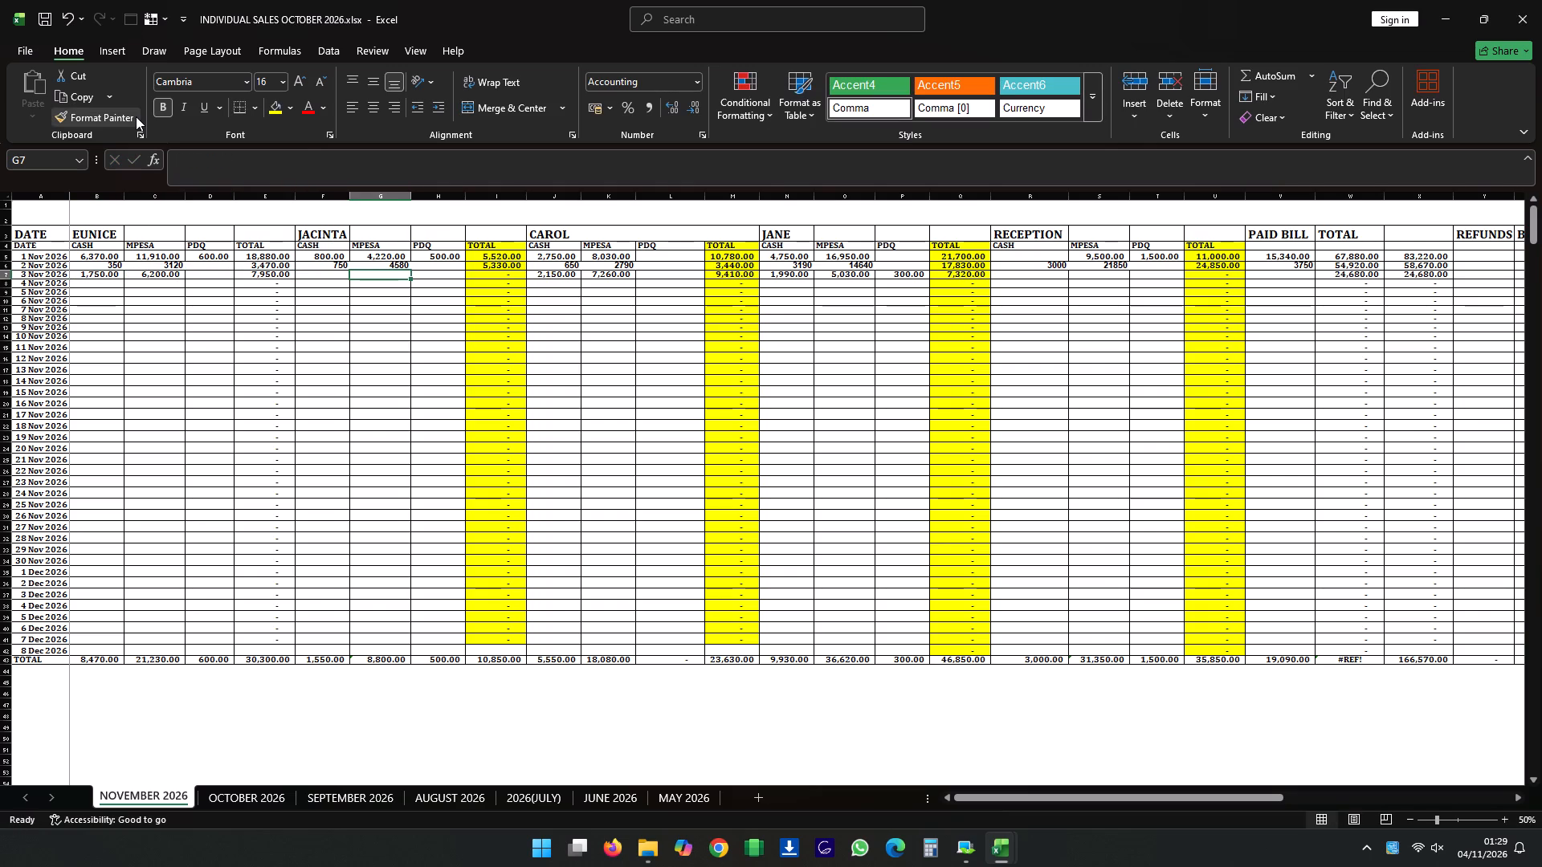
pyautogui.press('Right')
pyautogui.press('Right')
pyautogui.press('Right')
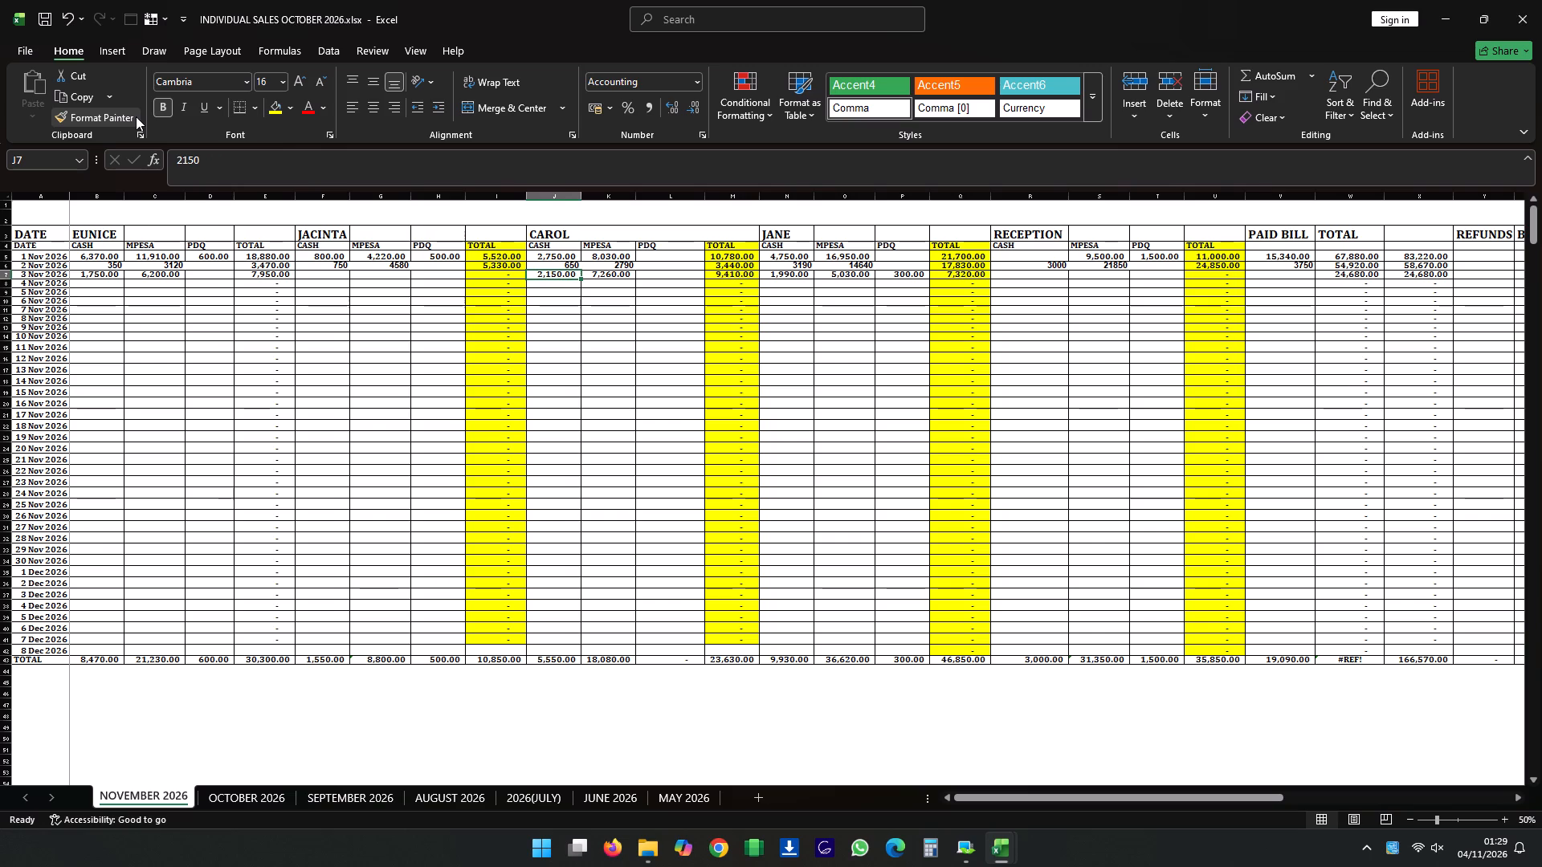
pyautogui.press('Right')
pyautogui.press('Right')
pyautogui.press('Right')
pyautogui.press('Right')
pyautogui.press('Right')
pyautogui.press('Right')
pyautogui.press('Right')
pyautogui.press('Right')
pyautogui.press('Right')
pyautogui.press('Right')
pyautogui.press('Right')
pyautogui.press('Right')
pyautogui.press('Right')
pyautogui.press('Right')
pyautogui.press('Right')
pyautogui.press('Right')
pyautogui.press('Right')
pyautogui.press('Right')
pyautogui.press('Right')
pyautogui.press('Right')
pyautogui.press('Right')
pyautogui.press('Right')
pyautogui.press('Right')
pyautogui.press('Right')
pyautogui.press('Right')
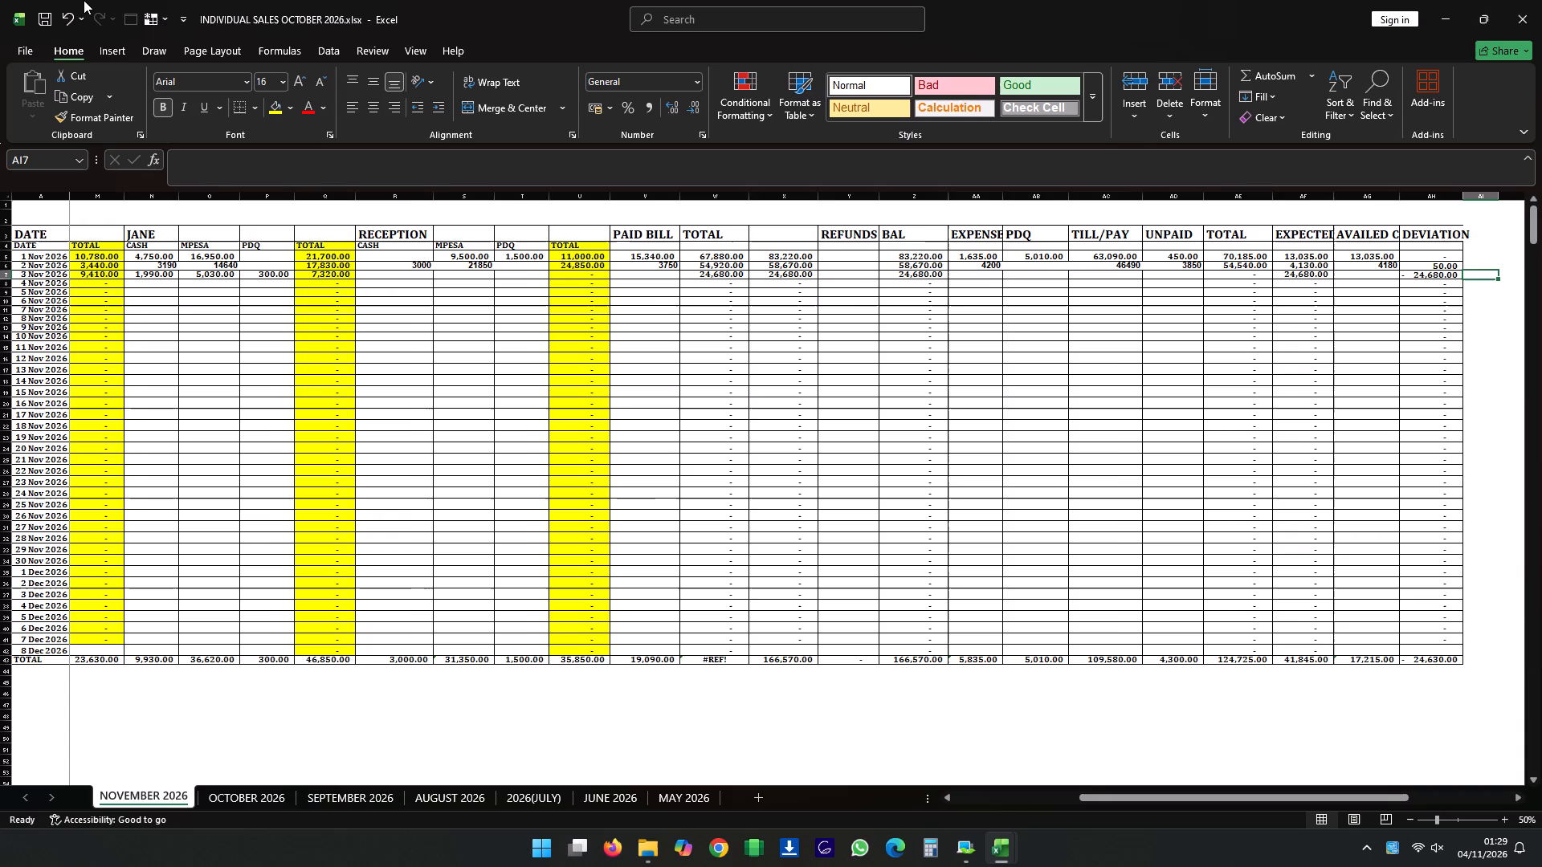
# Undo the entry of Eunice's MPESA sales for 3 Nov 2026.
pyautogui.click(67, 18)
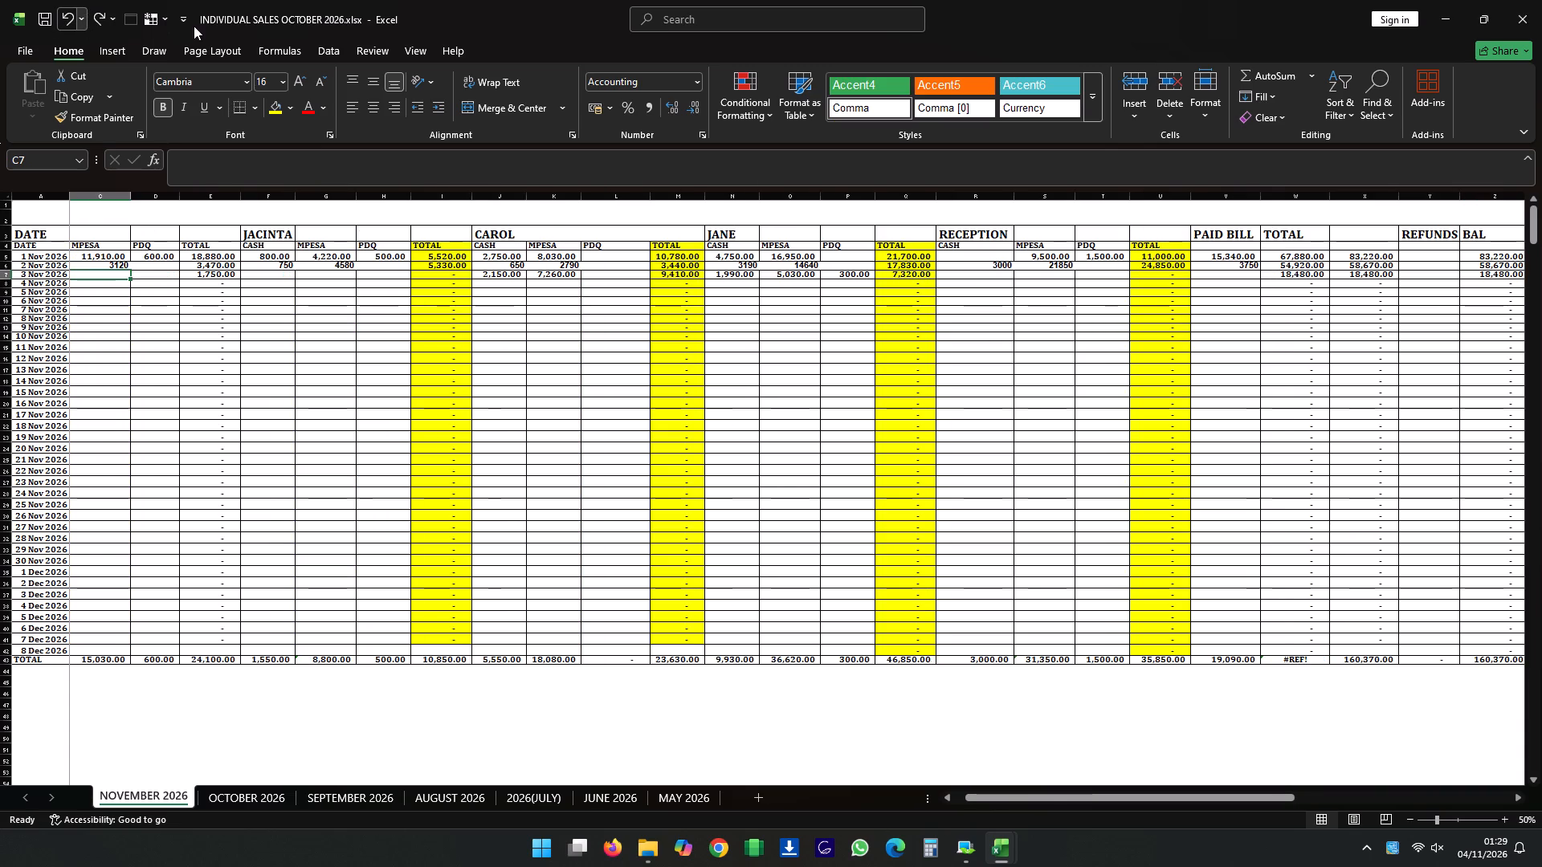
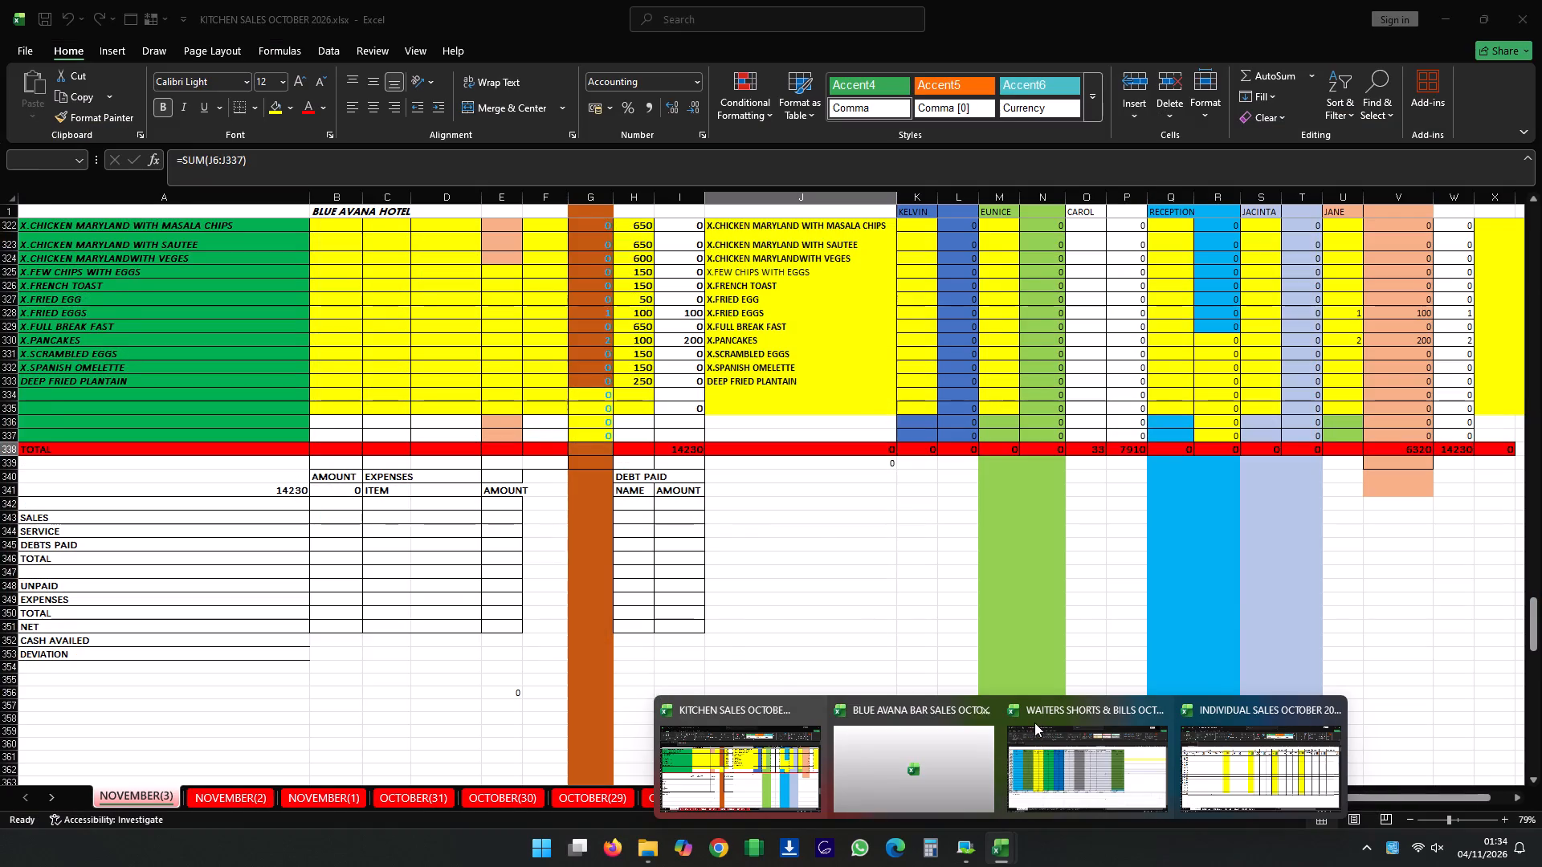
# Switch to the BLUE AVANA BAR SALES OCTOBER 2026 workbook and review the daily sales summaries from NOVEMBER(3) back to OCTOBER(28).
pyautogui.click(935, 767)
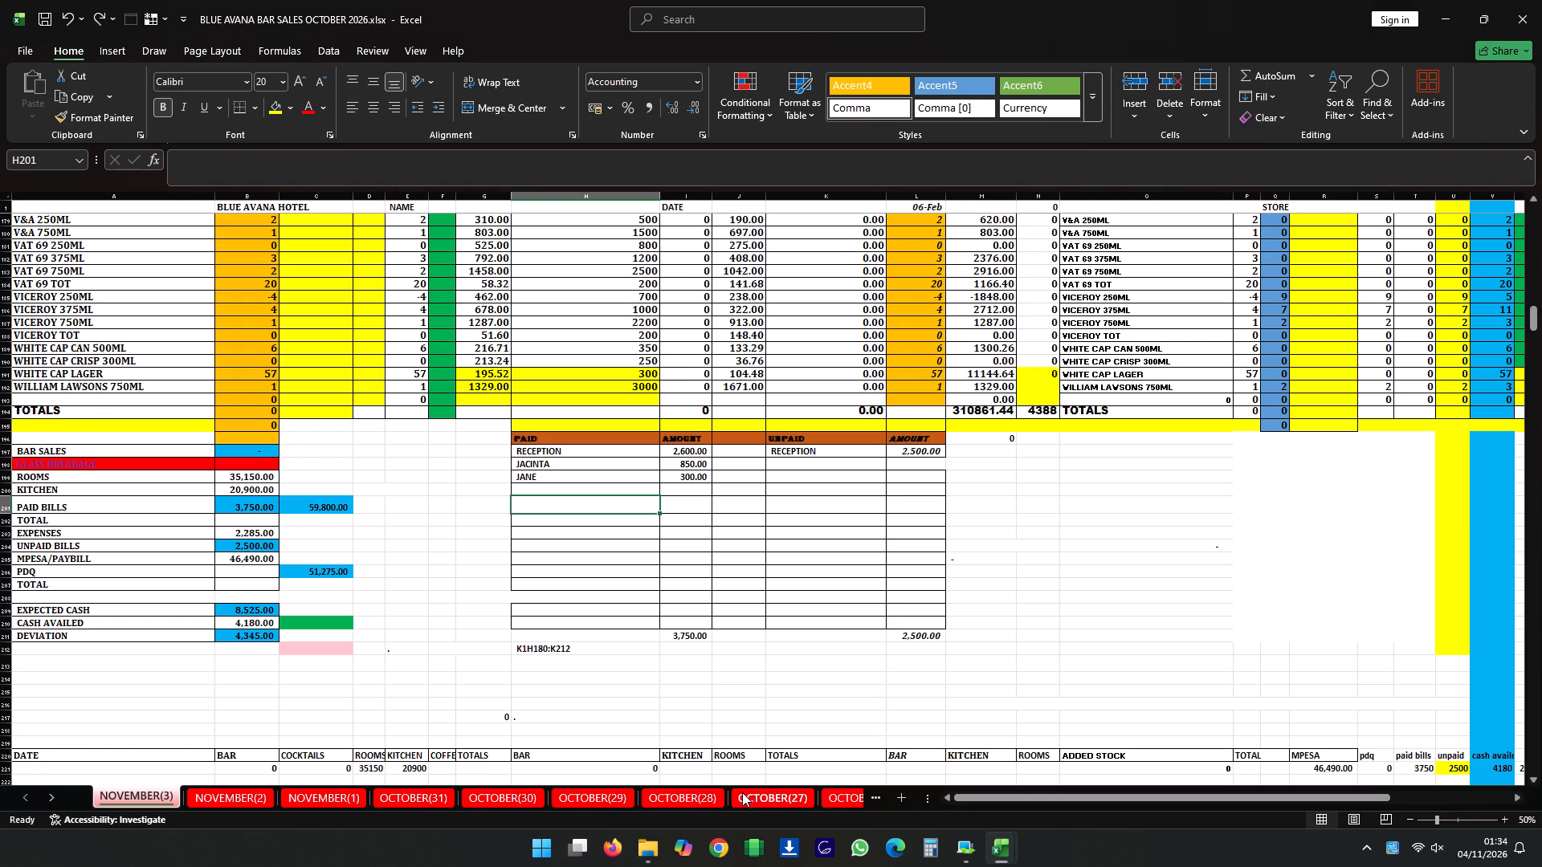
pyautogui.click(218, 796)
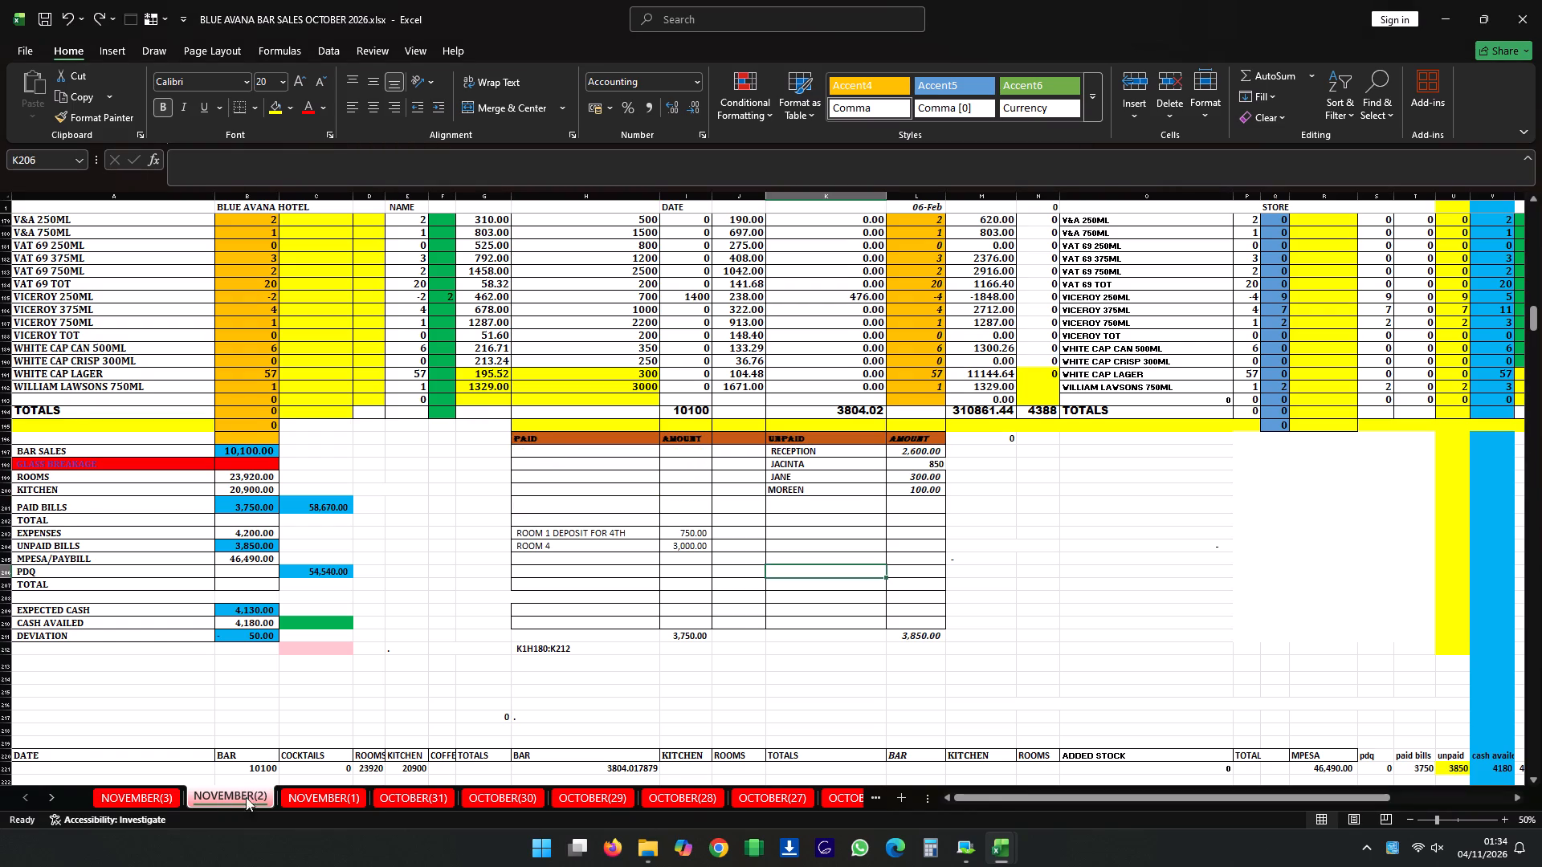
pyautogui.click(320, 801)
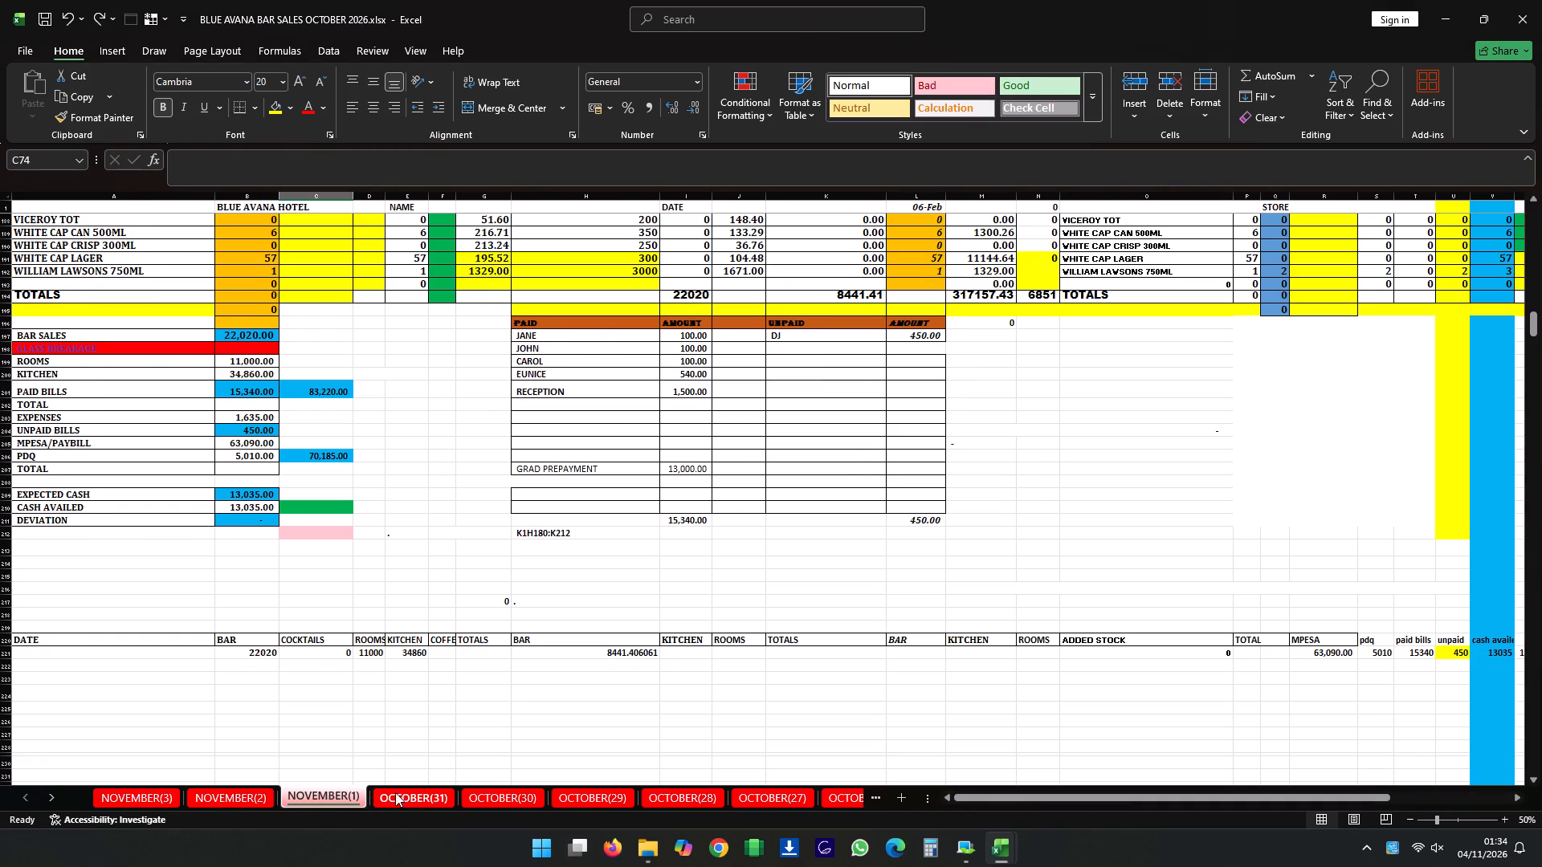
pyautogui.click(395, 797)
pyautogui.scroll(-15, 343, 766)
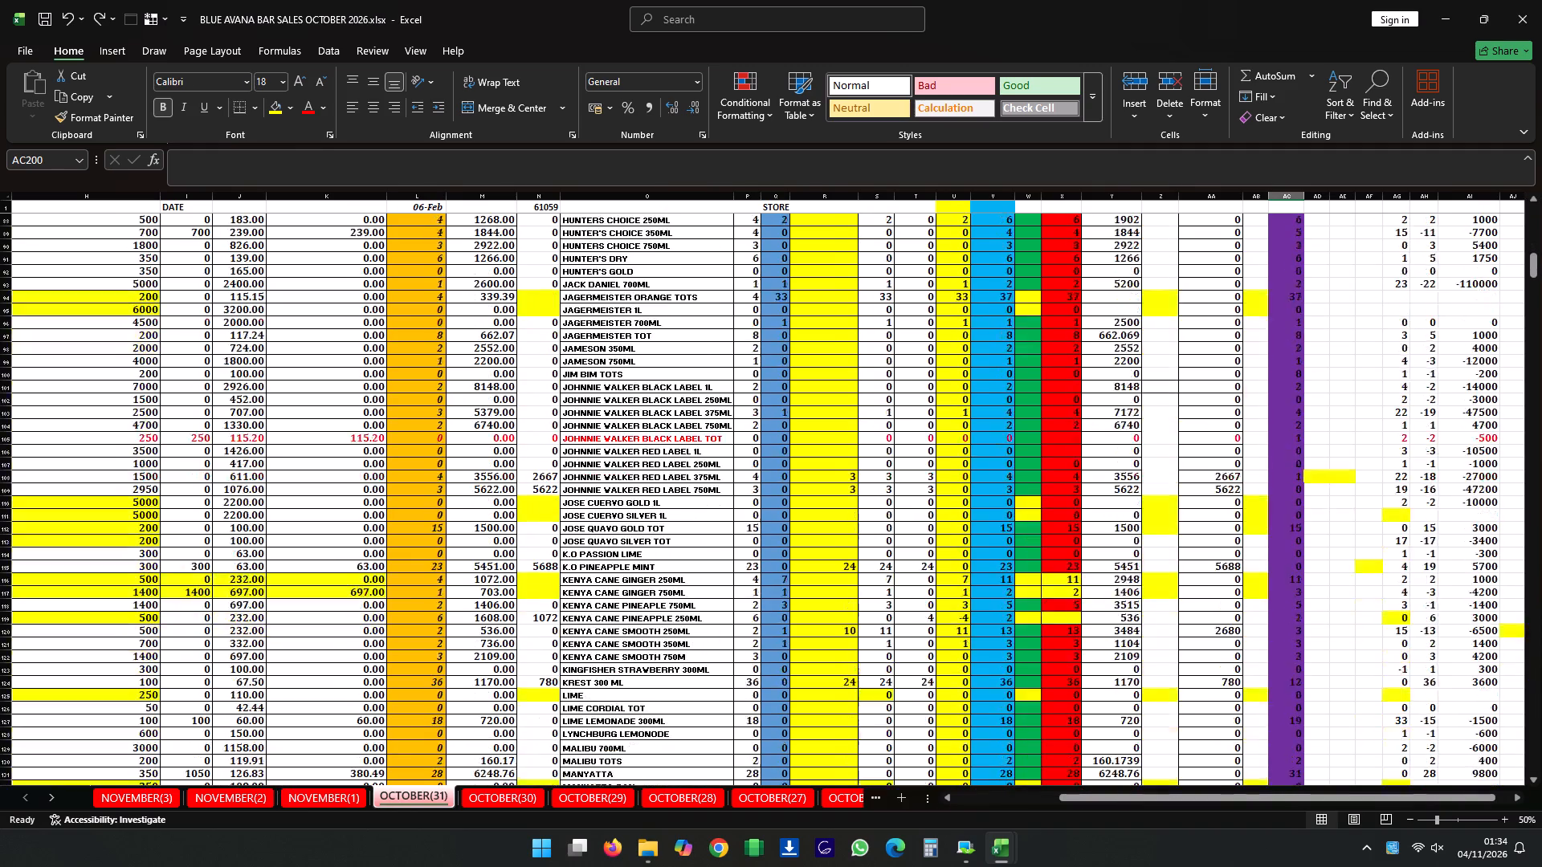
pyautogui.scroll(-20, 320, 779)
pyautogui.scroll(-8, 320, 779)
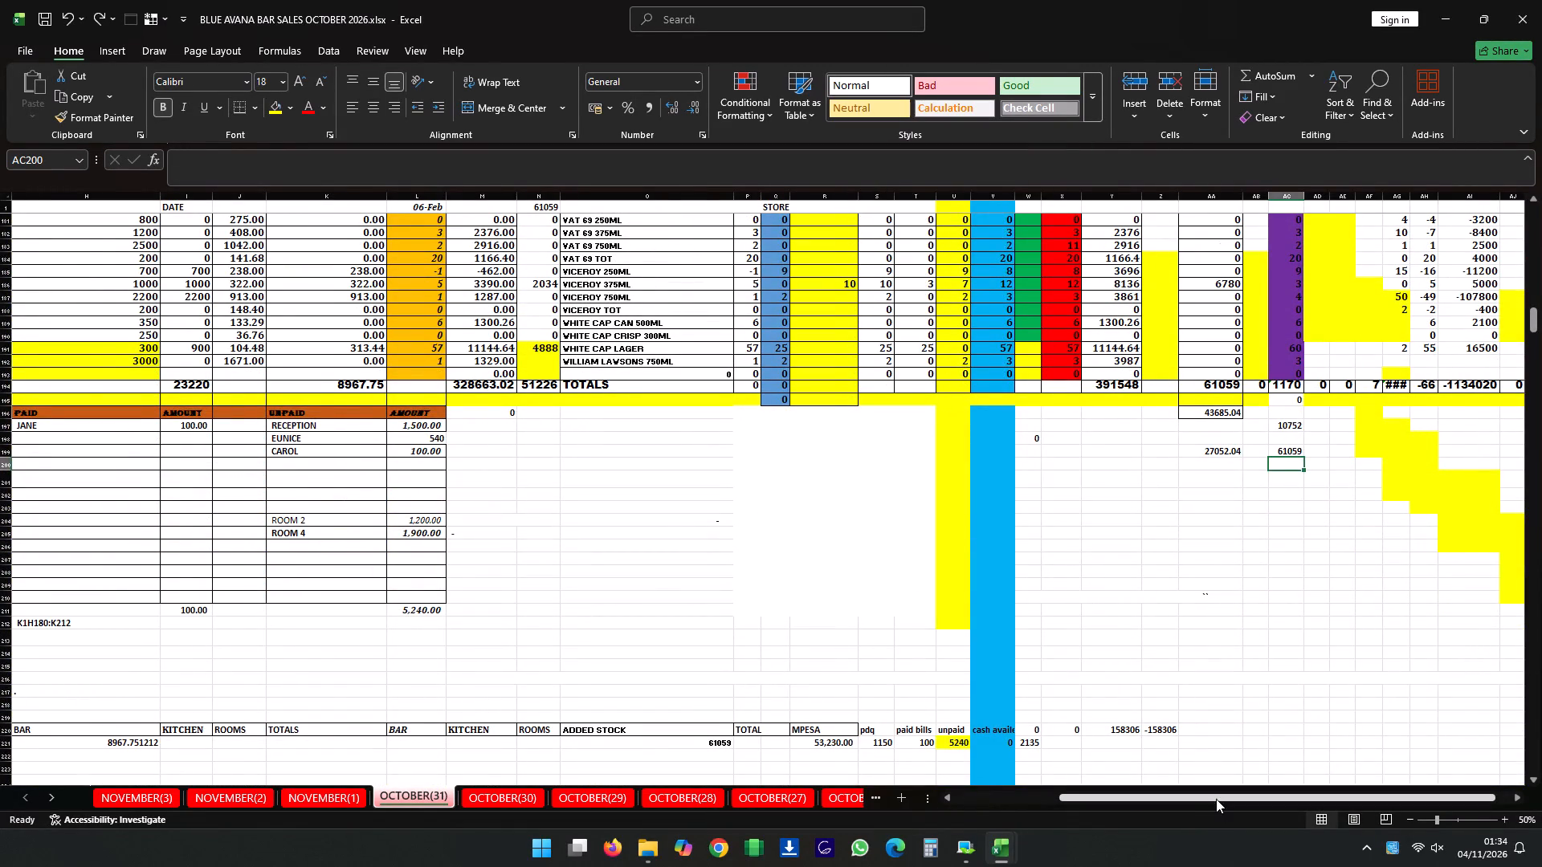
pyautogui.moveTo(1216, 799); pyautogui.dragTo(948, 785)
pyautogui.click(297, 542)
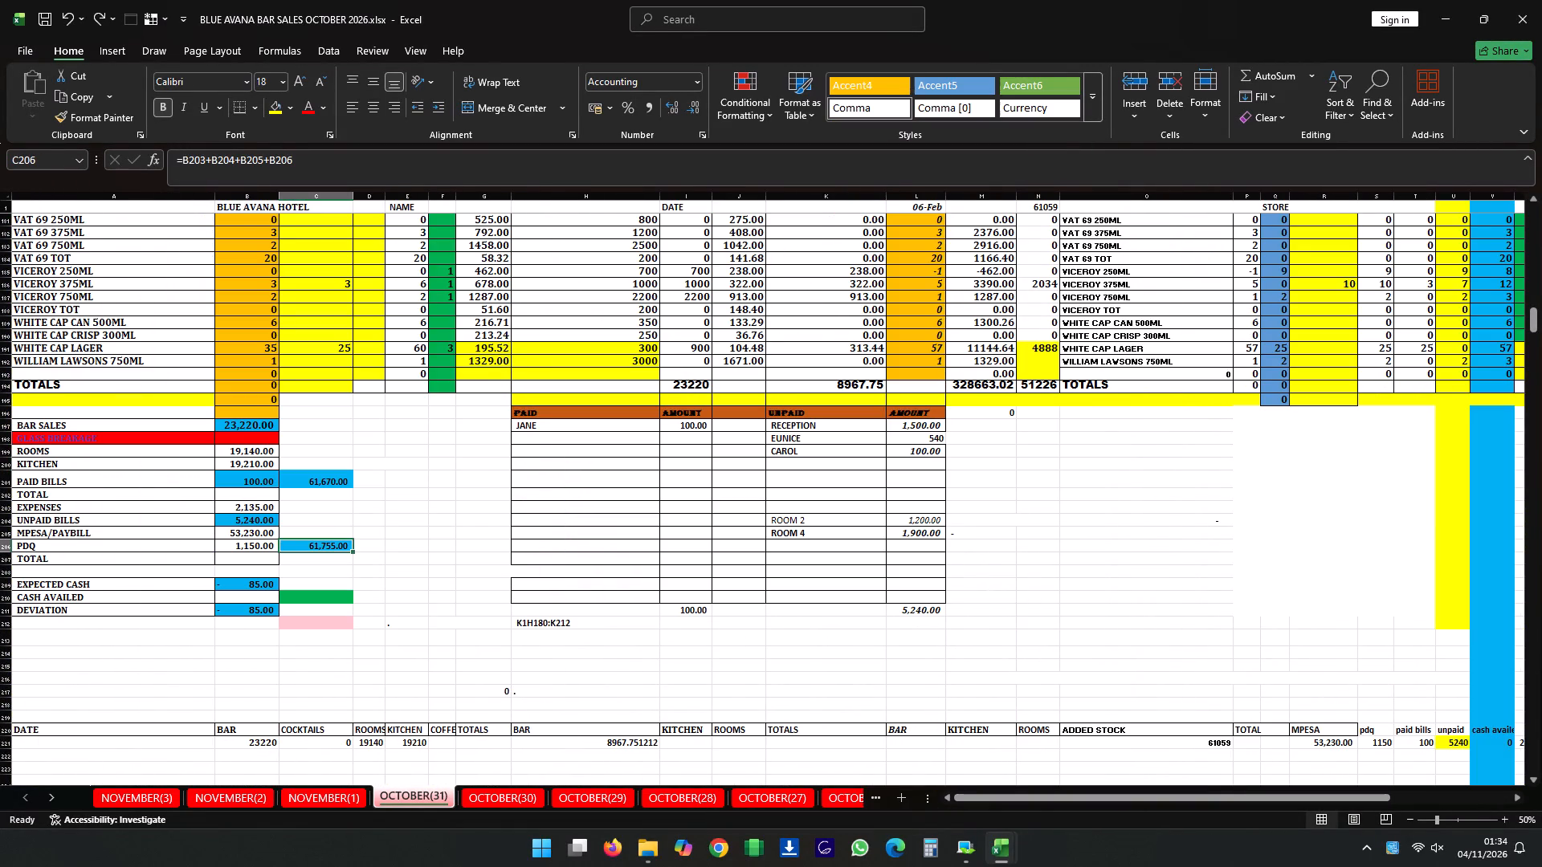
pyautogui.click(488, 802)
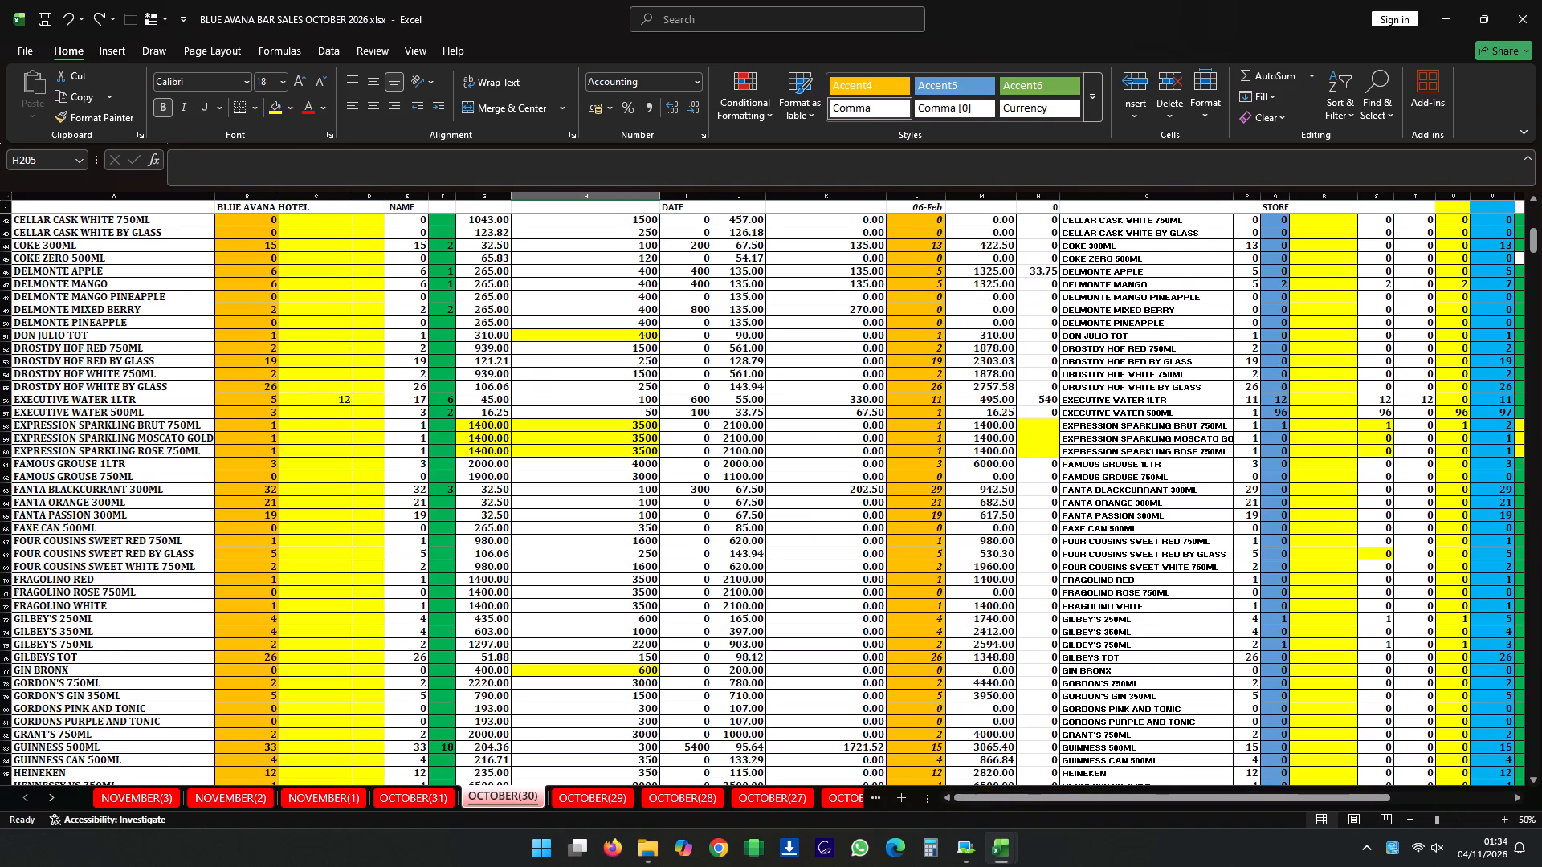
pyautogui.scroll(-20, 458, 773)
pyautogui.scroll(-14, 458, 773)
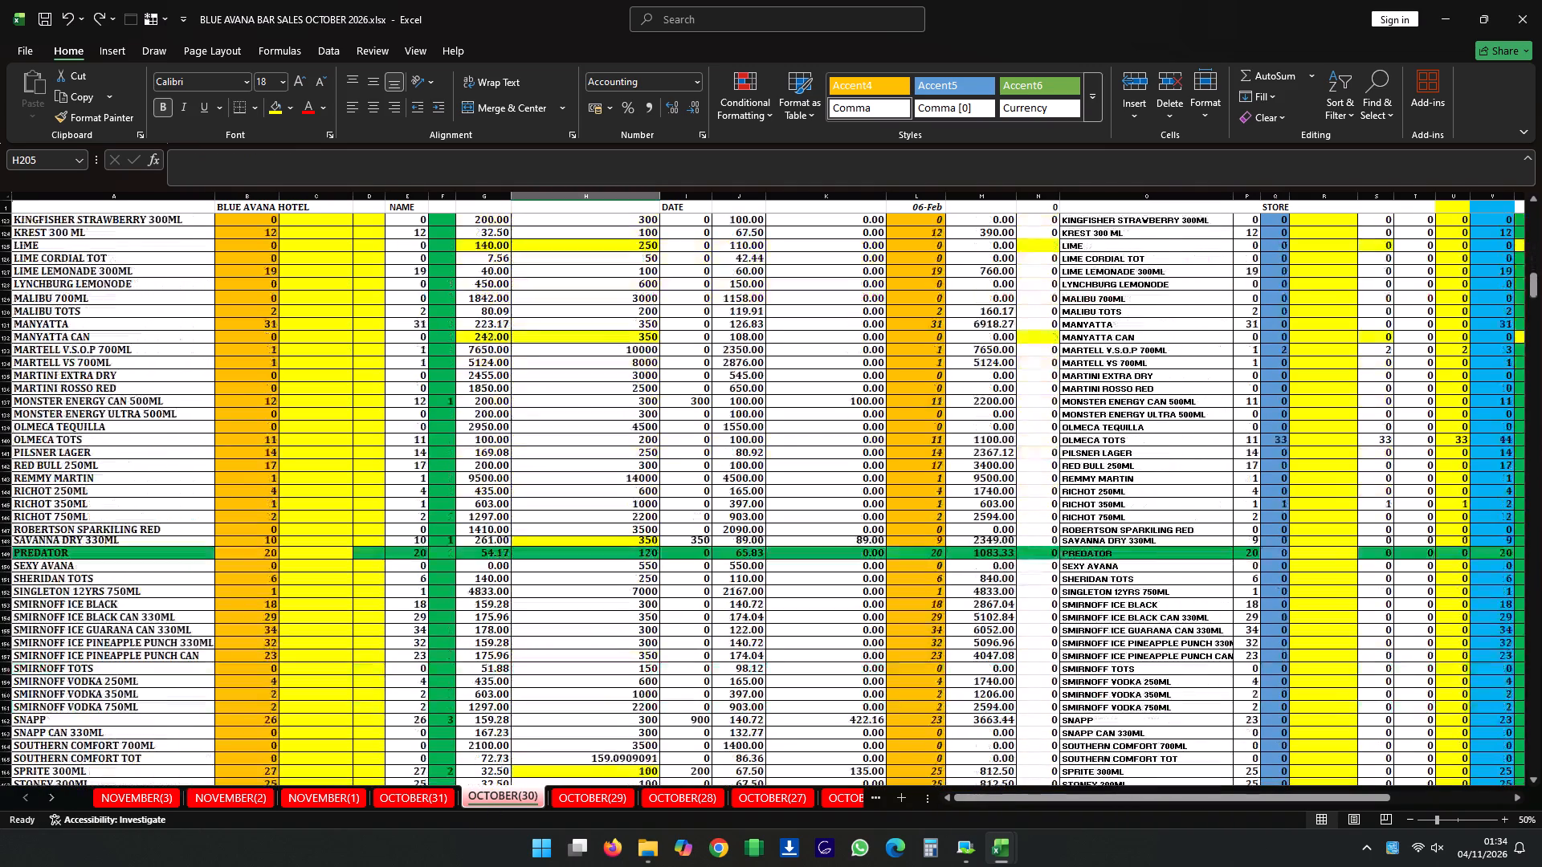
pyautogui.scroll(-20, 362, 612)
pyautogui.scroll(-1, 362, 612)
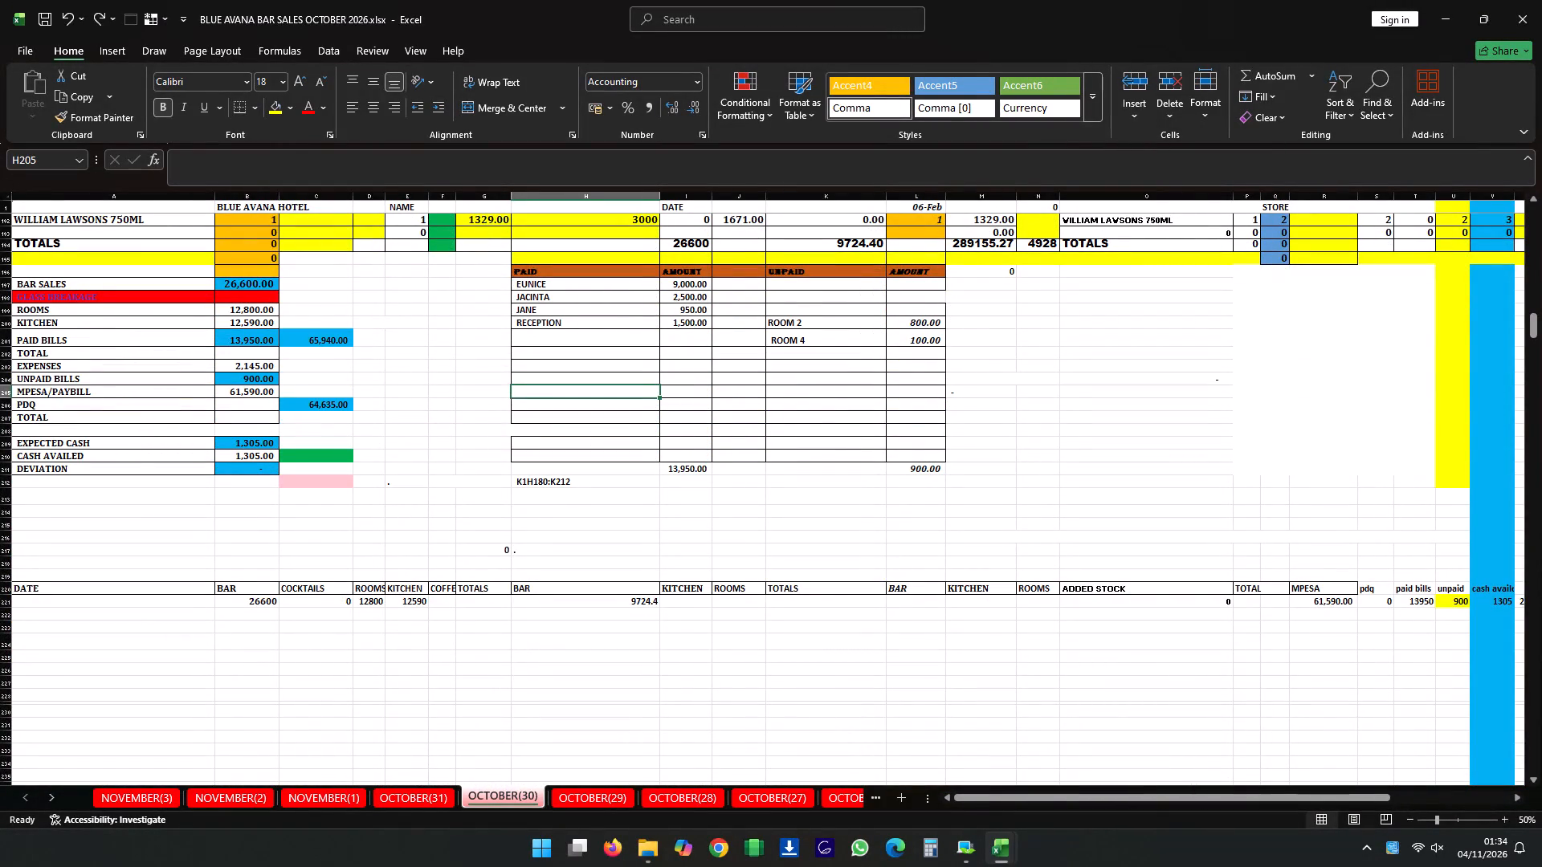
pyautogui.click(605, 791)
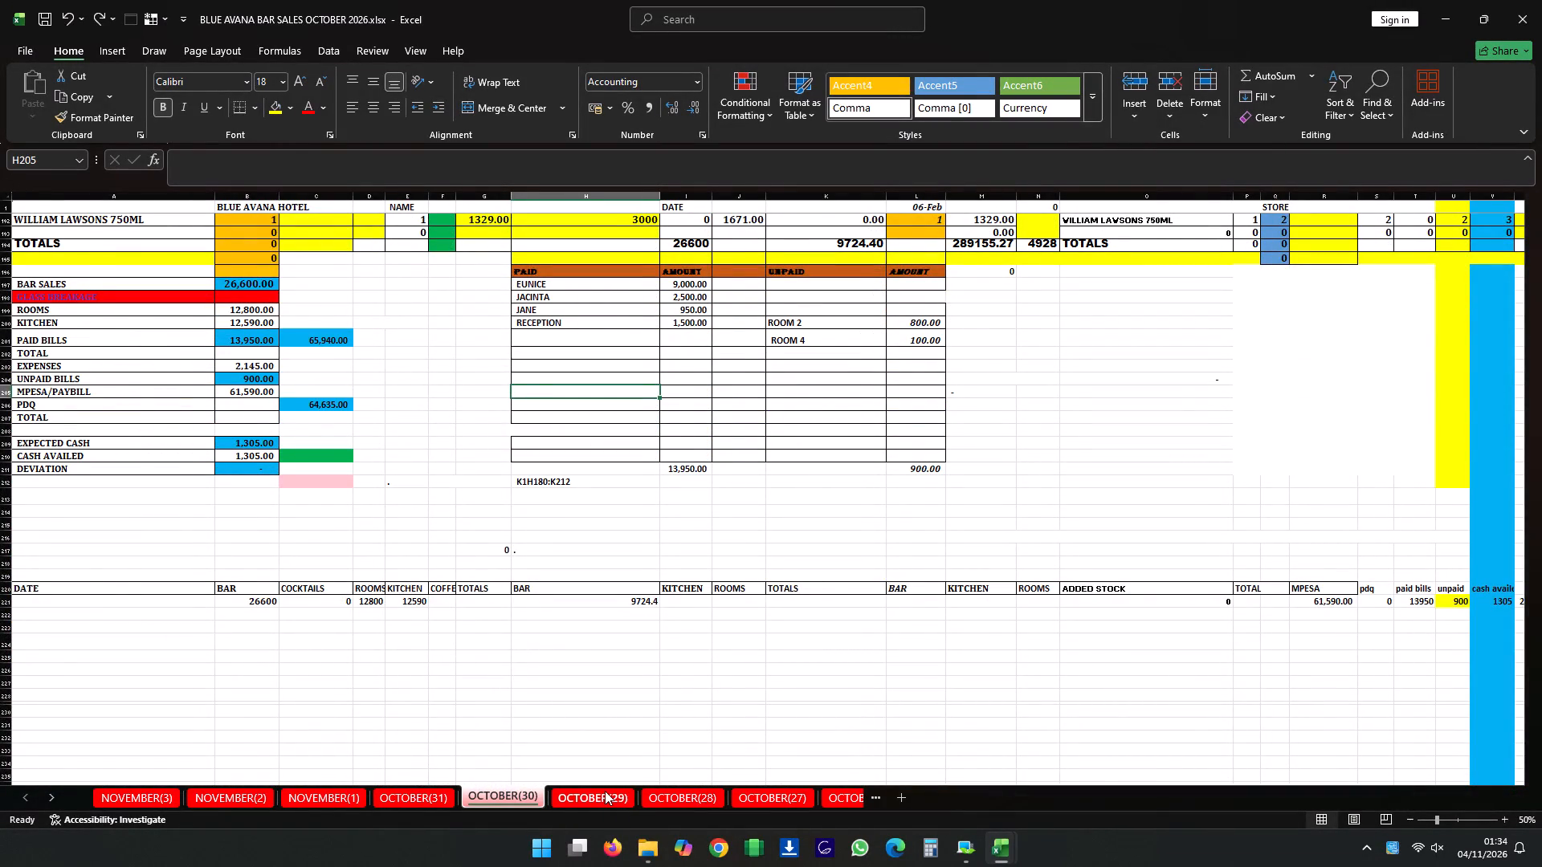
pyautogui.scroll(-20, 549, 770)
pyautogui.scroll(-10, 549, 770)
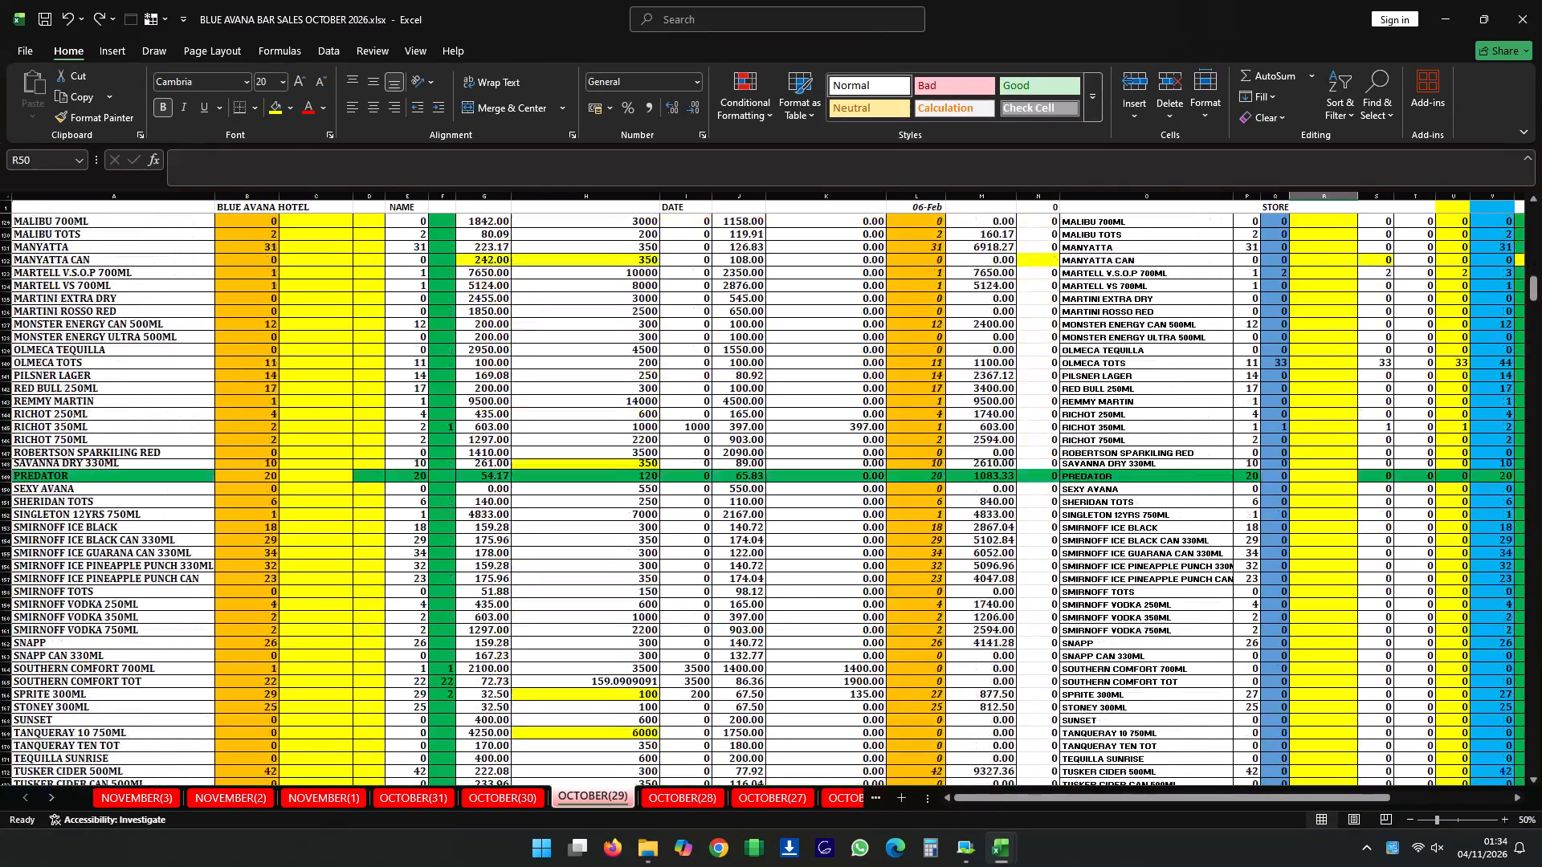
pyautogui.scroll(-17, 47, 700)
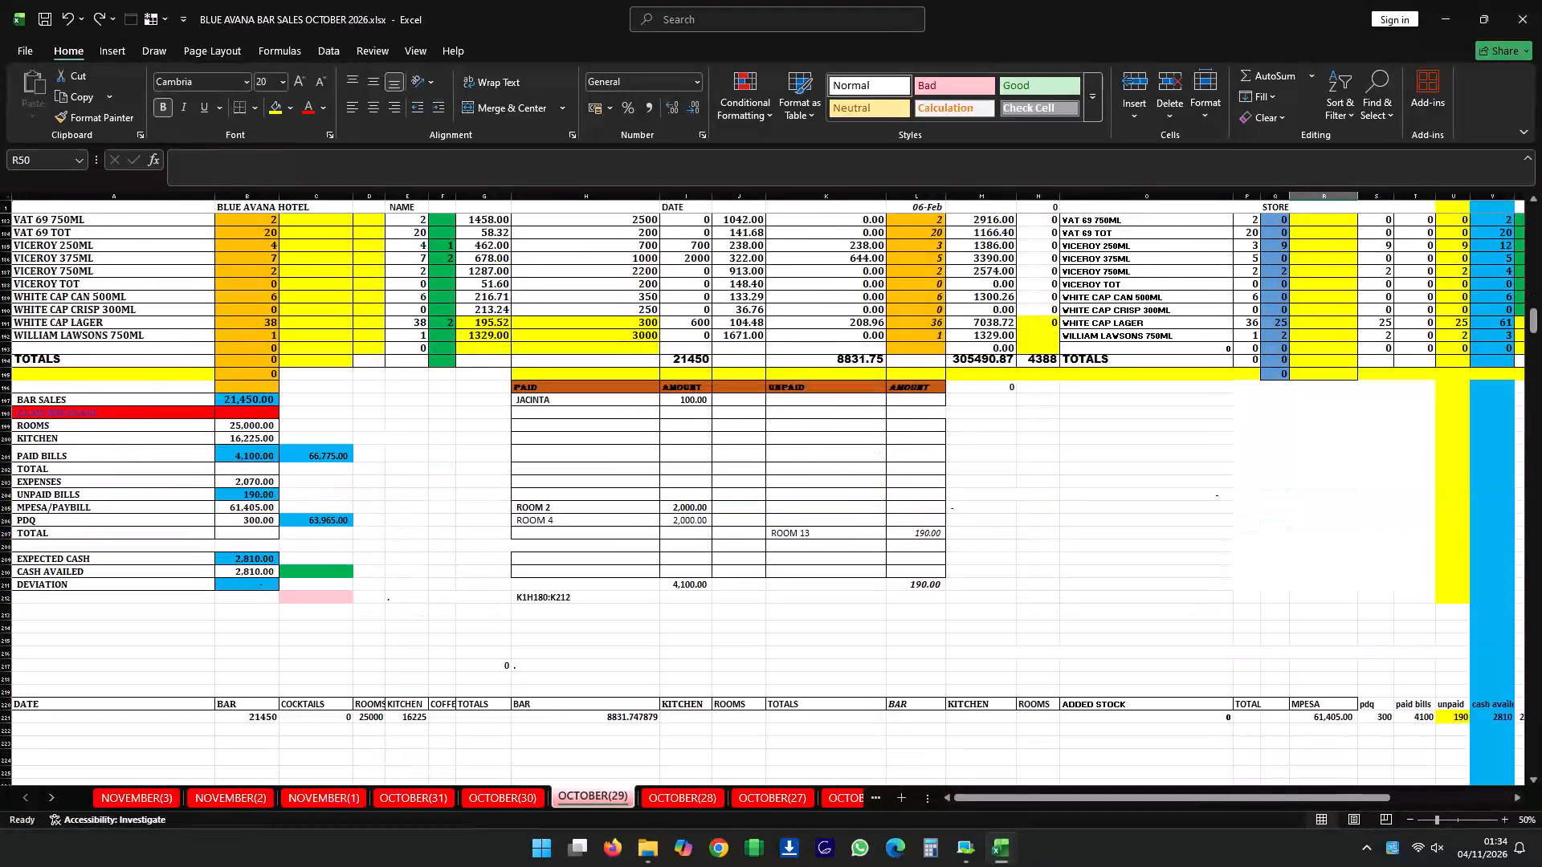
pyautogui.click(671, 798)
pyautogui.scroll(-18, 438, 776)
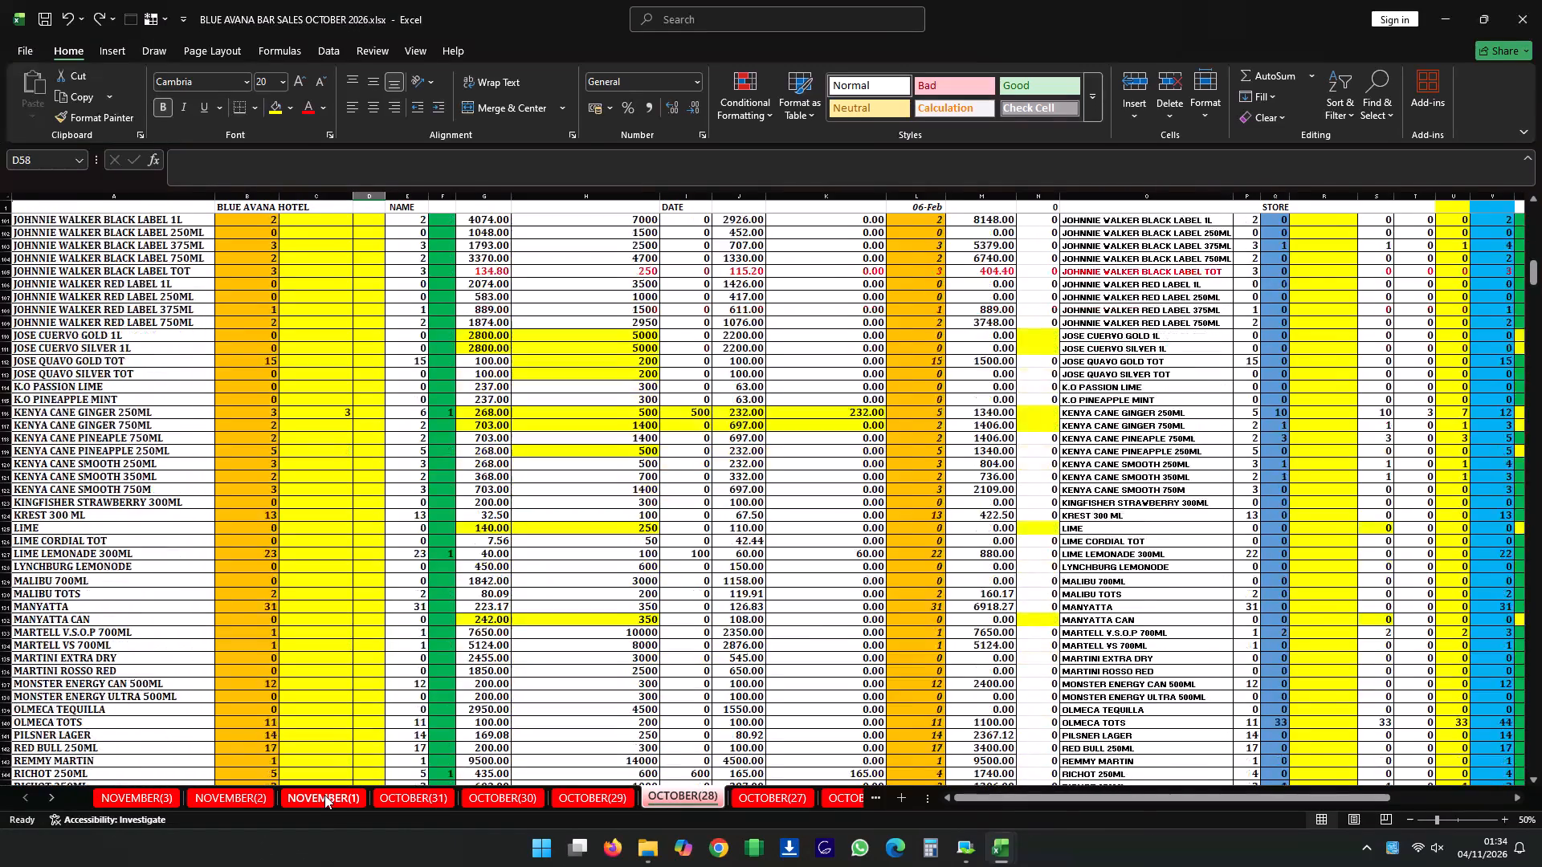
# Review the daily sales summaries at the bottom of the OCTOBER(28) and OCTOBER(27) sheets.
pyautogui.scroll(-20, 324, 795)
pyautogui.scroll(-6, 324, 795)
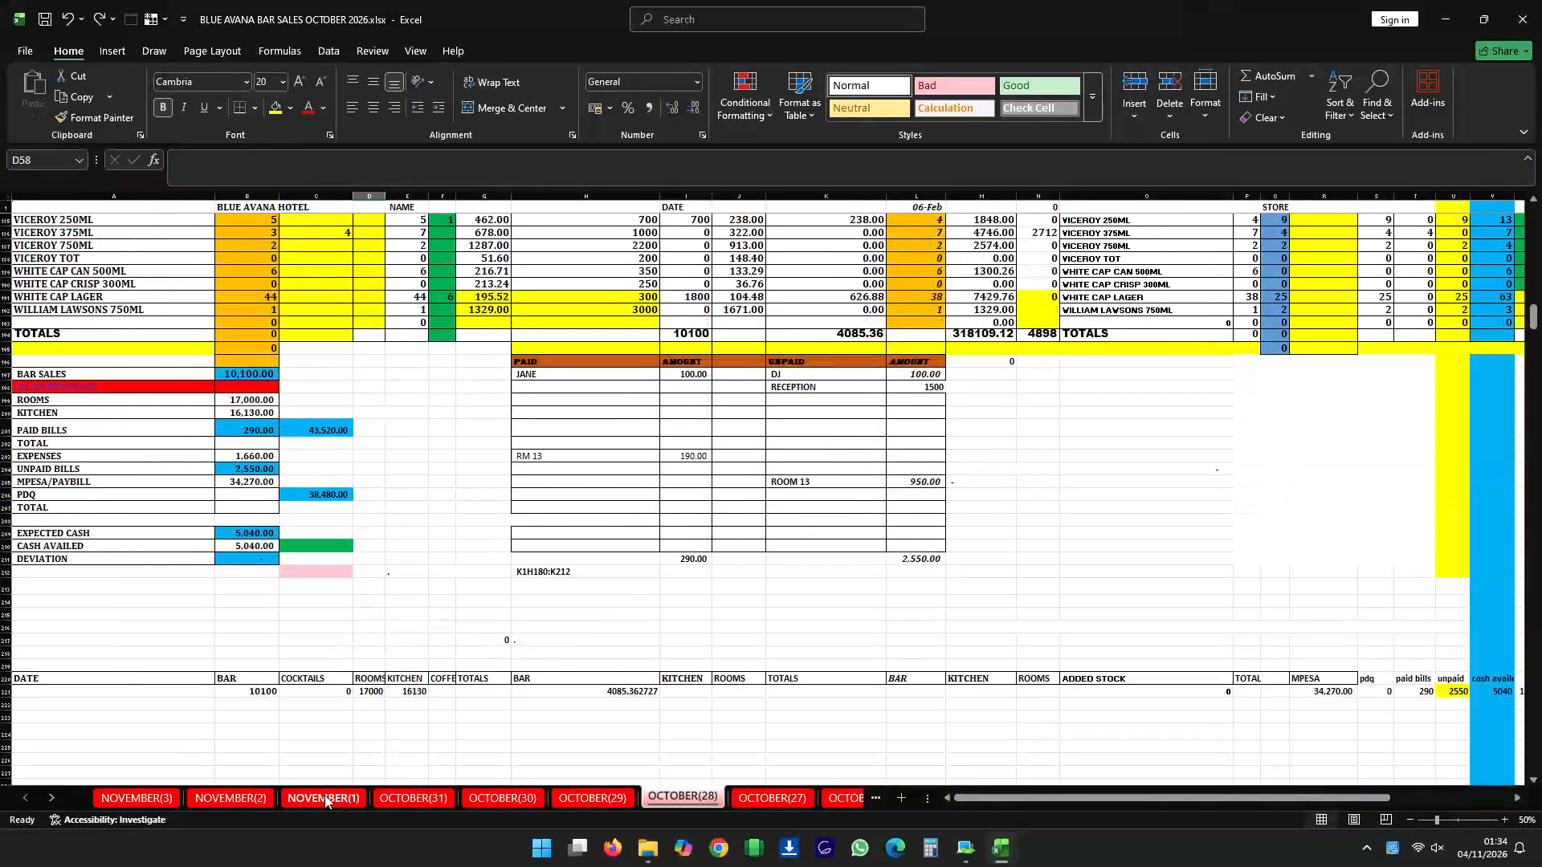
pyautogui.click(743, 805)
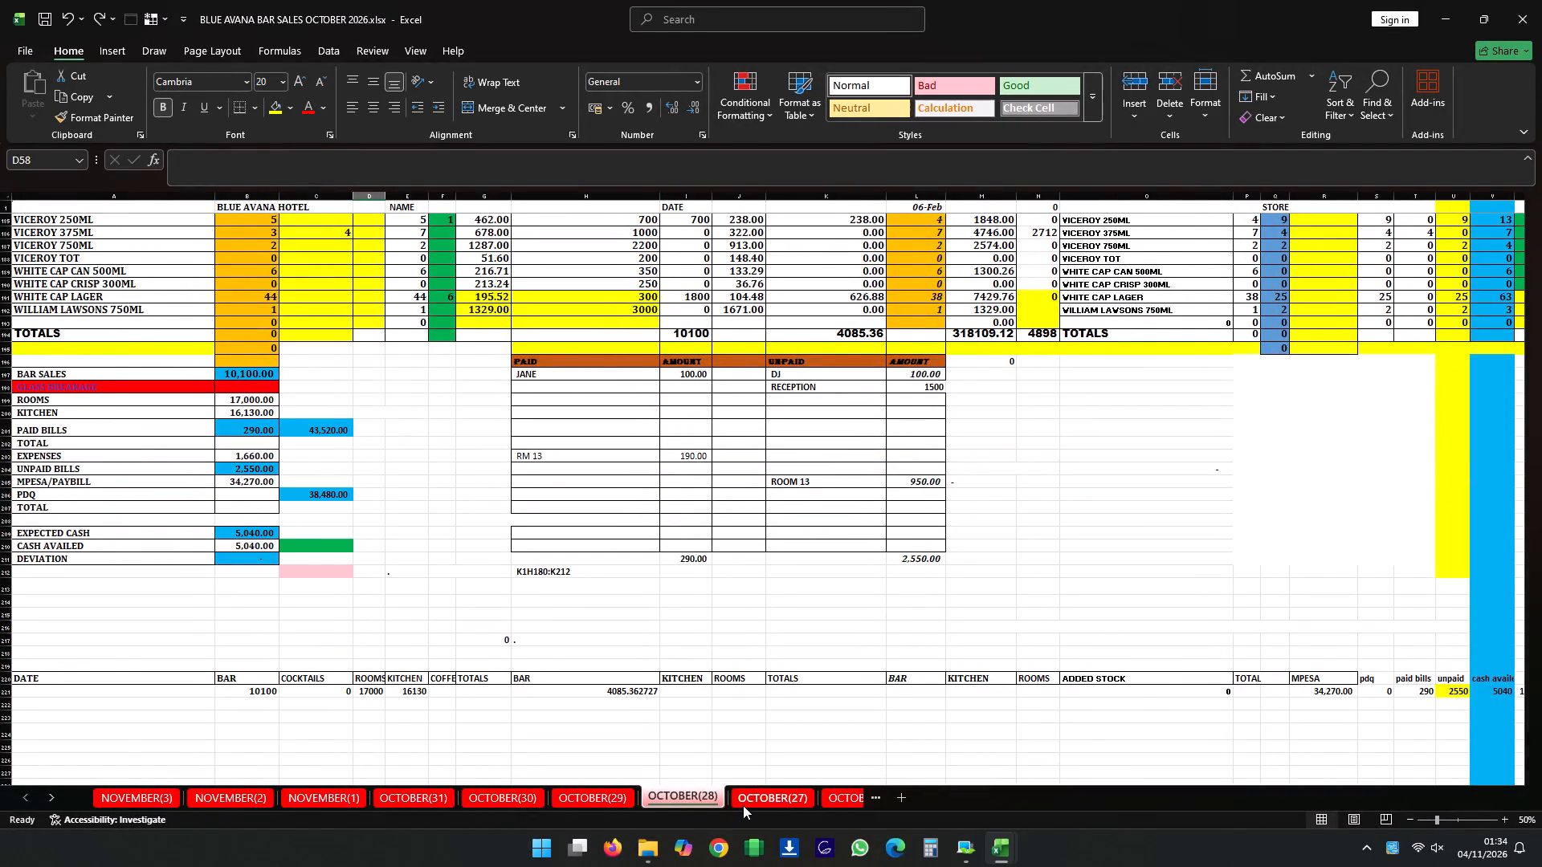
pyautogui.scroll(-20, 569, 712)
pyautogui.scroll(-10, 569, 712)
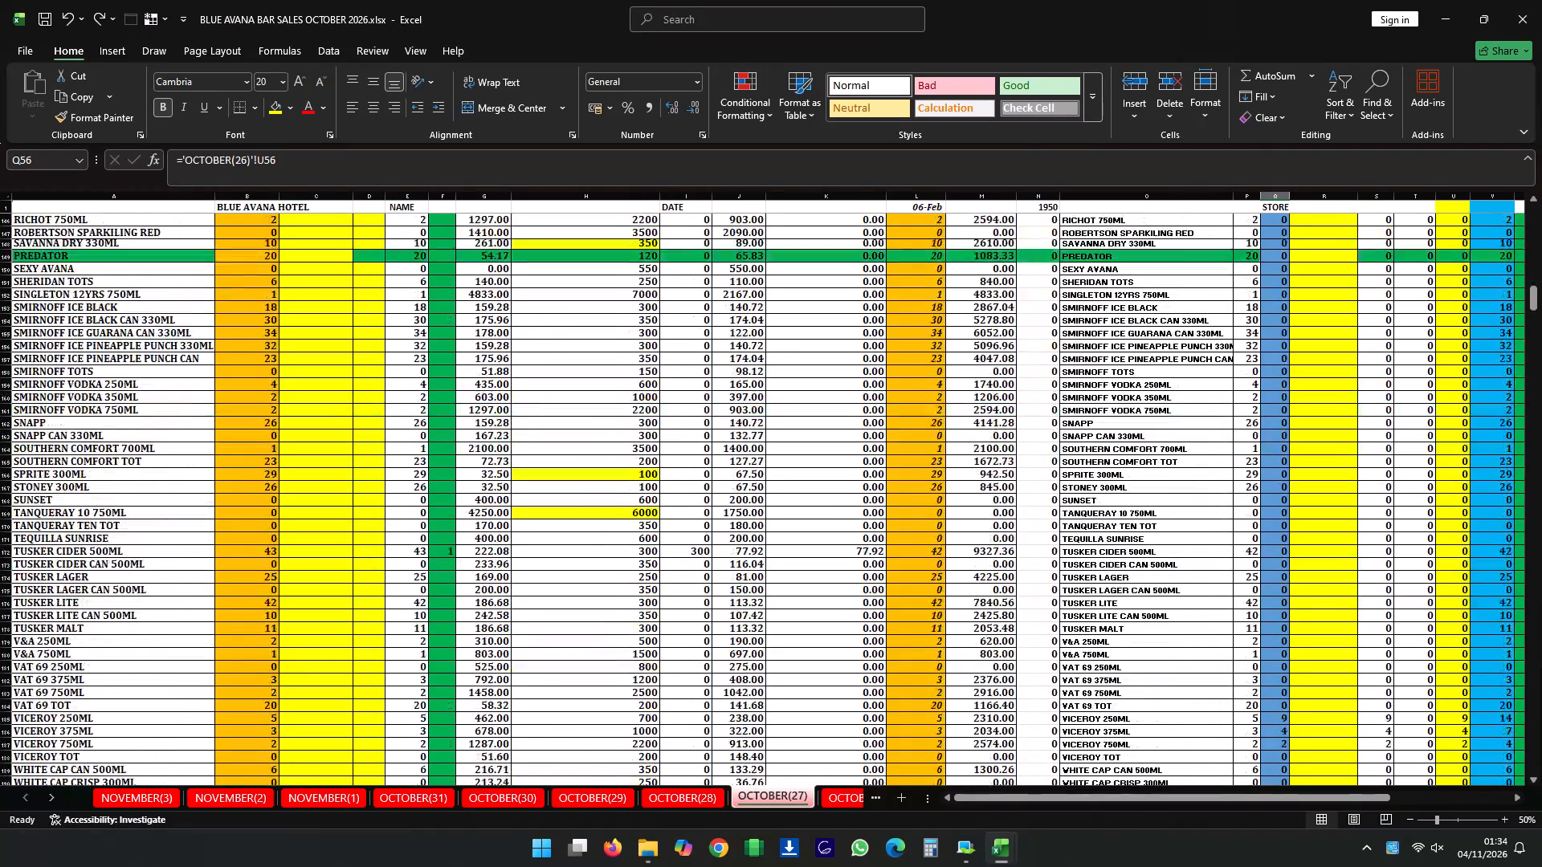
pyautogui.scroll(-13, 520, 751)
pyautogui.click(992, 676)
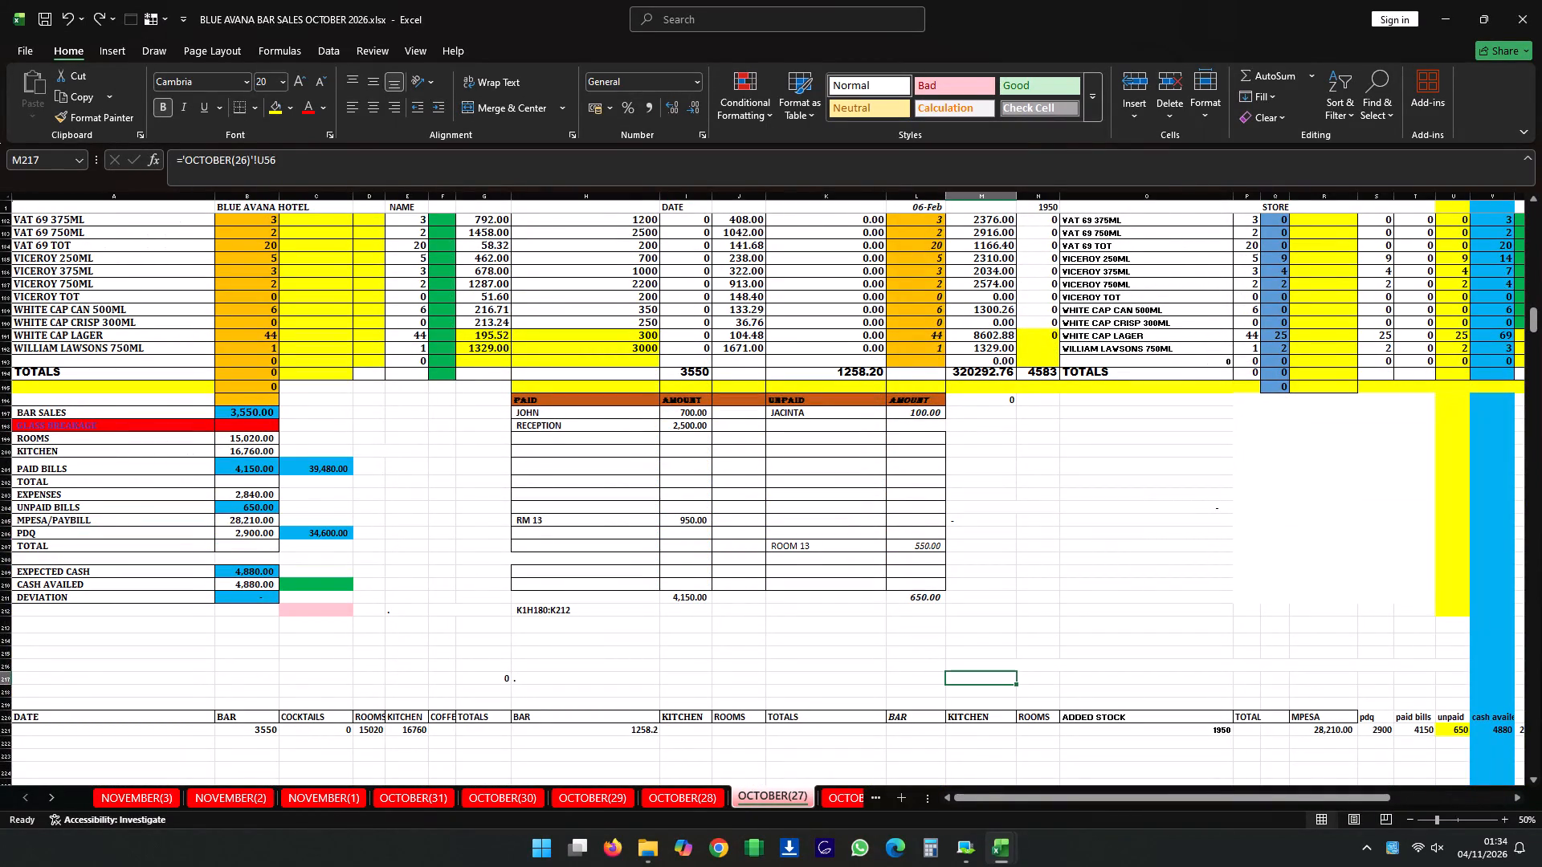
# Return to the NOVEMBER(3) sheet and examine its sales summary and the PAID and UNPAID bills table.
pyautogui.click(116, 797)
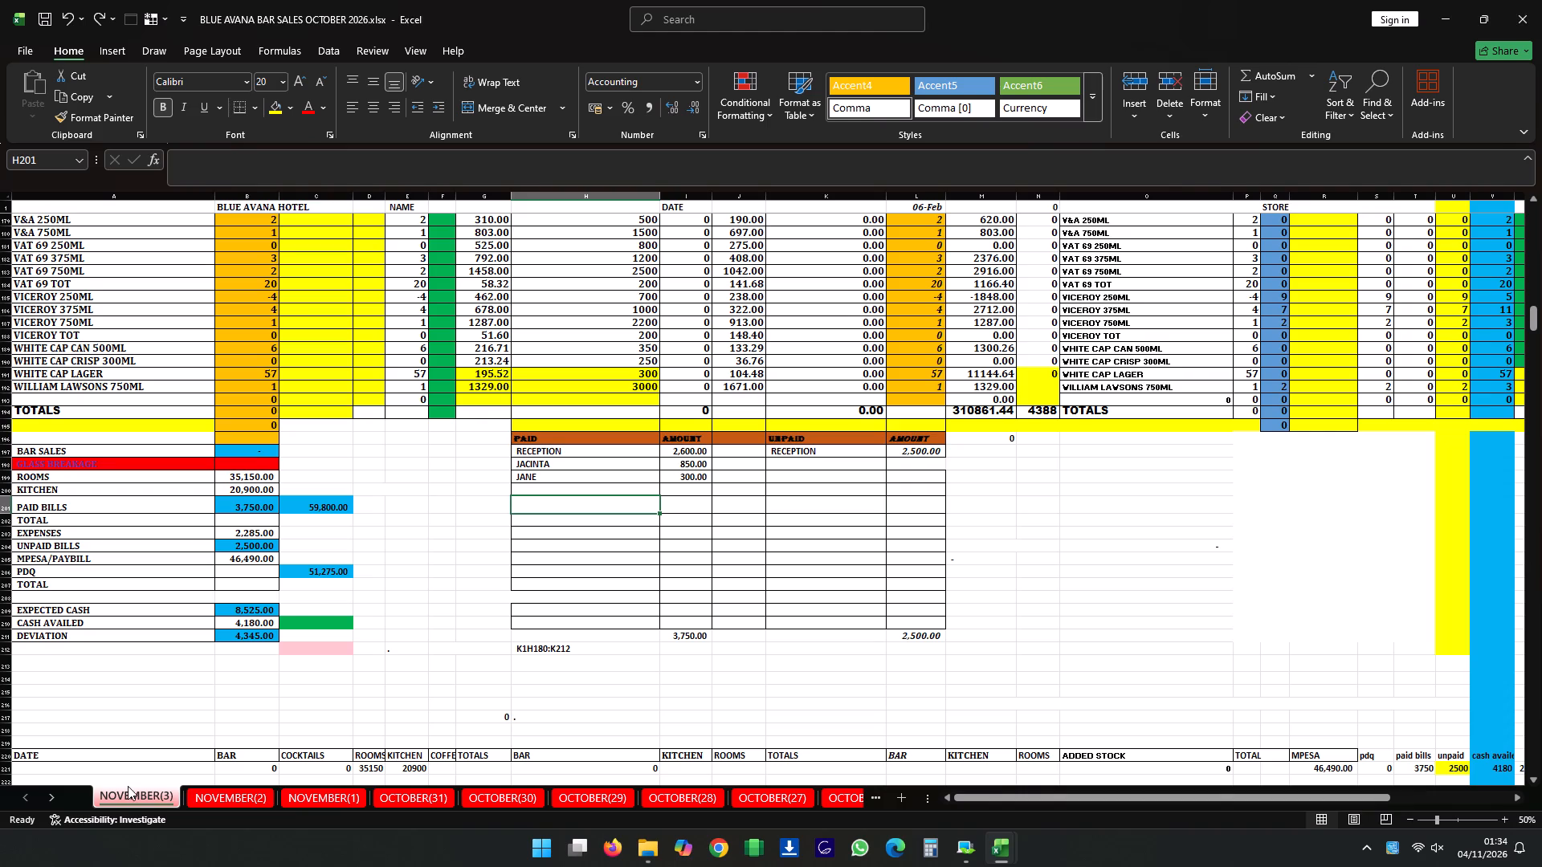
pyautogui.moveTo(451, 531); pyautogui.dragTo(478, 639)
pyautogui.click(476, 613)
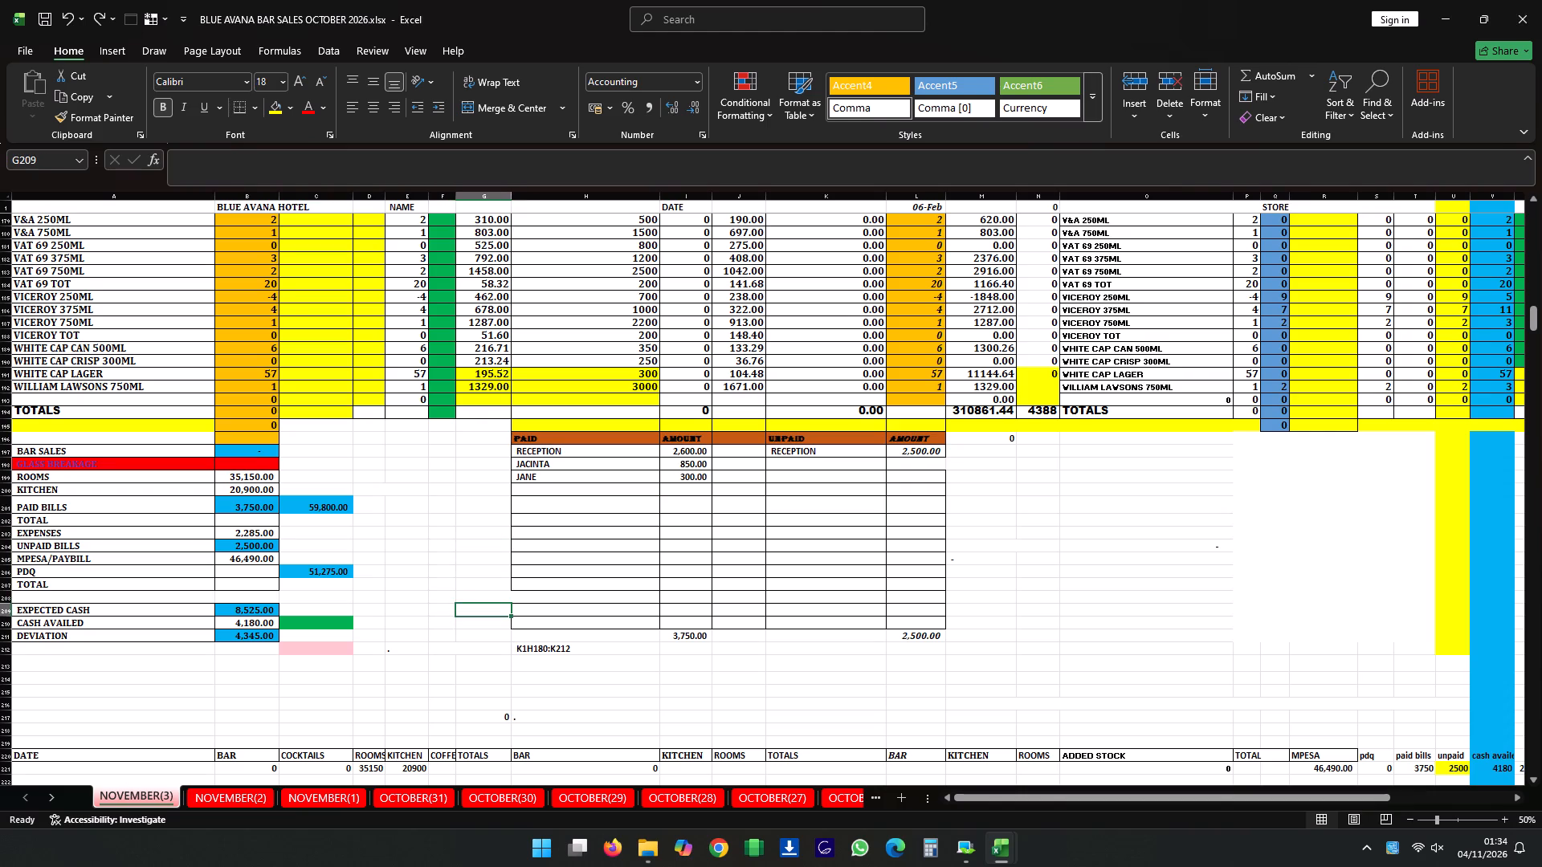
pyautogui.moveTo(352, 451); pyautogui.dragTo(618, 621)
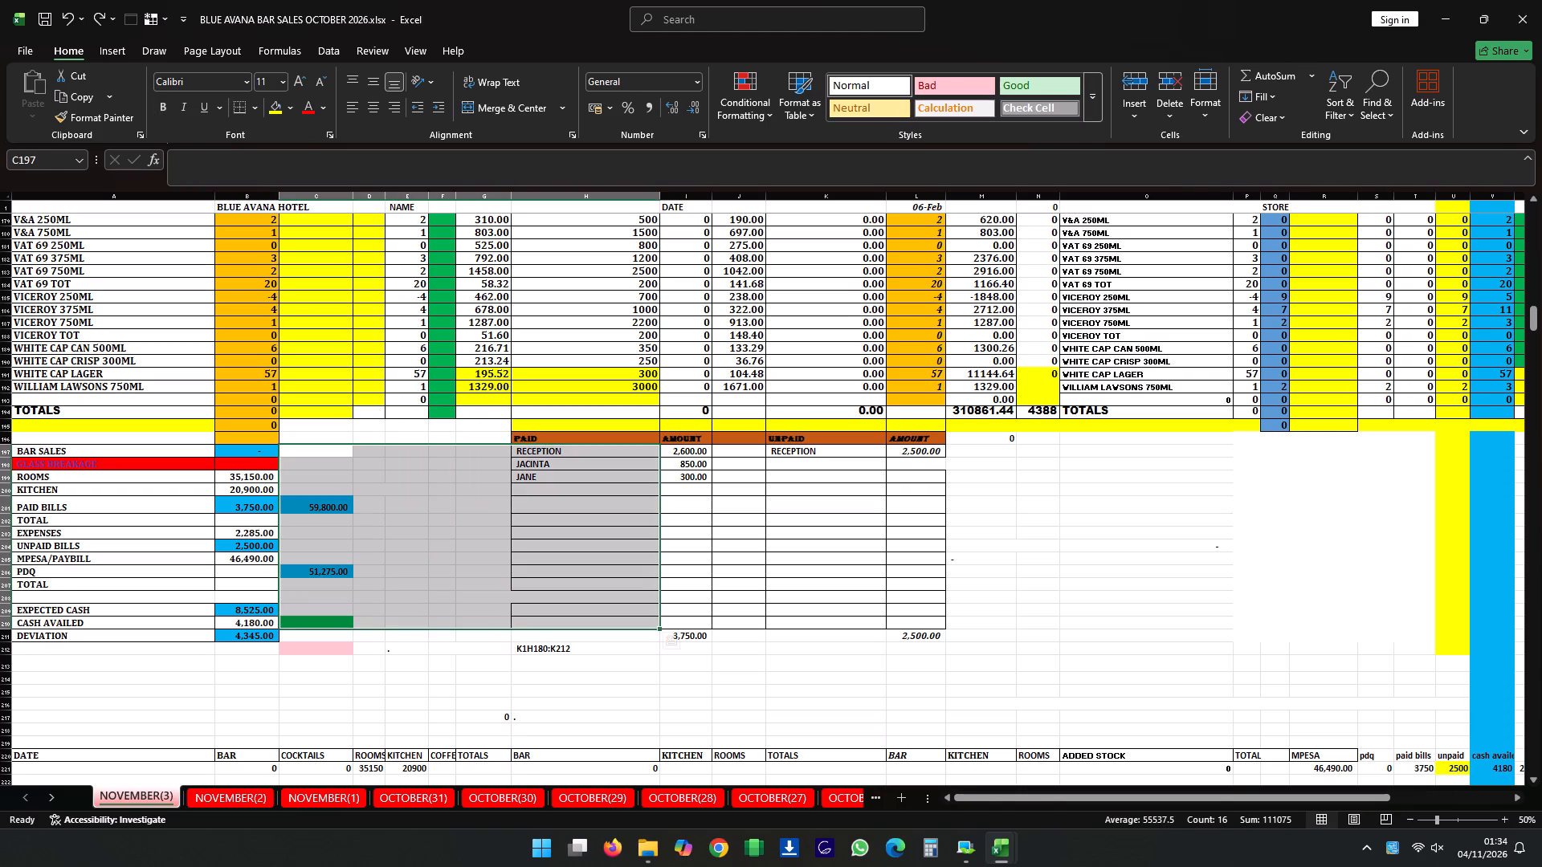
# Lower the display brightness to a dim level, near the low end of its range, and return to the workbook.
pyautogui.click(1427, 858)
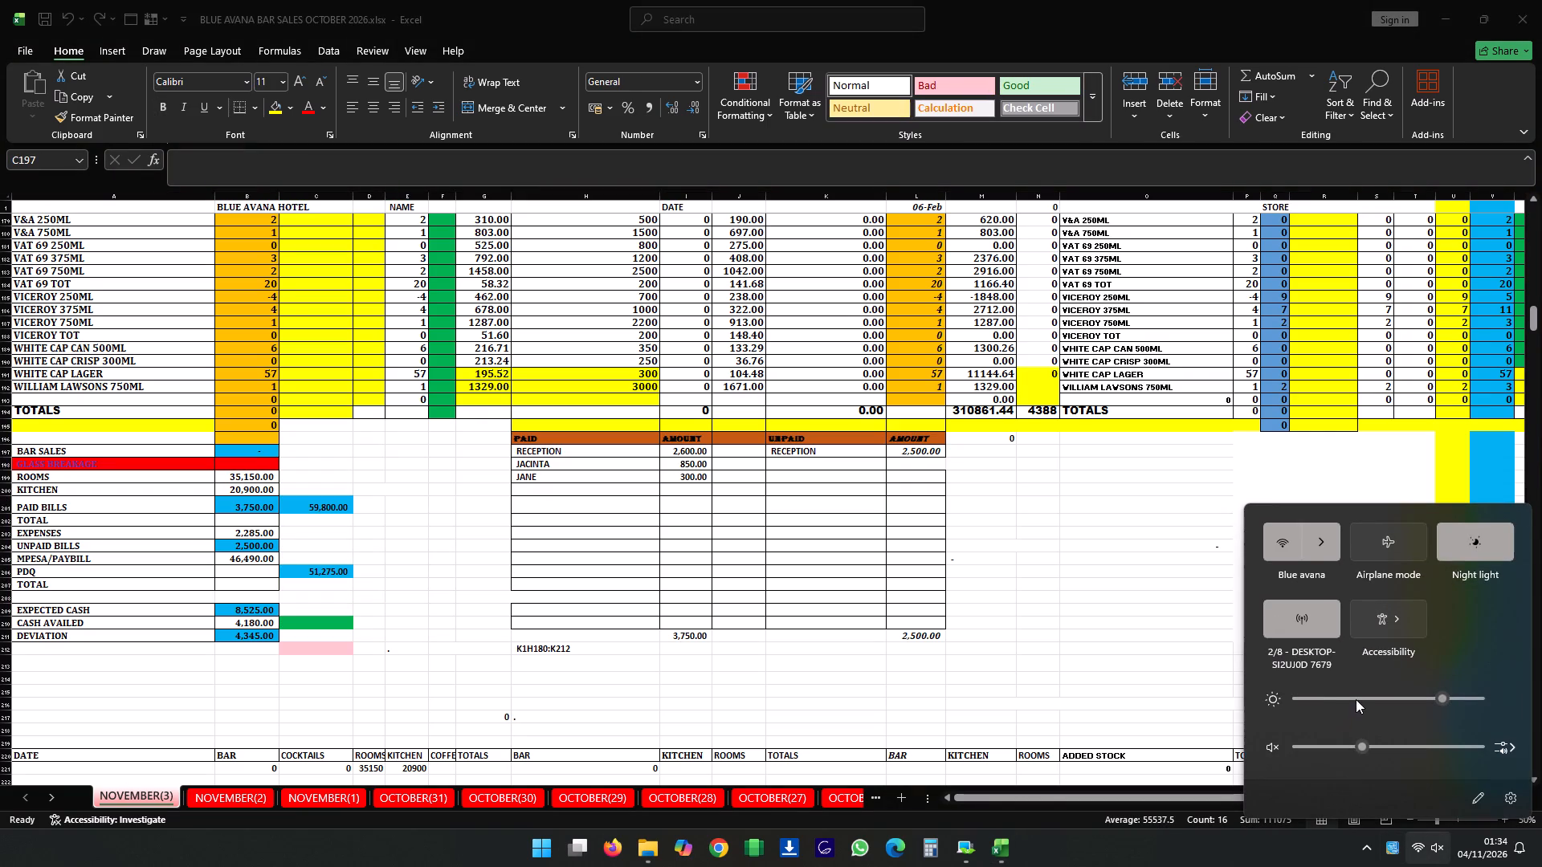
pyautogui.click(1356, 699)
pyautogui.moveTo(1348, 702); pyautogui.dragTo(1321, 730)
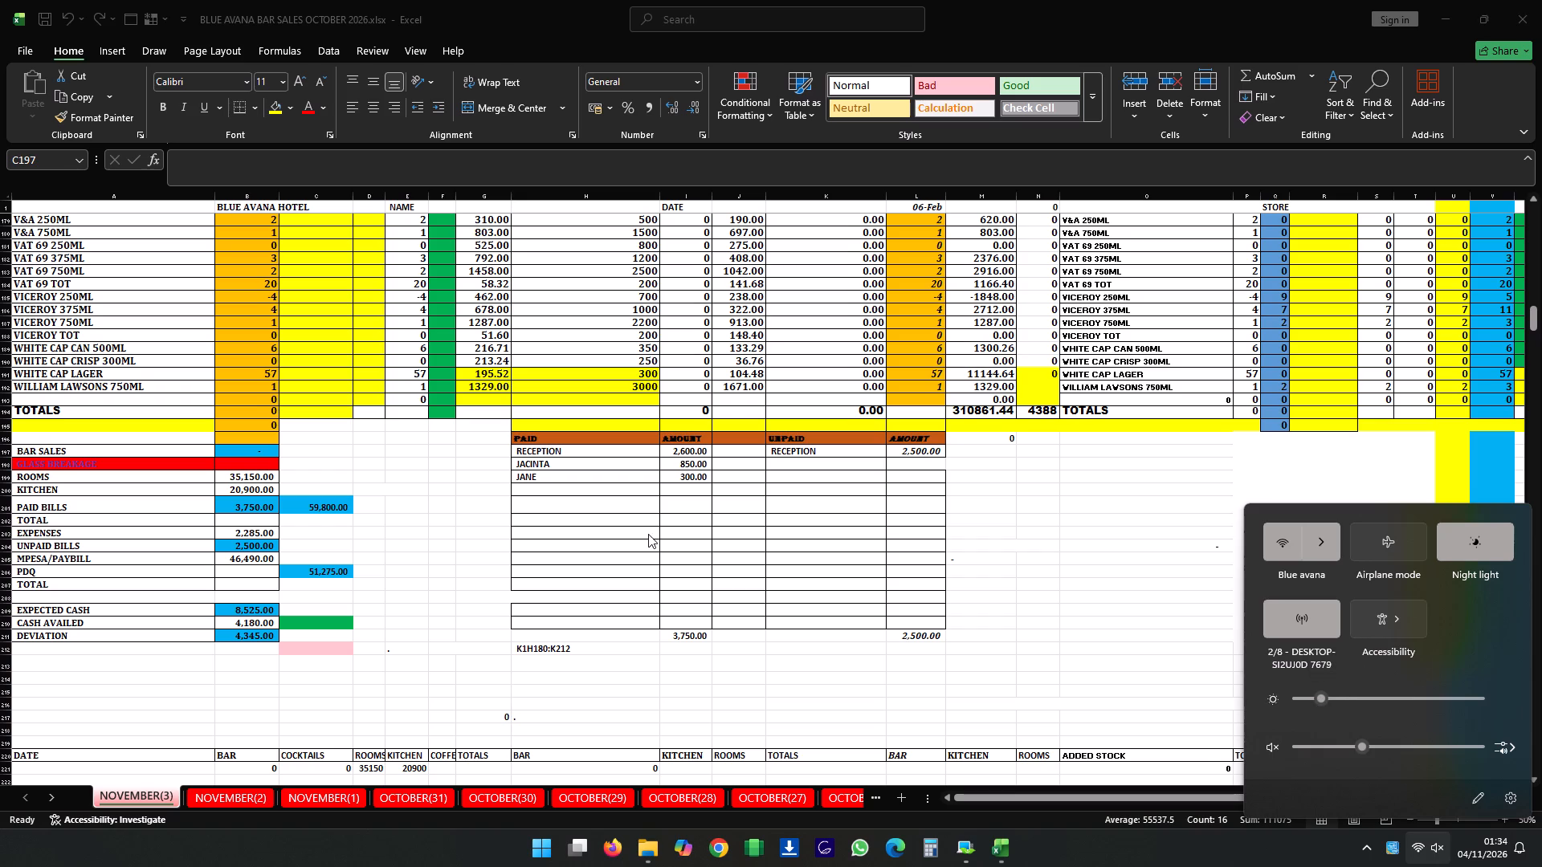
pyautogui.click(662, 535)
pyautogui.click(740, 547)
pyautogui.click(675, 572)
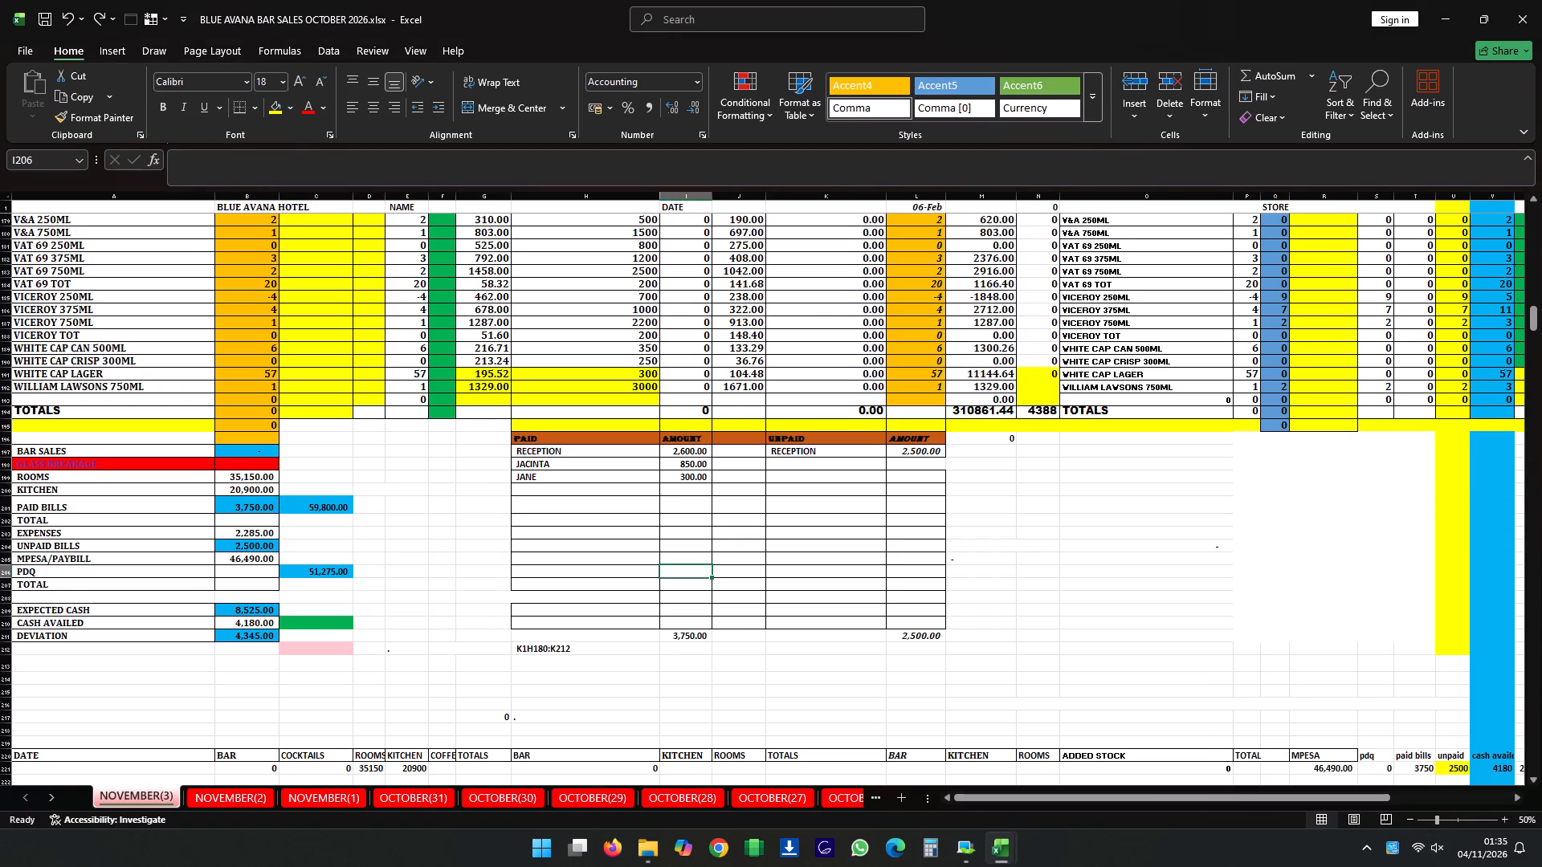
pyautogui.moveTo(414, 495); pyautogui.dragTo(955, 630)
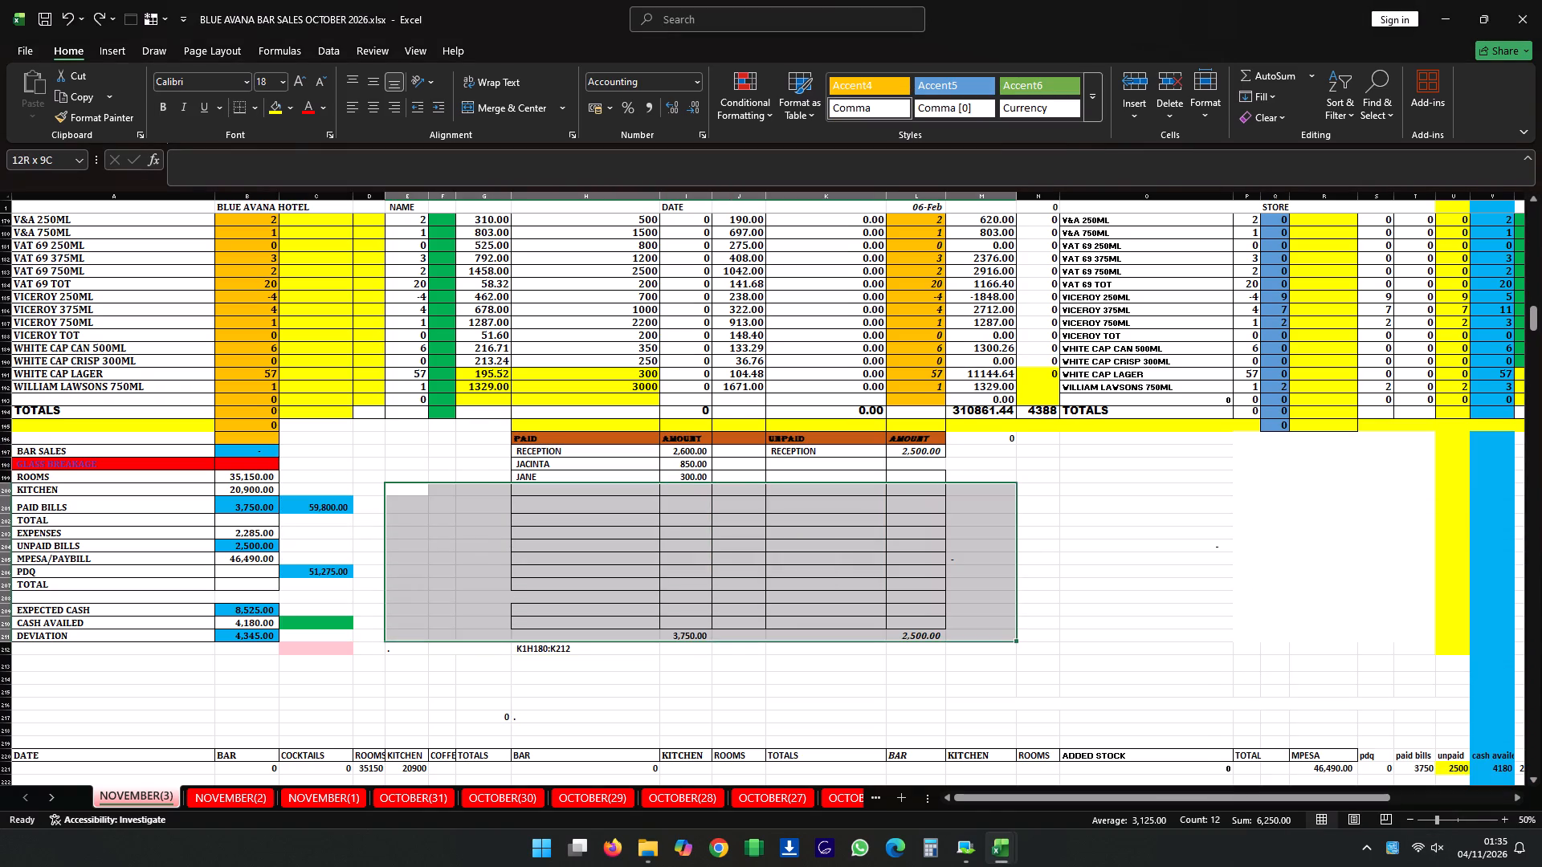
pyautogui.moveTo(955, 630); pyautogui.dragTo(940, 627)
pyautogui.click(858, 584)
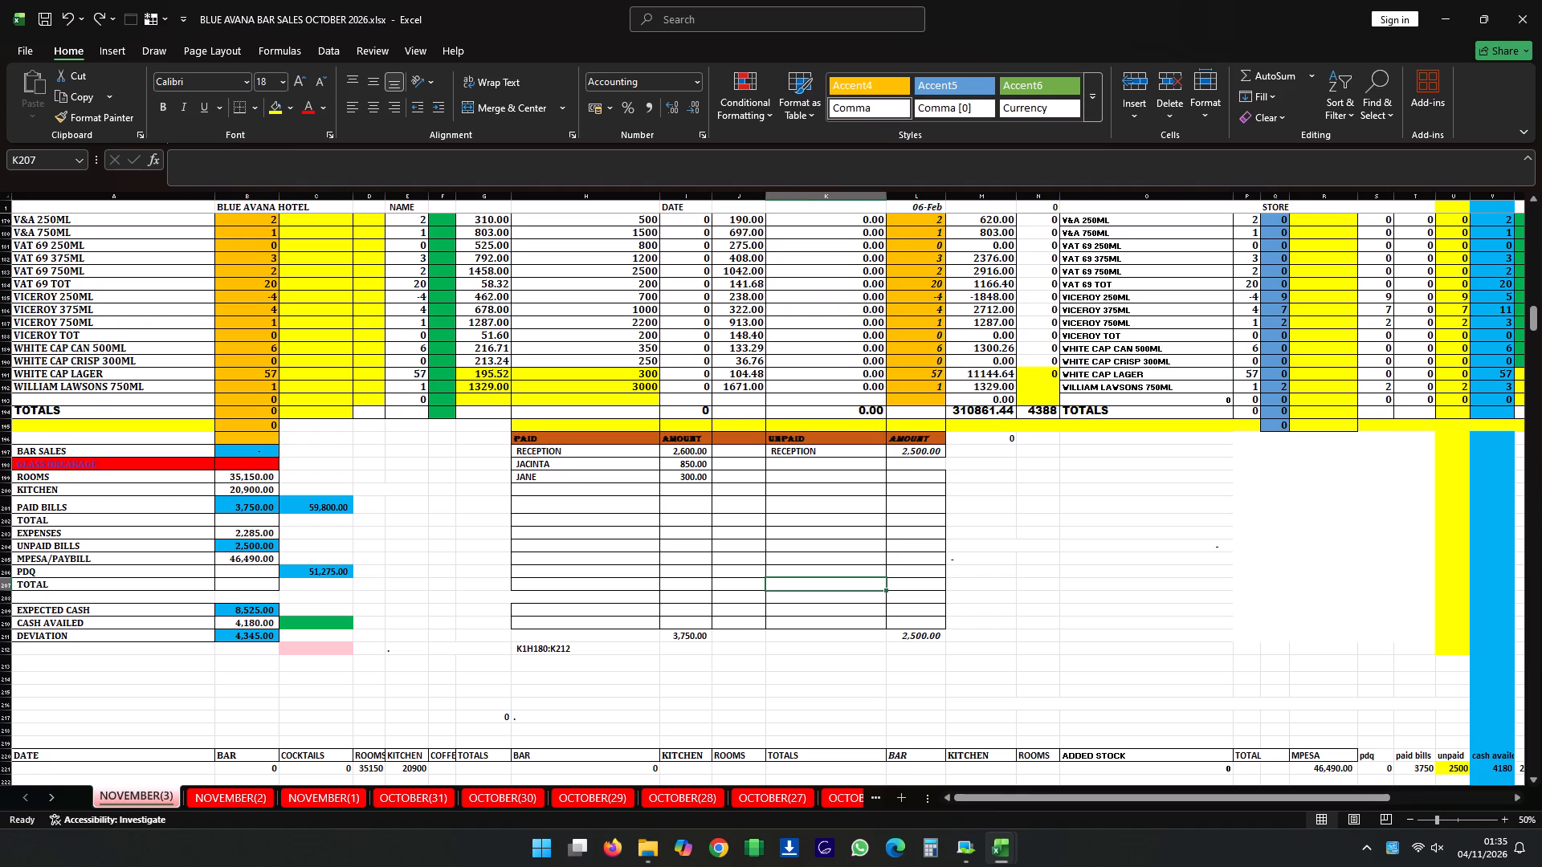
# Set the MPESA/PAYBILL amount in the NOVEMBER(3) sales summary to 54380.
pyautogui.click(267, 556)
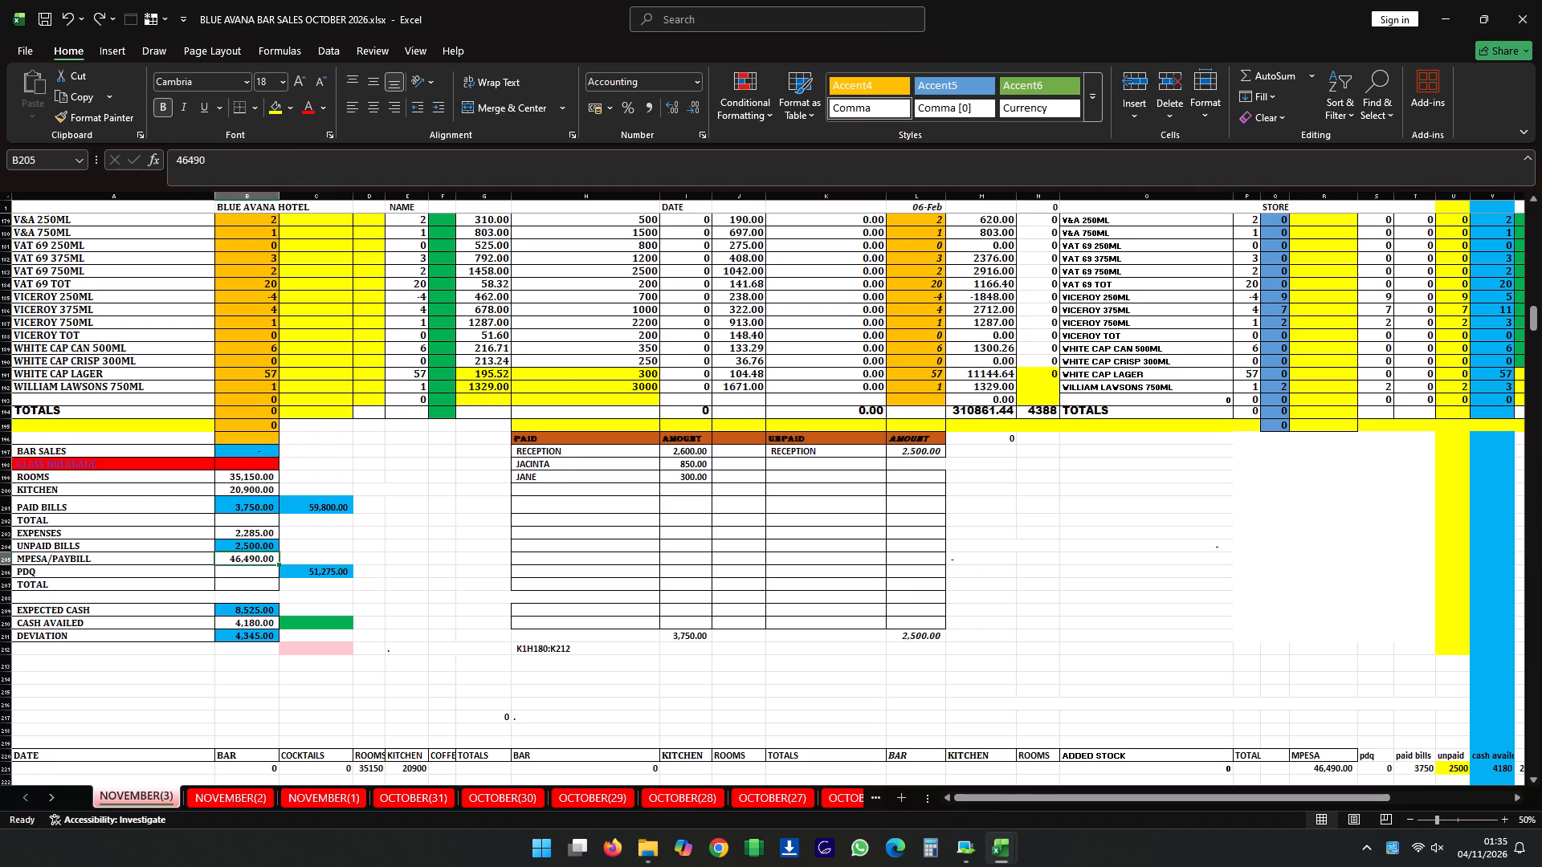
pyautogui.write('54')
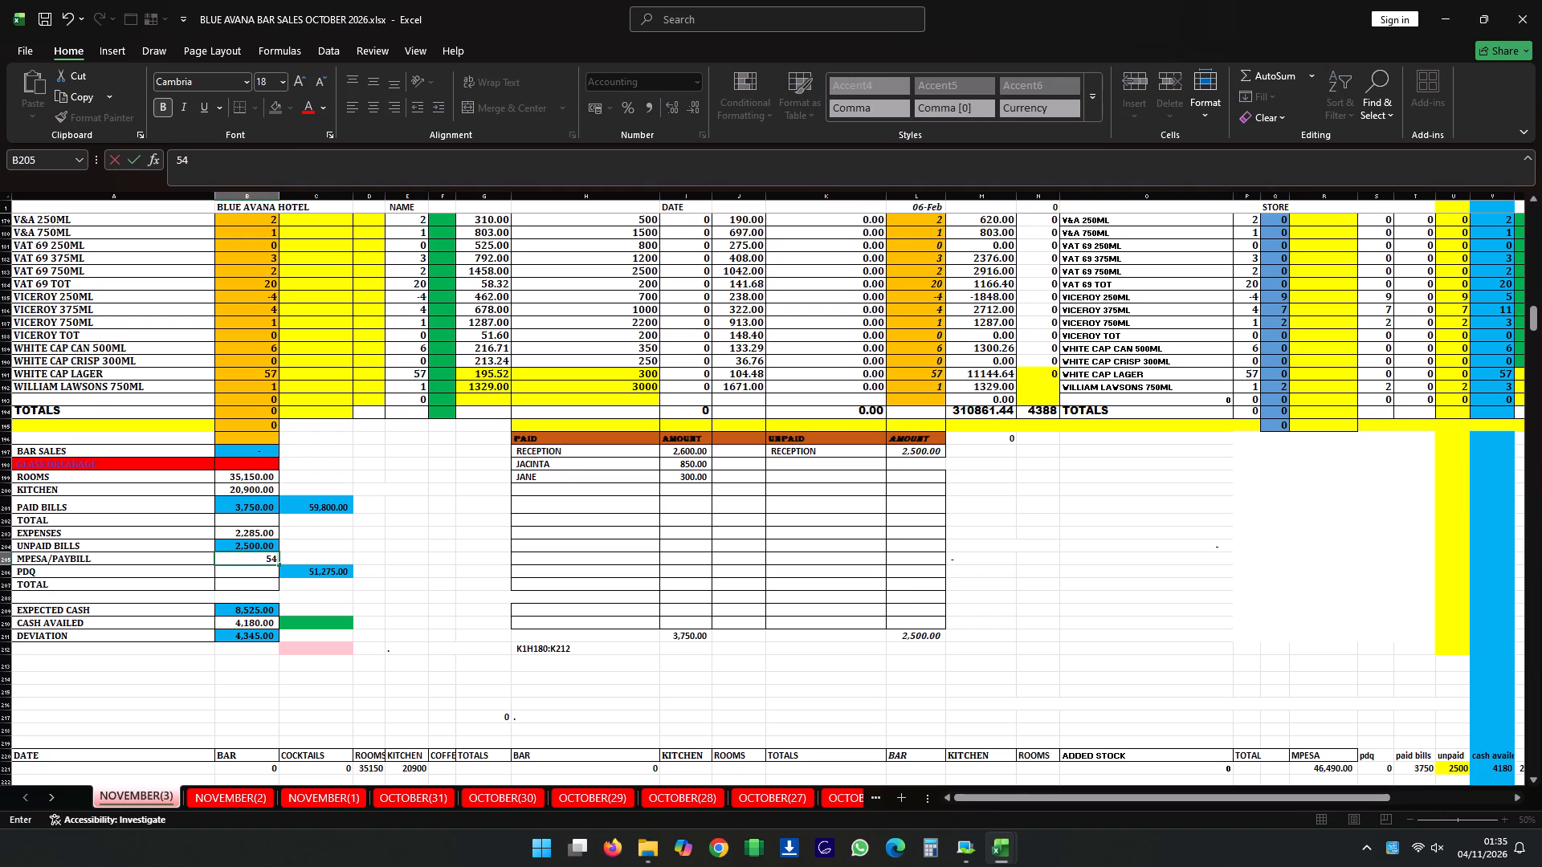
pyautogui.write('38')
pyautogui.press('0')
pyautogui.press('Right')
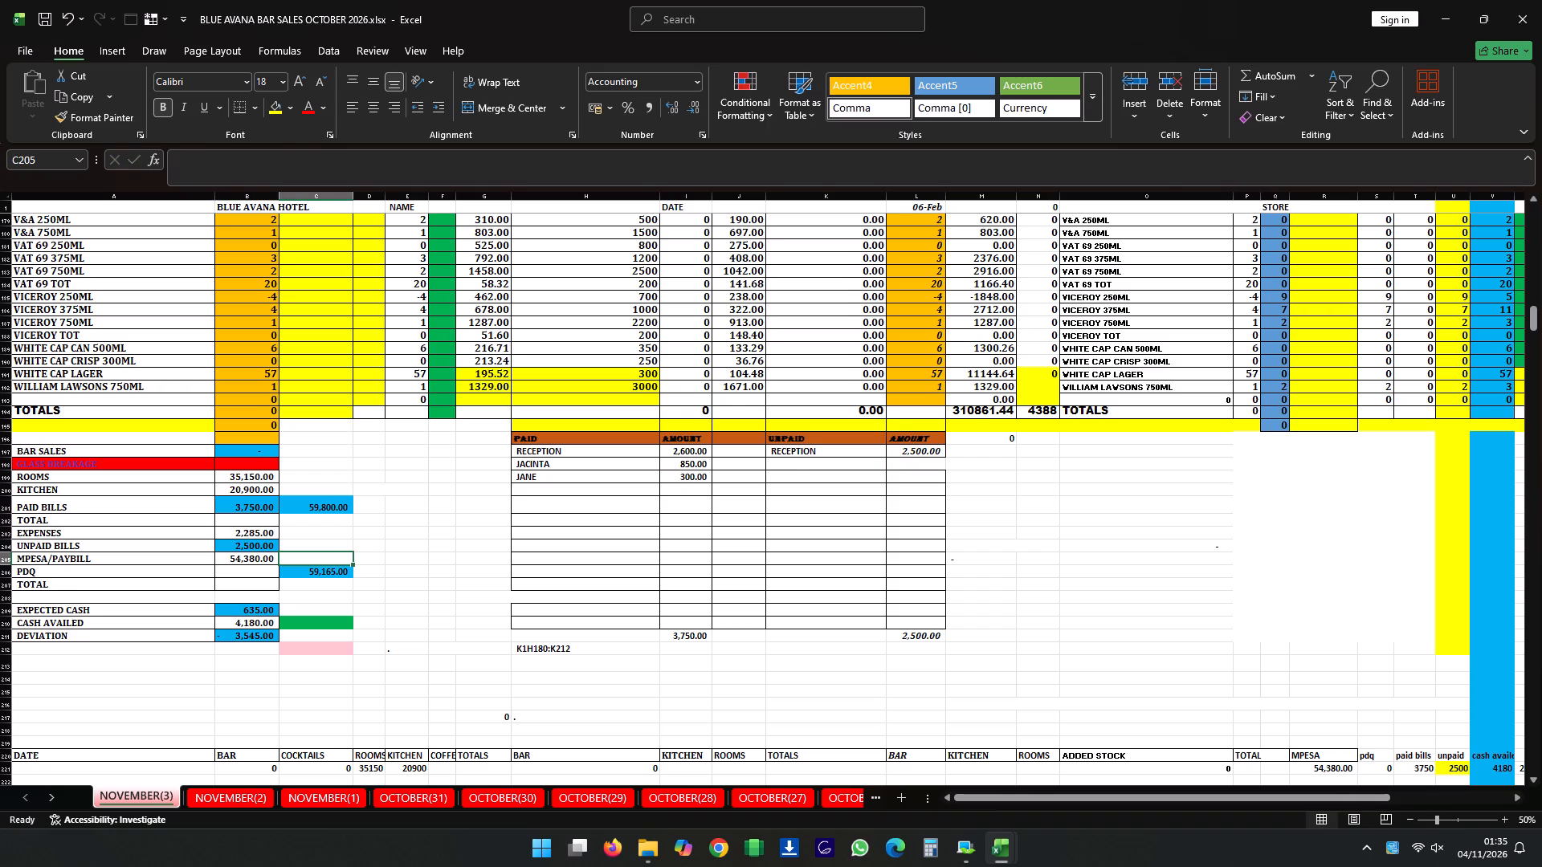
# Compare the daily summary and the paid and unpaid bills on the NOVEMBER(2) sheet with those on NOVEMBER(3).
pyautogui.click(264, 795)
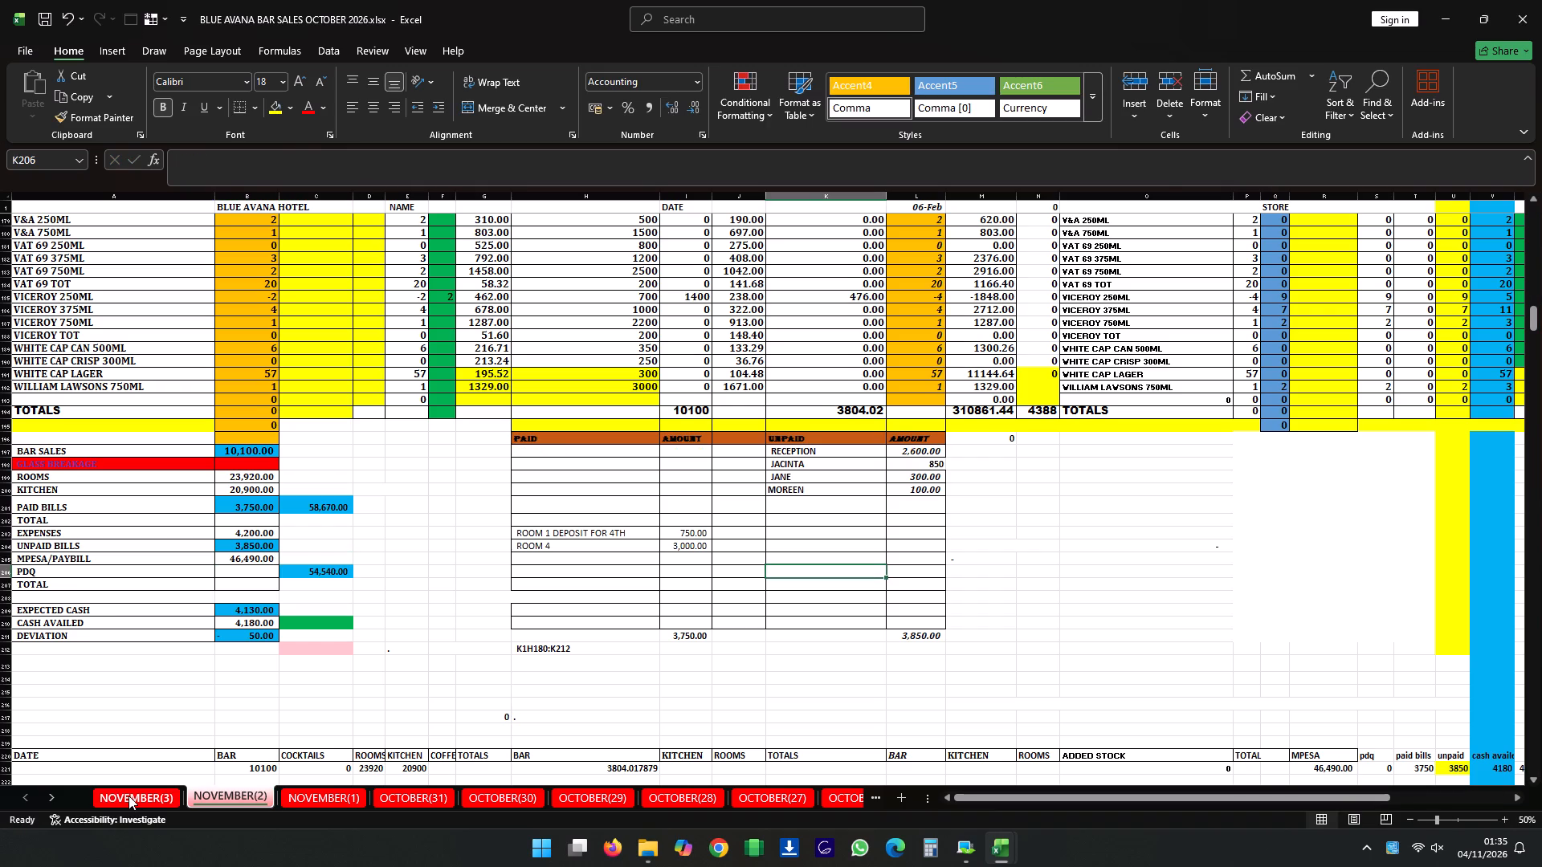
pyautogui.click(128, 796)
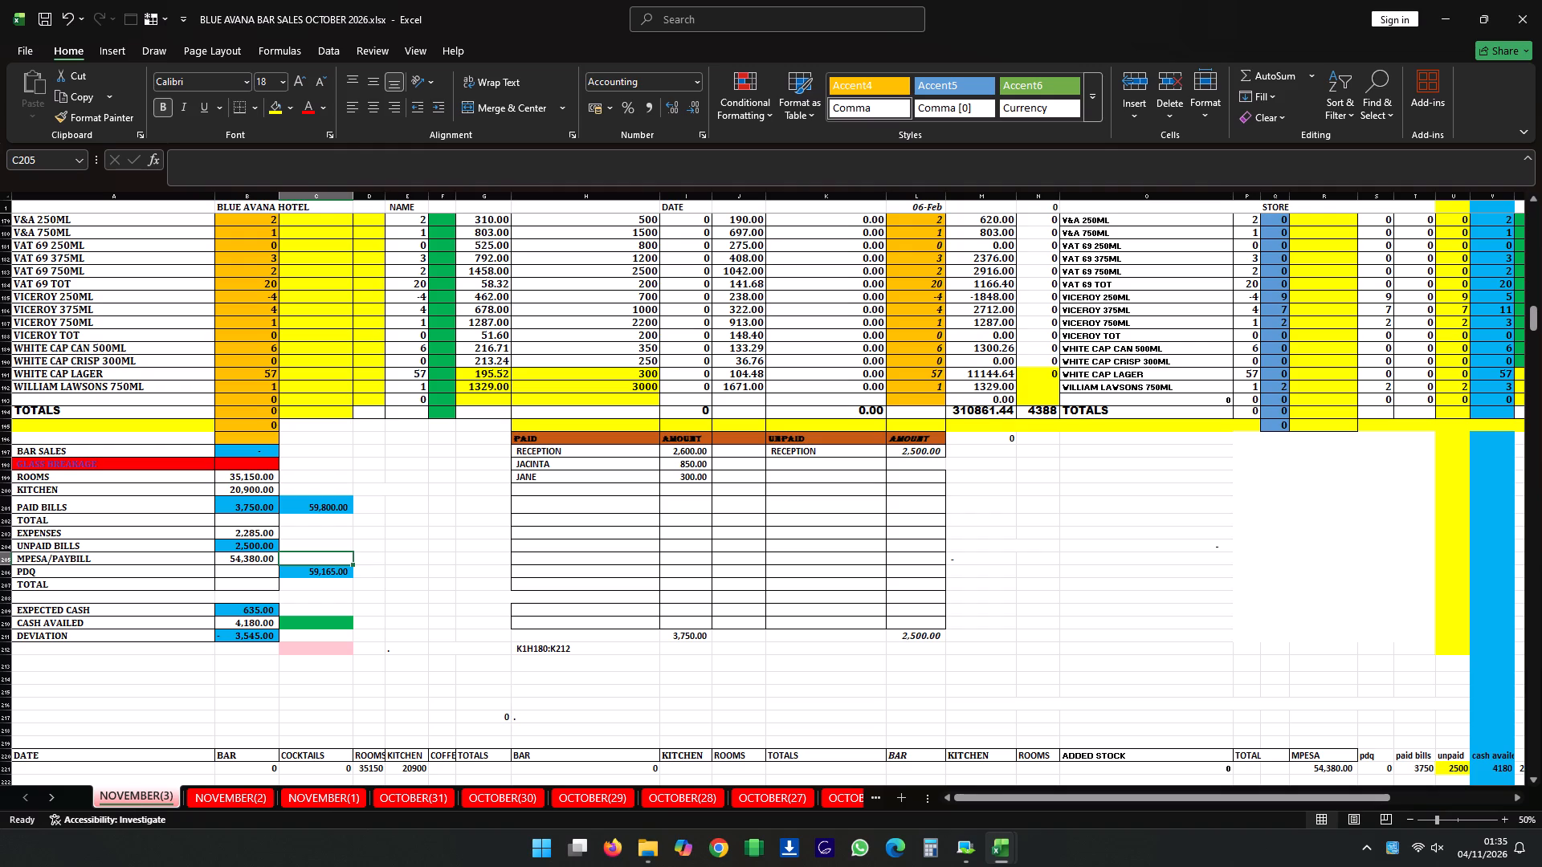
pyautogui.click(202, 796)
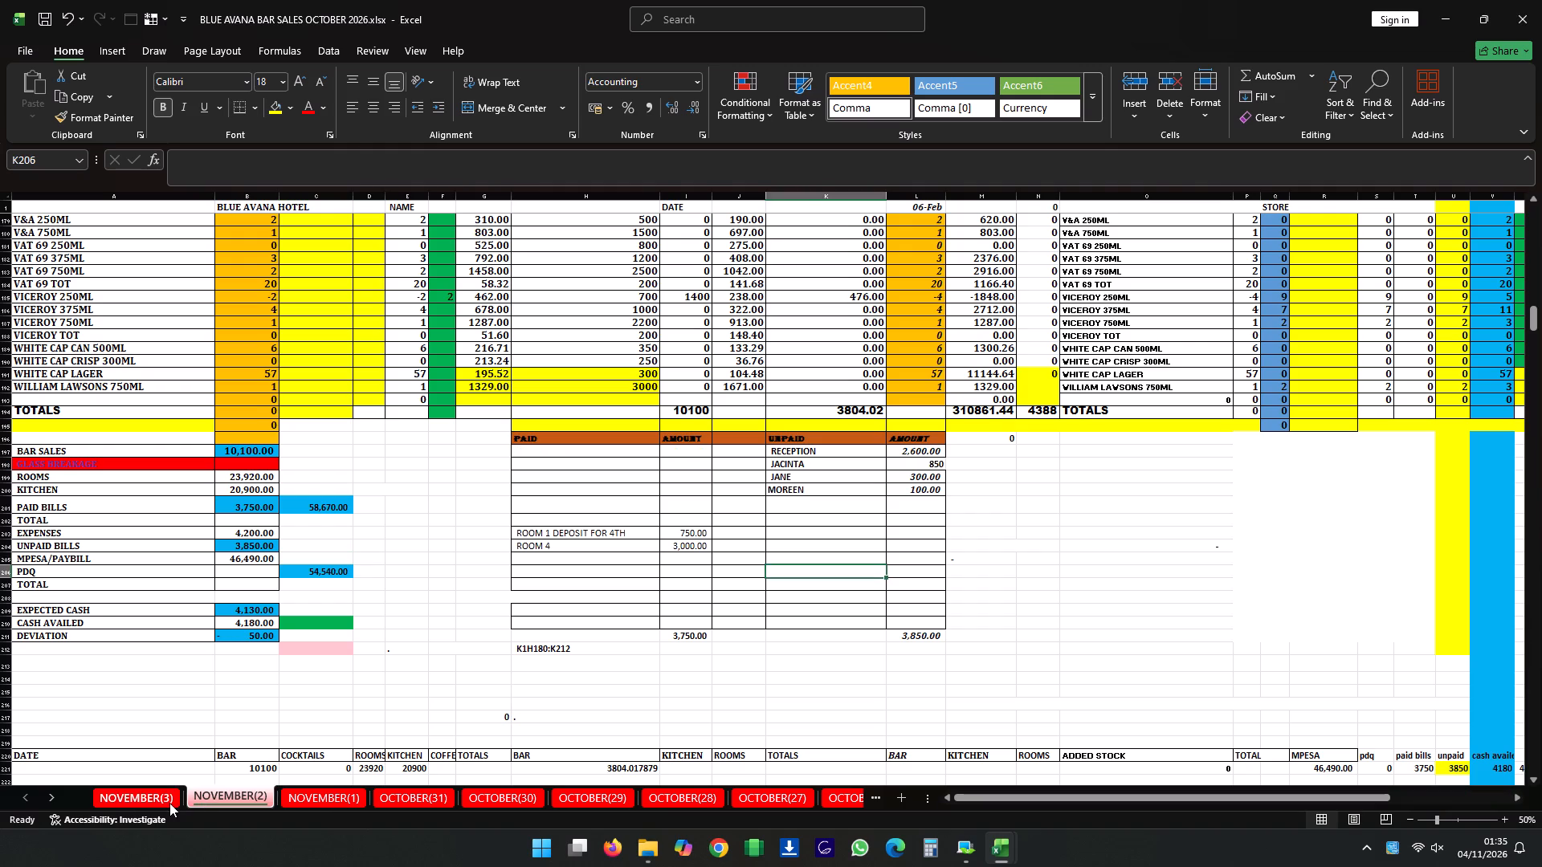
pyautogui.click(169, 803)
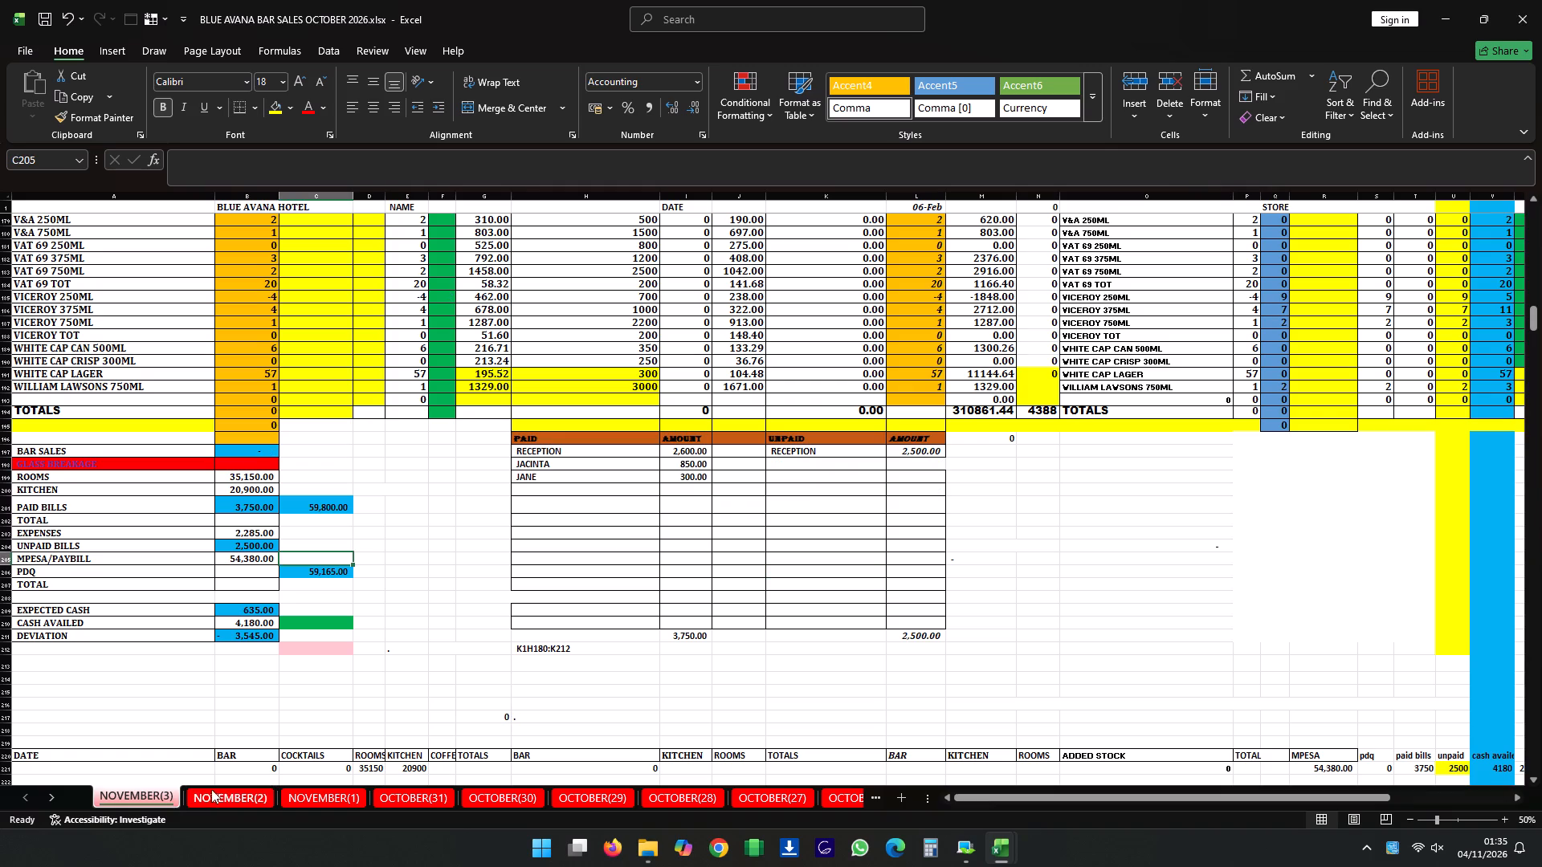
pyautogui.click(217, 796)
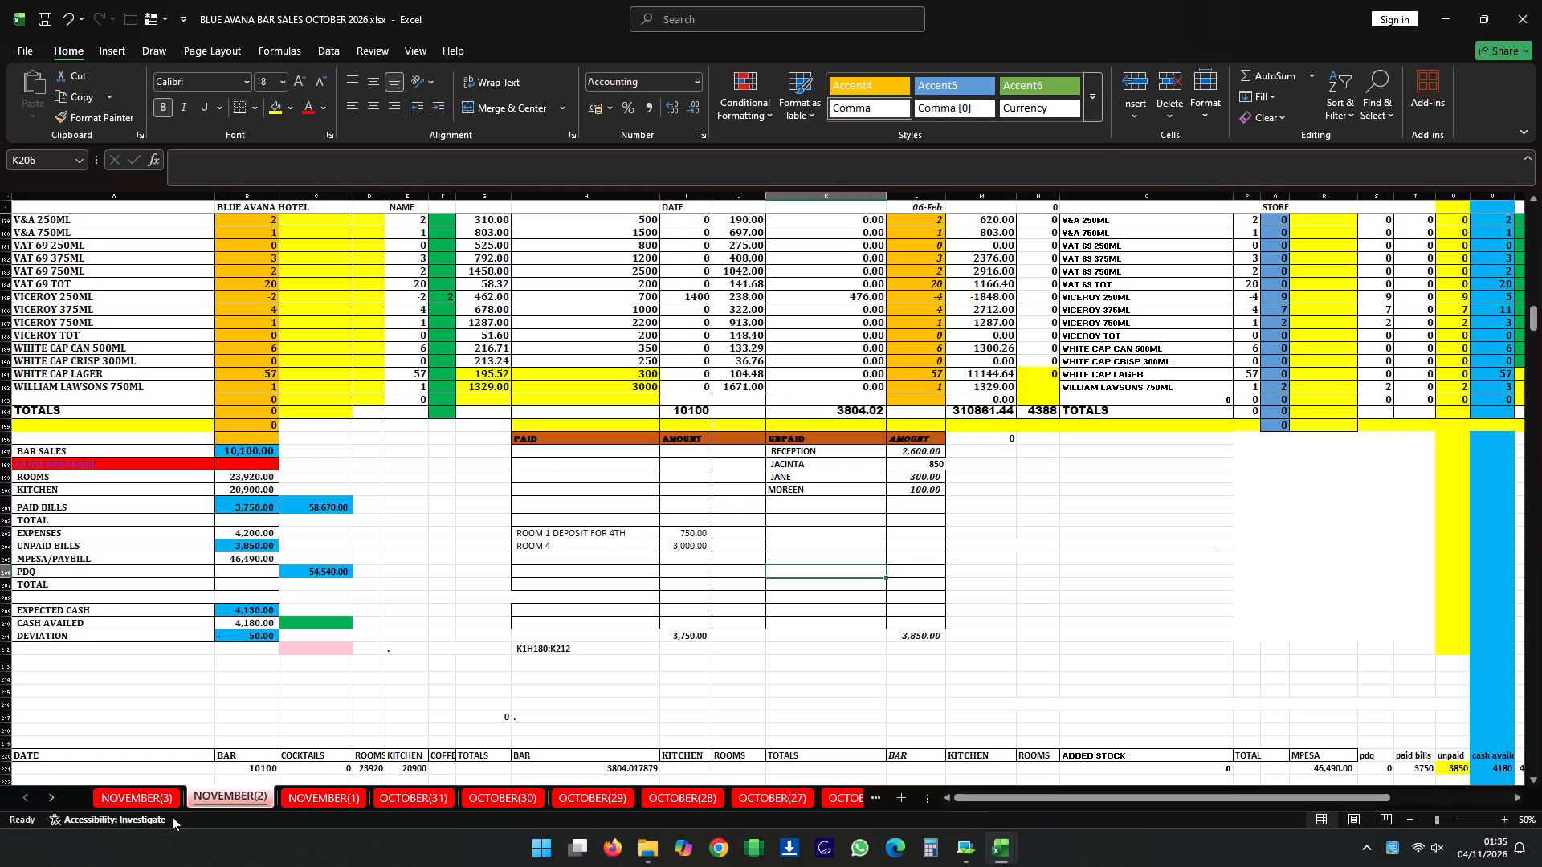
pyautogui.click(158, 800)
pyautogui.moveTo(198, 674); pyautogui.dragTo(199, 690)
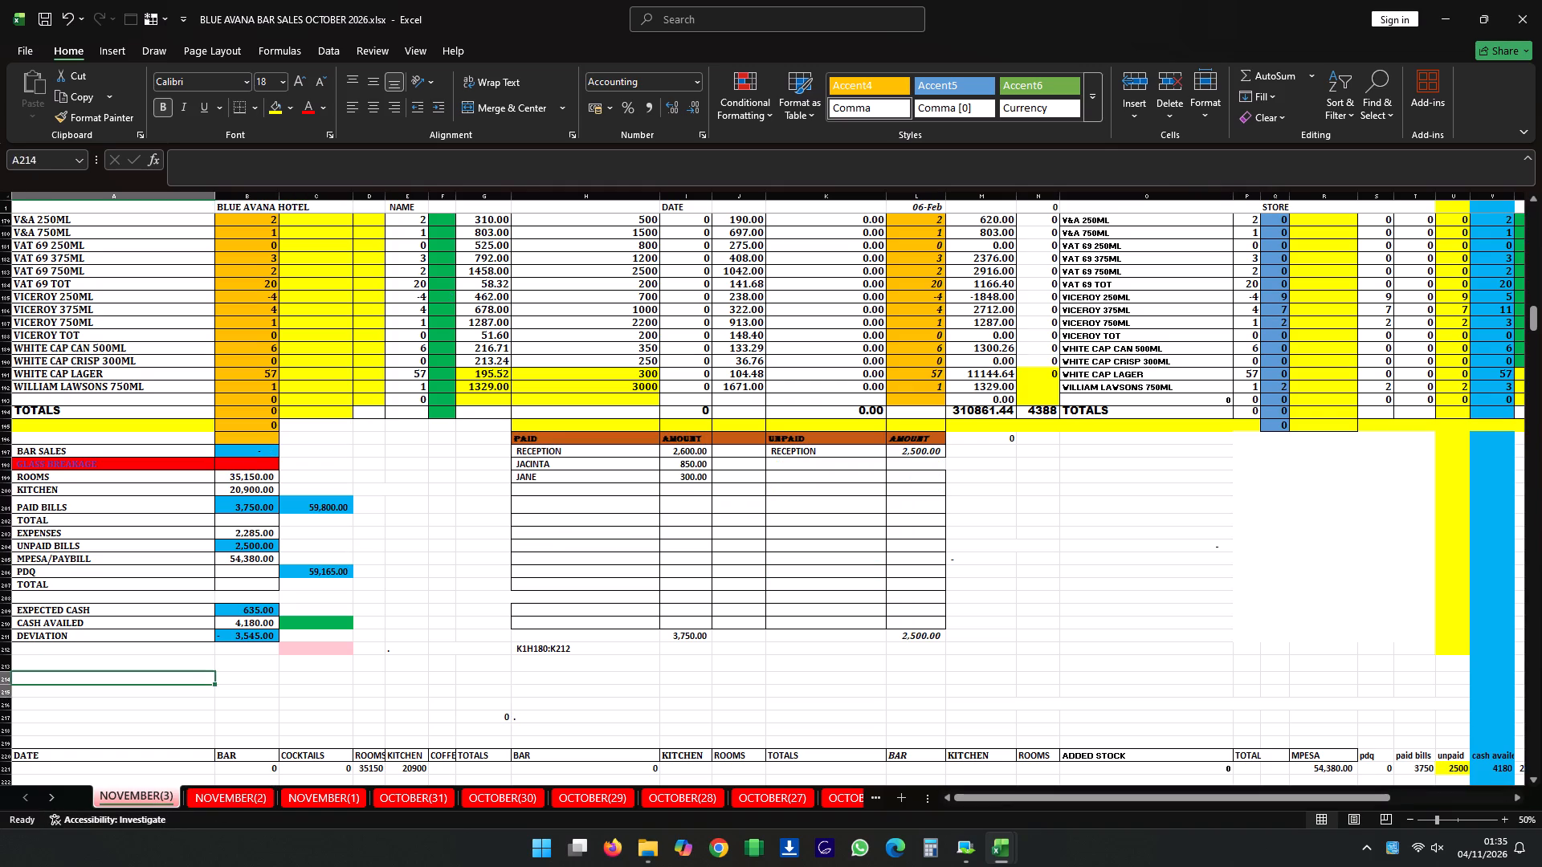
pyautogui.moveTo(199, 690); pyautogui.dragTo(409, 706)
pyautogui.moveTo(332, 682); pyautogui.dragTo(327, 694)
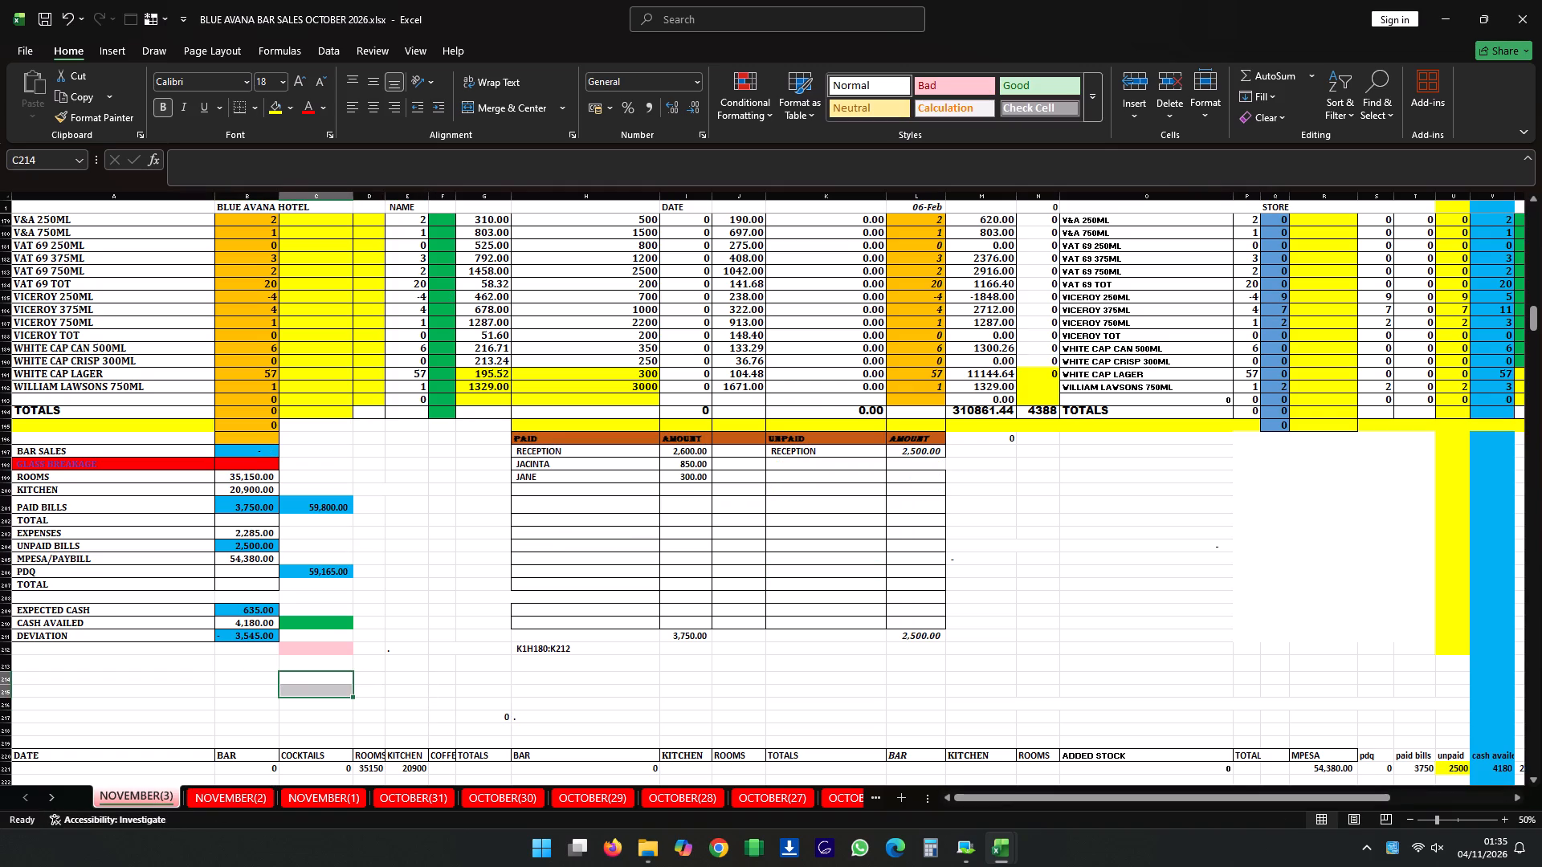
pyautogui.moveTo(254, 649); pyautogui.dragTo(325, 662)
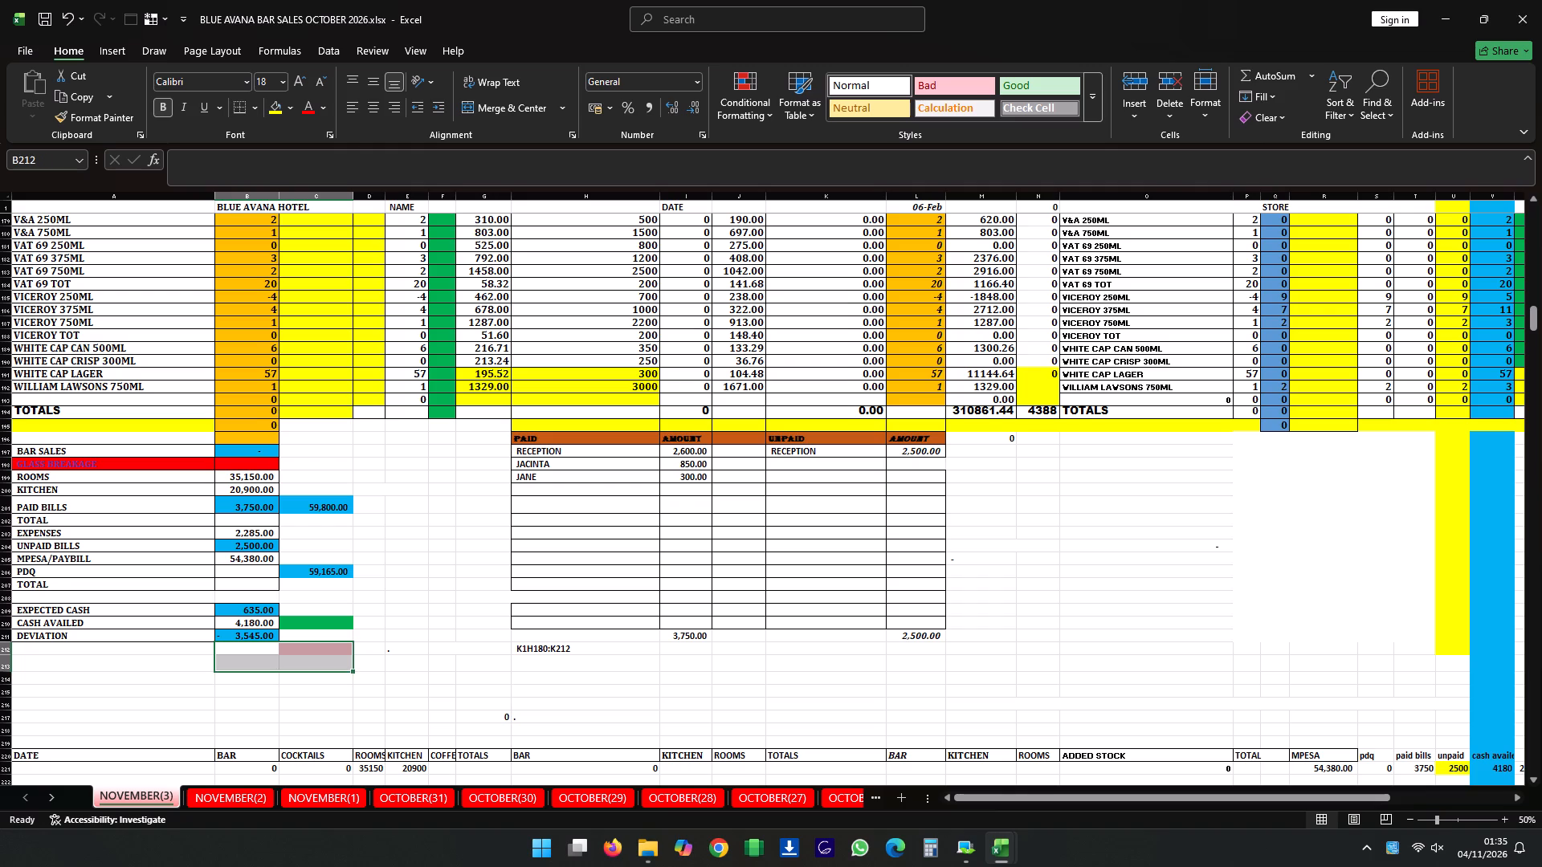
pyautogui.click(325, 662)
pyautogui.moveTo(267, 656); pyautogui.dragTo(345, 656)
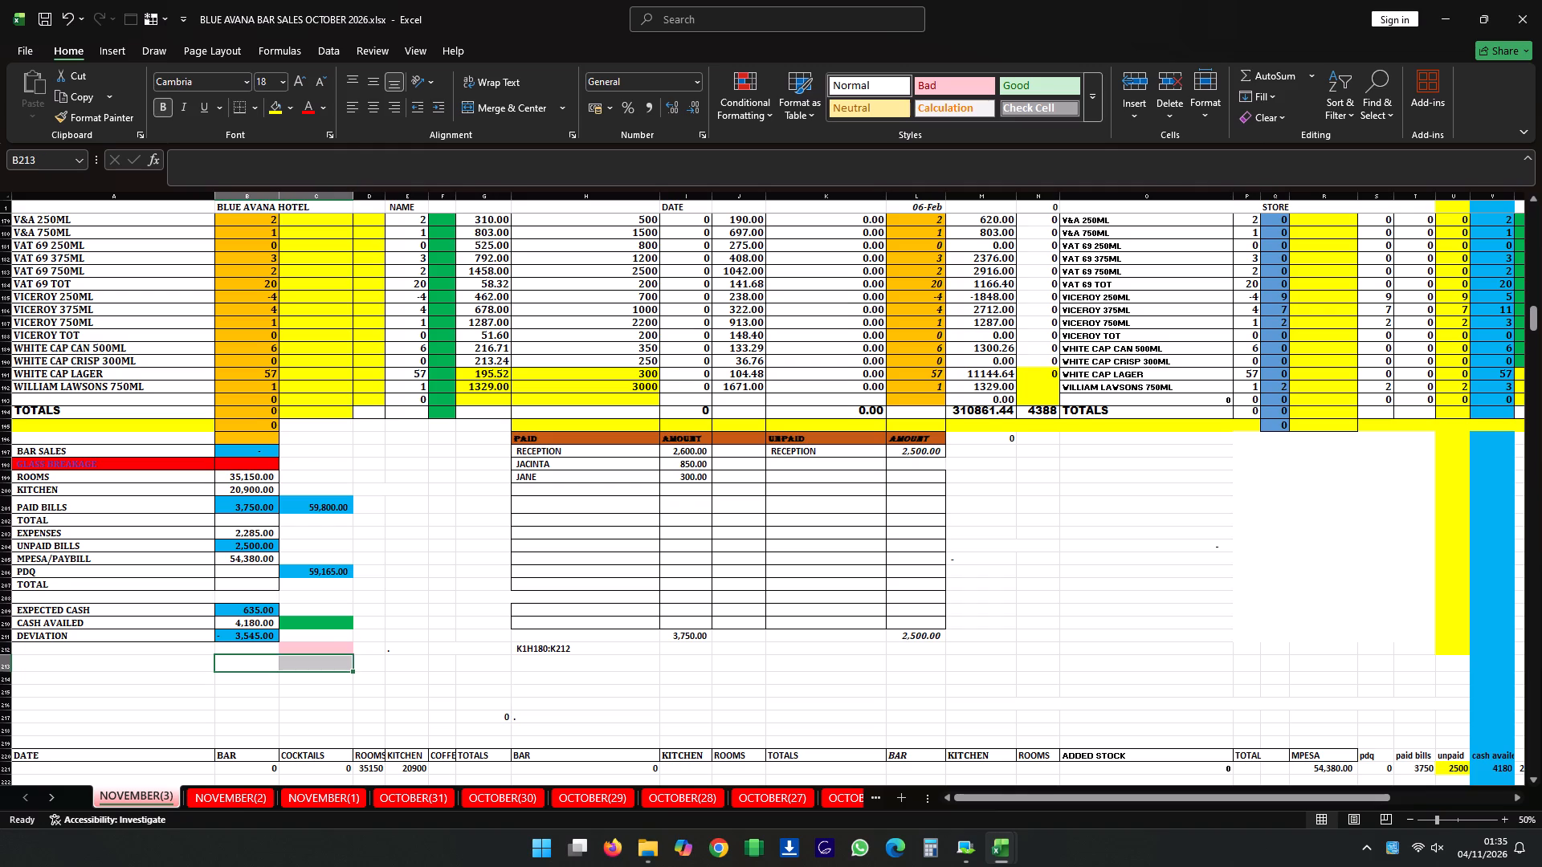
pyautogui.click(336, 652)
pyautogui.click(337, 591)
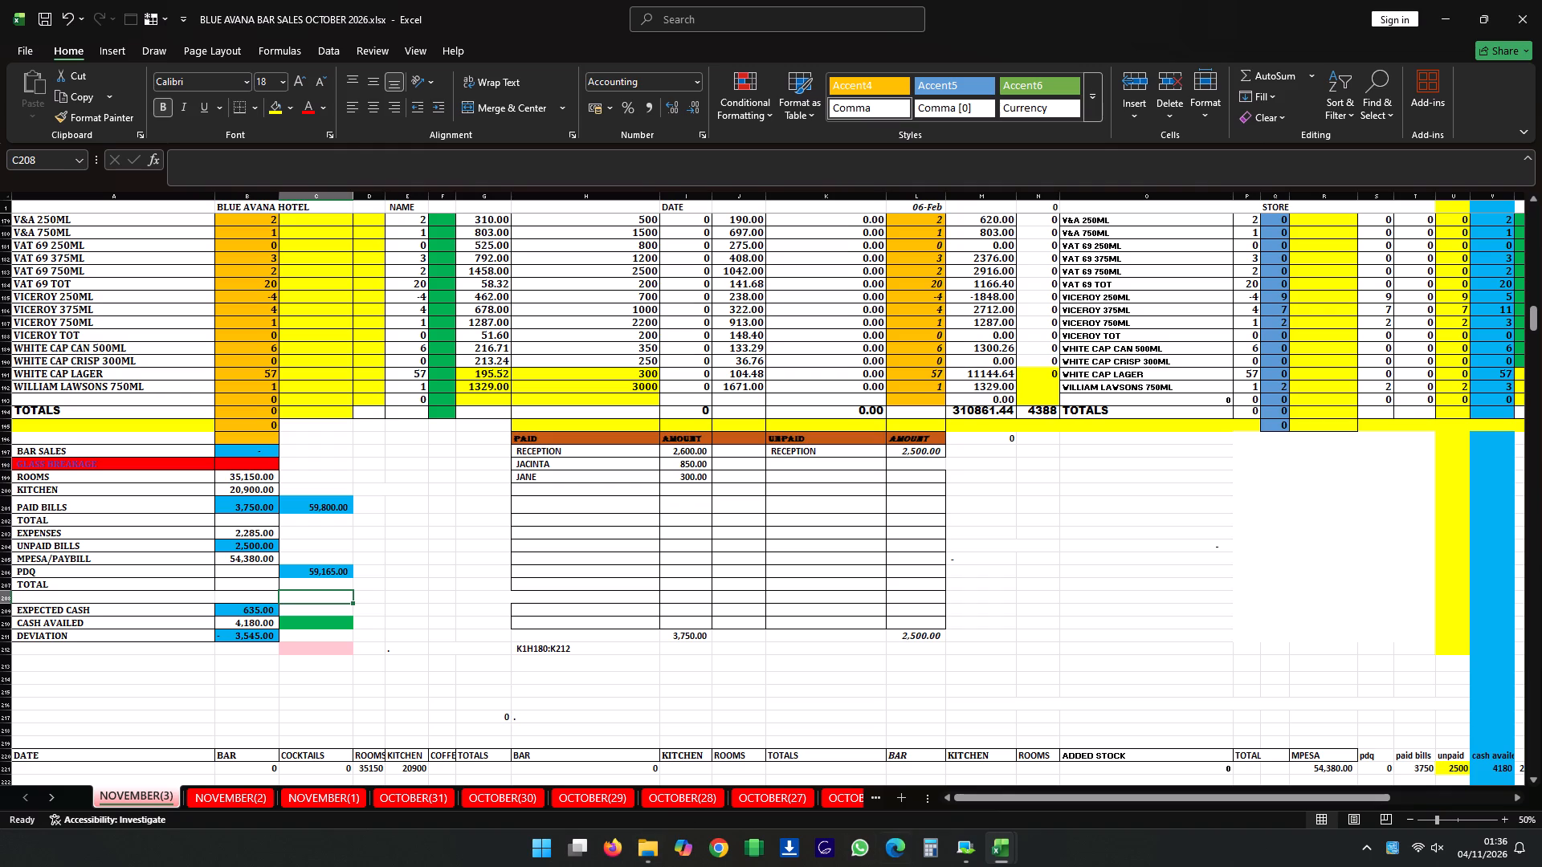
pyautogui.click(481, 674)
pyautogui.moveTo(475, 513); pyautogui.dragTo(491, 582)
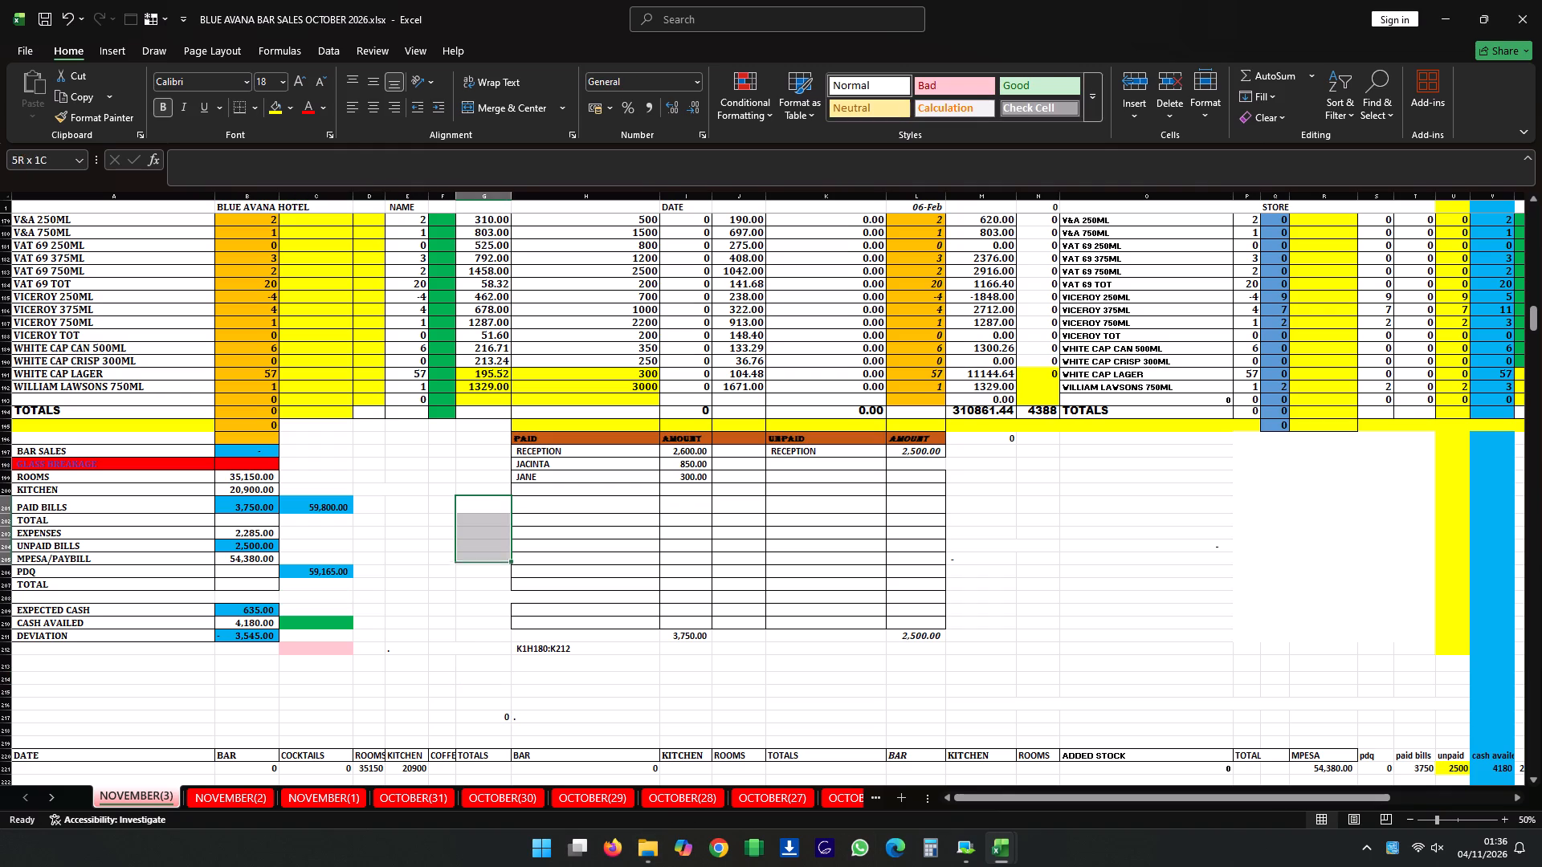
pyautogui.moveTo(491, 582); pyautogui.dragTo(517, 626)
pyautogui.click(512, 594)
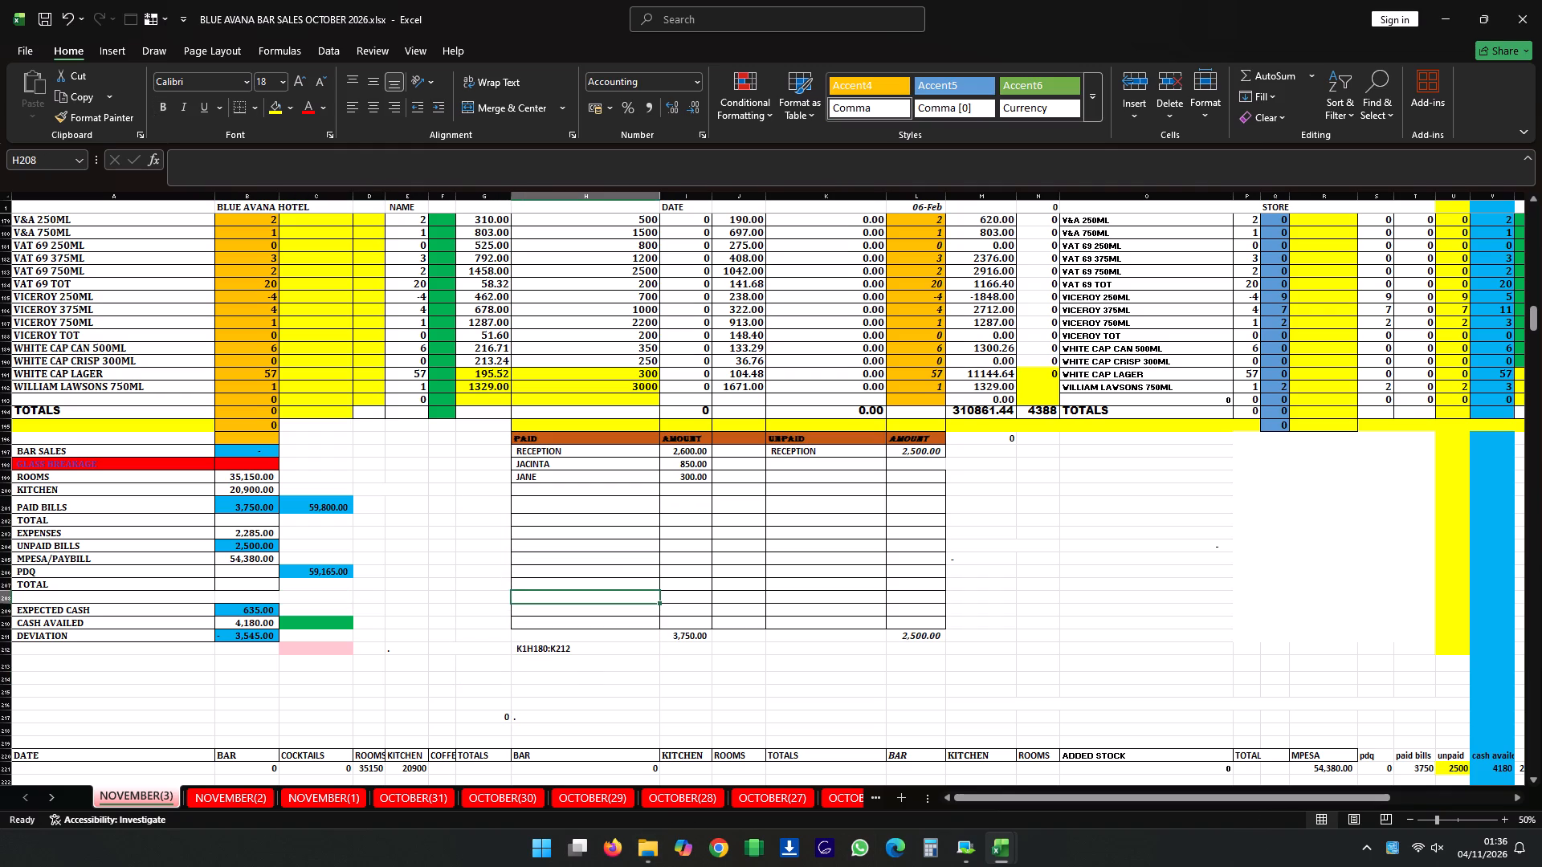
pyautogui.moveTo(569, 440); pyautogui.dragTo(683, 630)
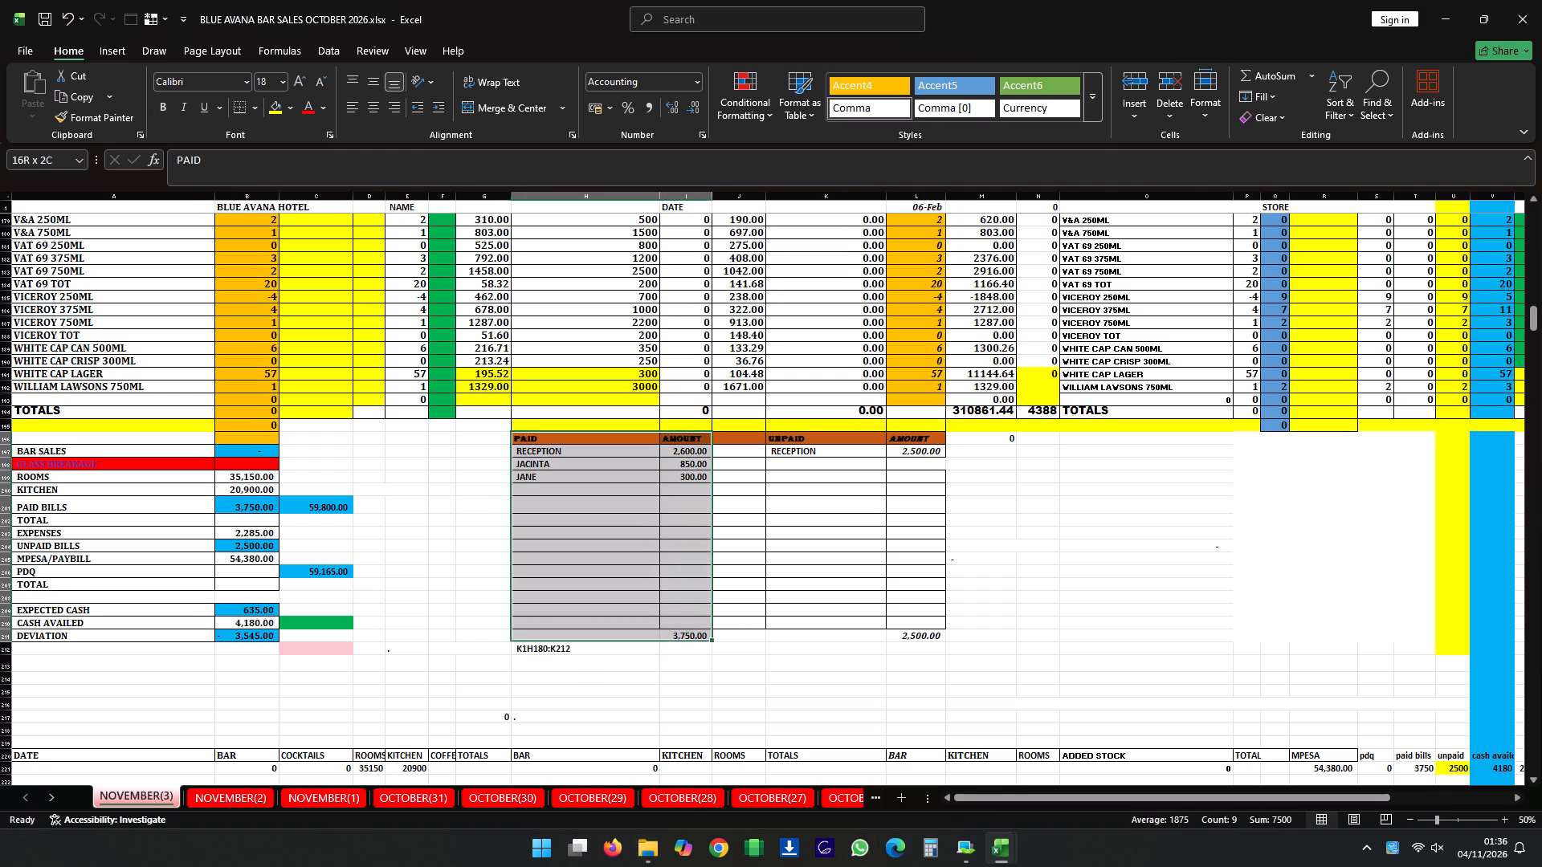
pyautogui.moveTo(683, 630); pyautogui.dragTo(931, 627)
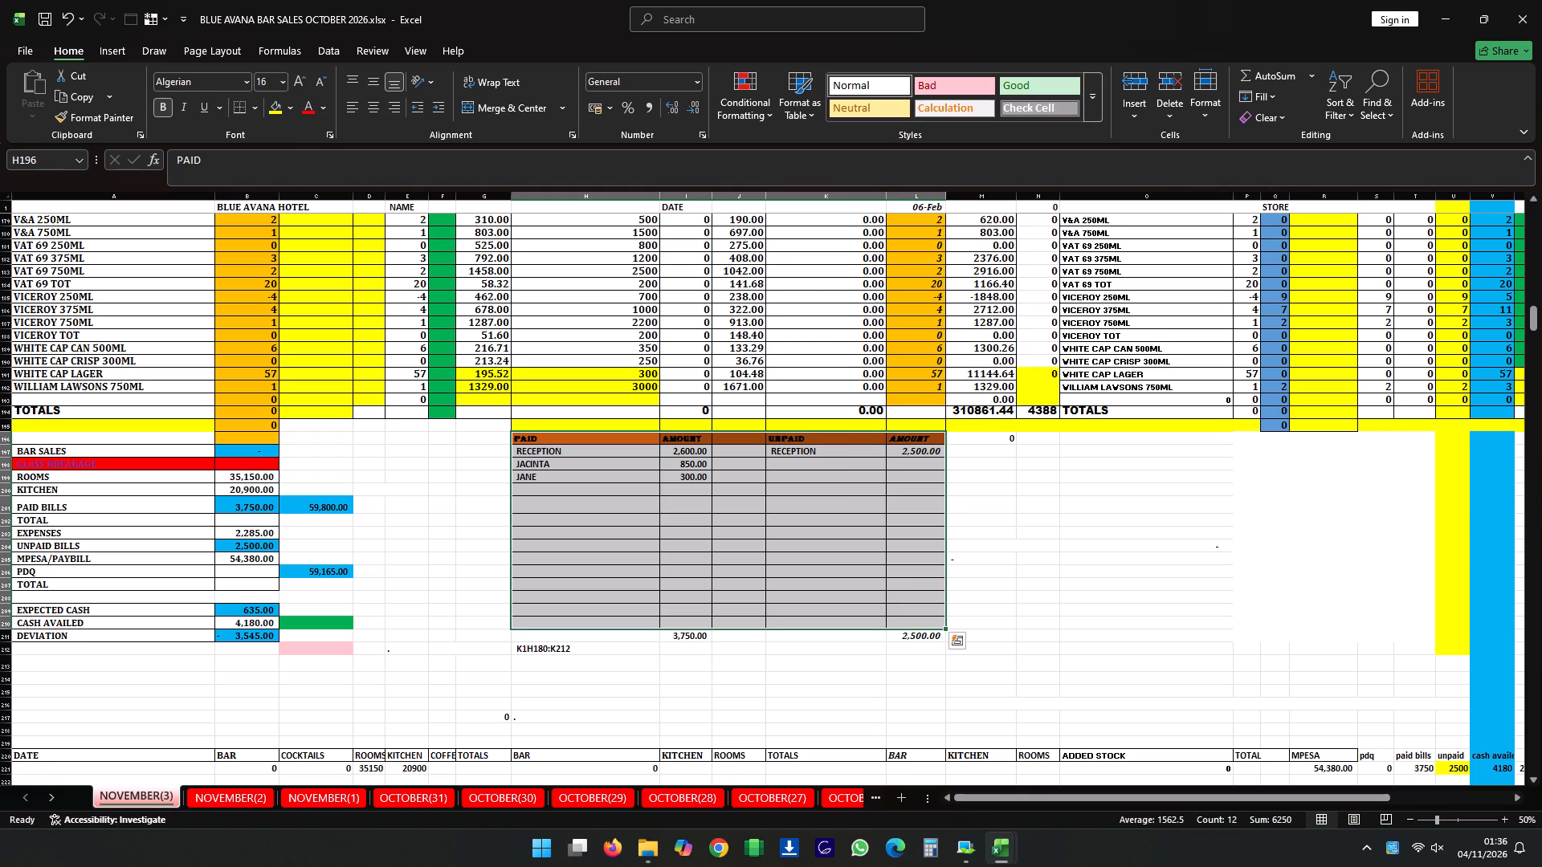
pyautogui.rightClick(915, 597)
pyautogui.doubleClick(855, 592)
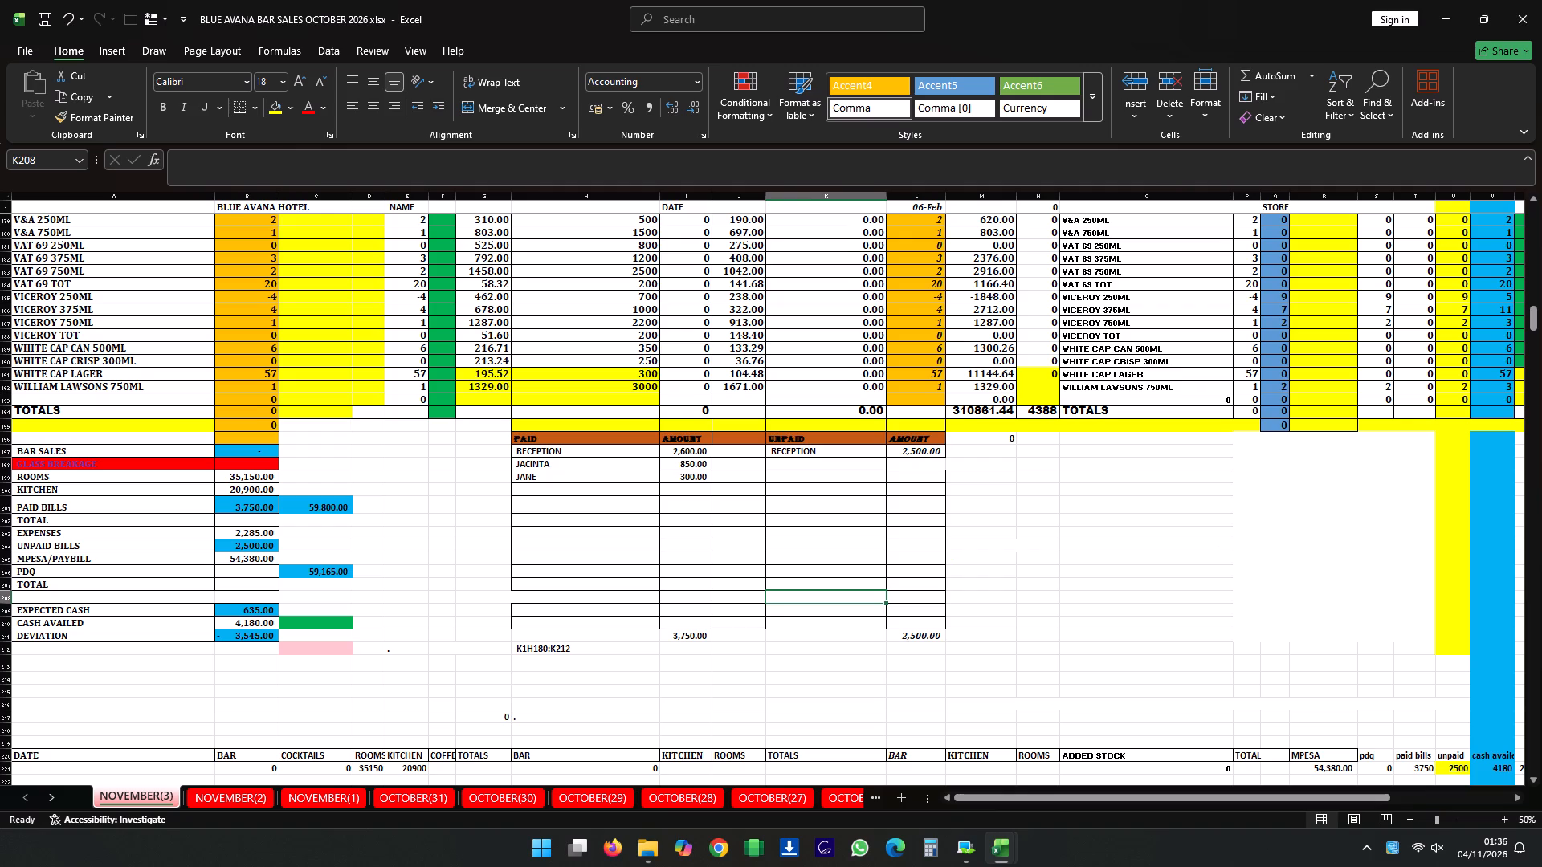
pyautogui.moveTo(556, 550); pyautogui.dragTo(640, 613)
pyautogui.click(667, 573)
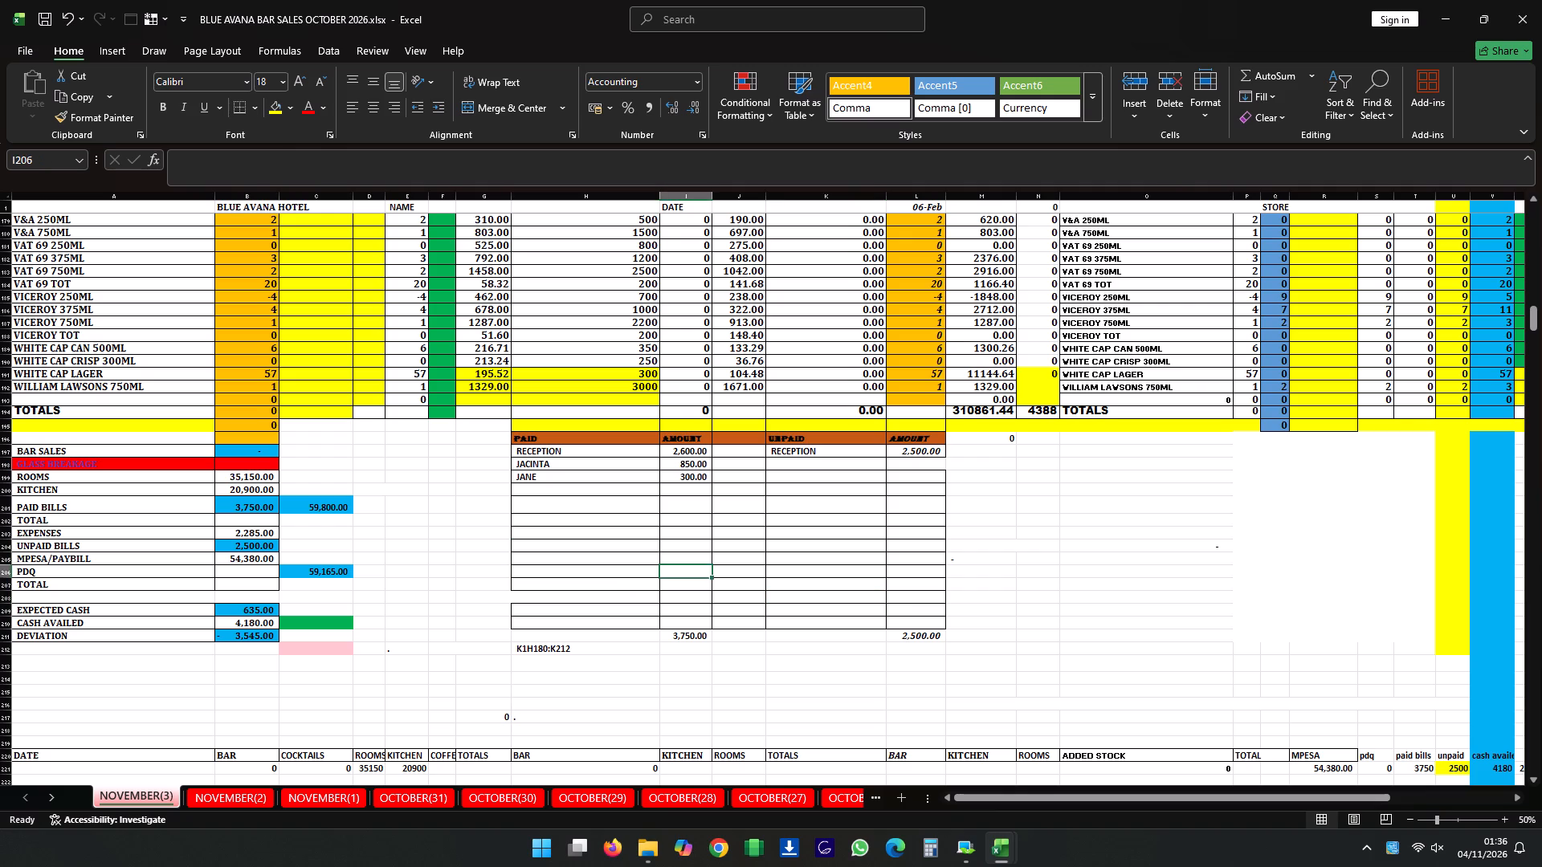
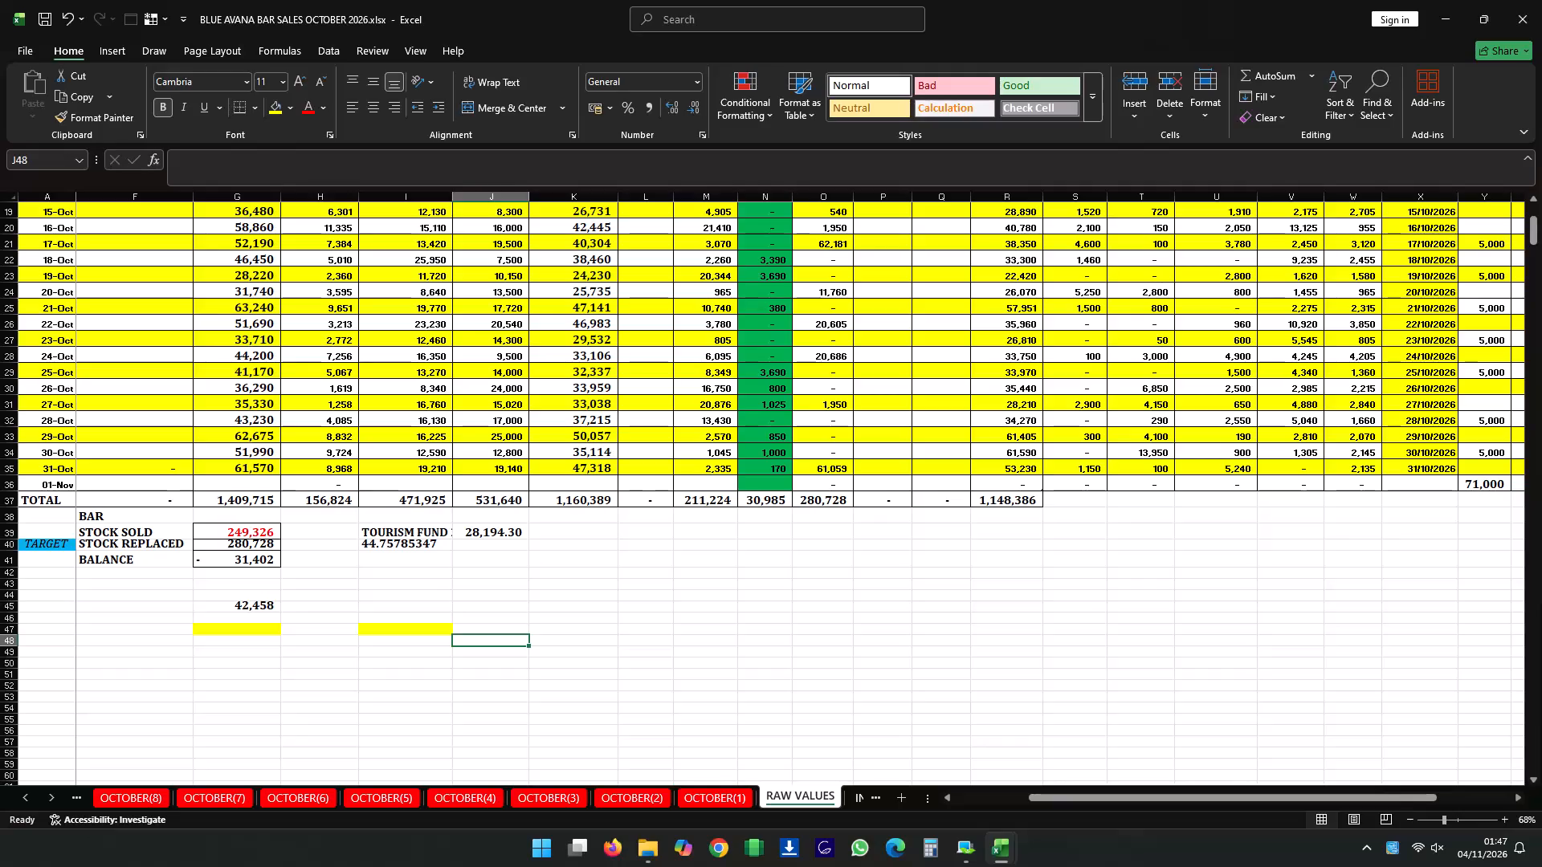
# Go back from the RAW VALUES sheet through the October daily sheets to the NOVEMBER(3) sheet's daily summary.
pyautogui.tripleClick(70, 795)
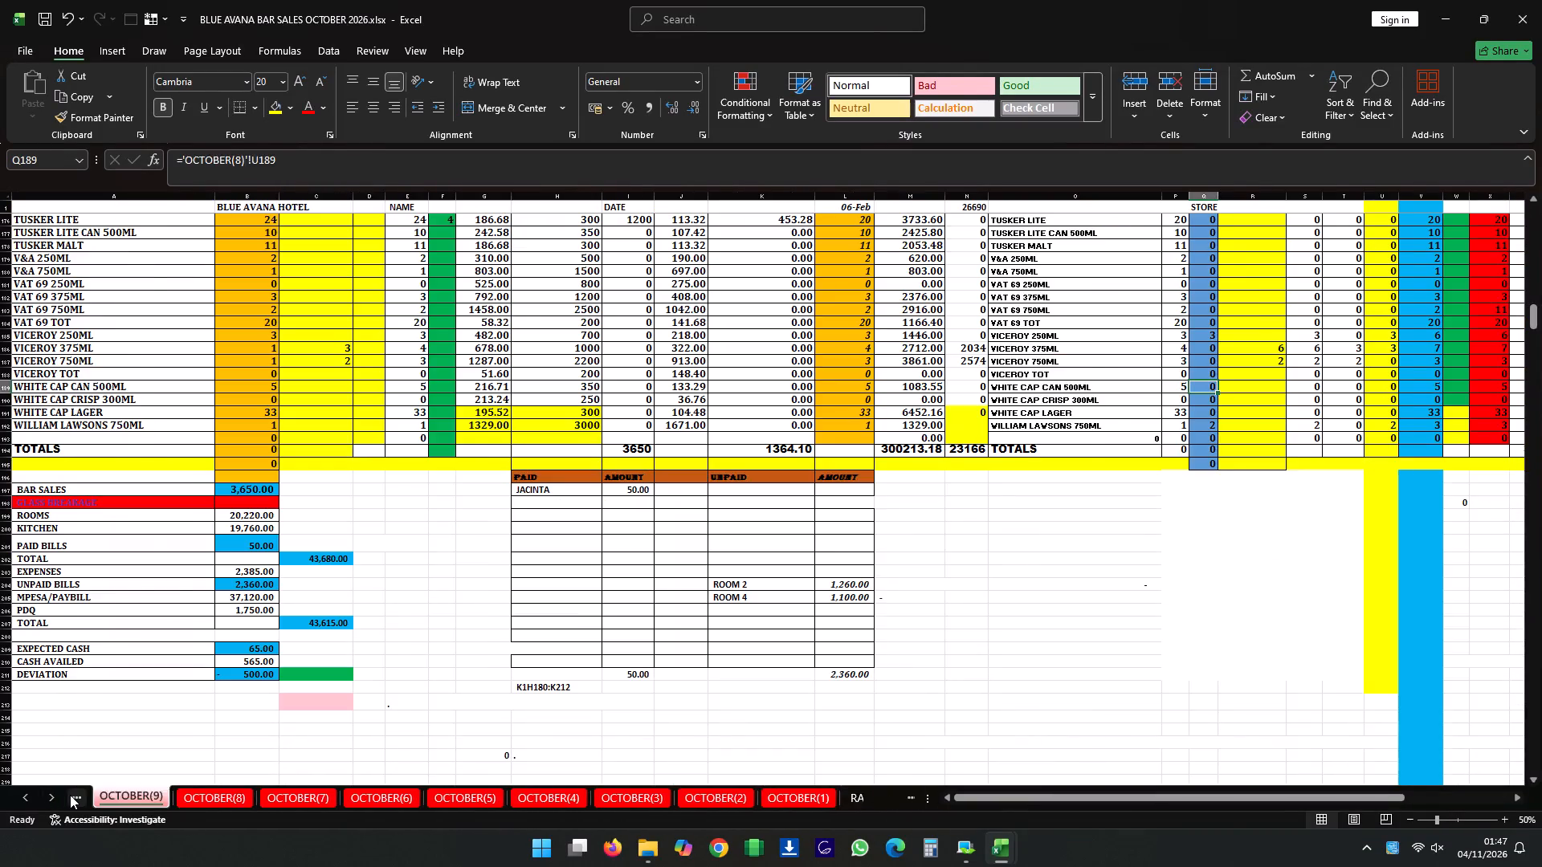
pyautogui.click(70, 795)
pyautogui.tripleClick(70, 795)
pyautogui.tripleClick(70, 795)
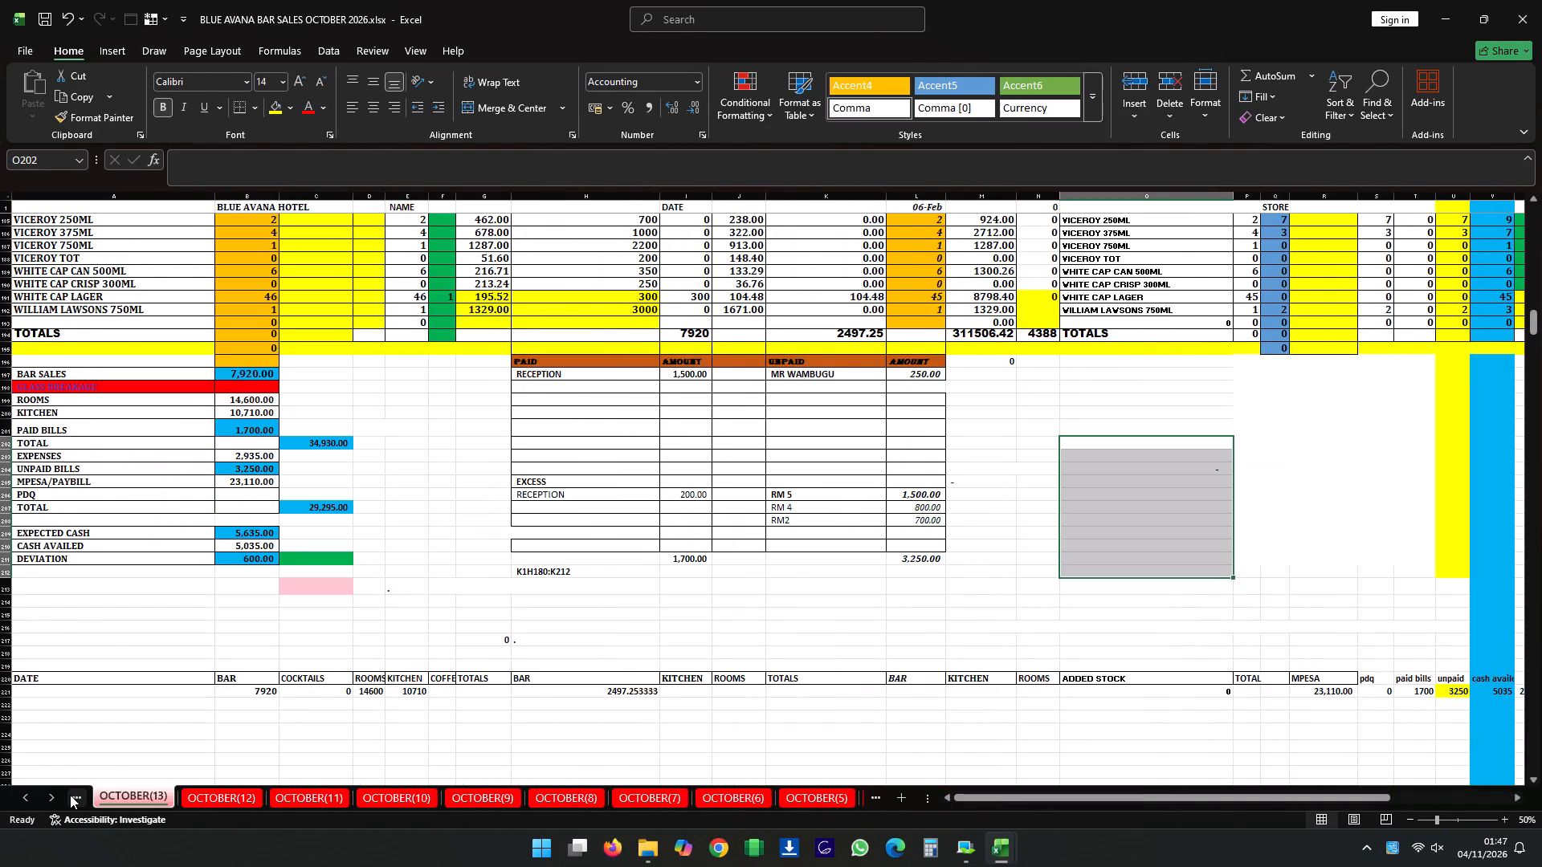
pyautogui.doubleClick(70, 795)
pyautogui.tripleClick(70, 795)
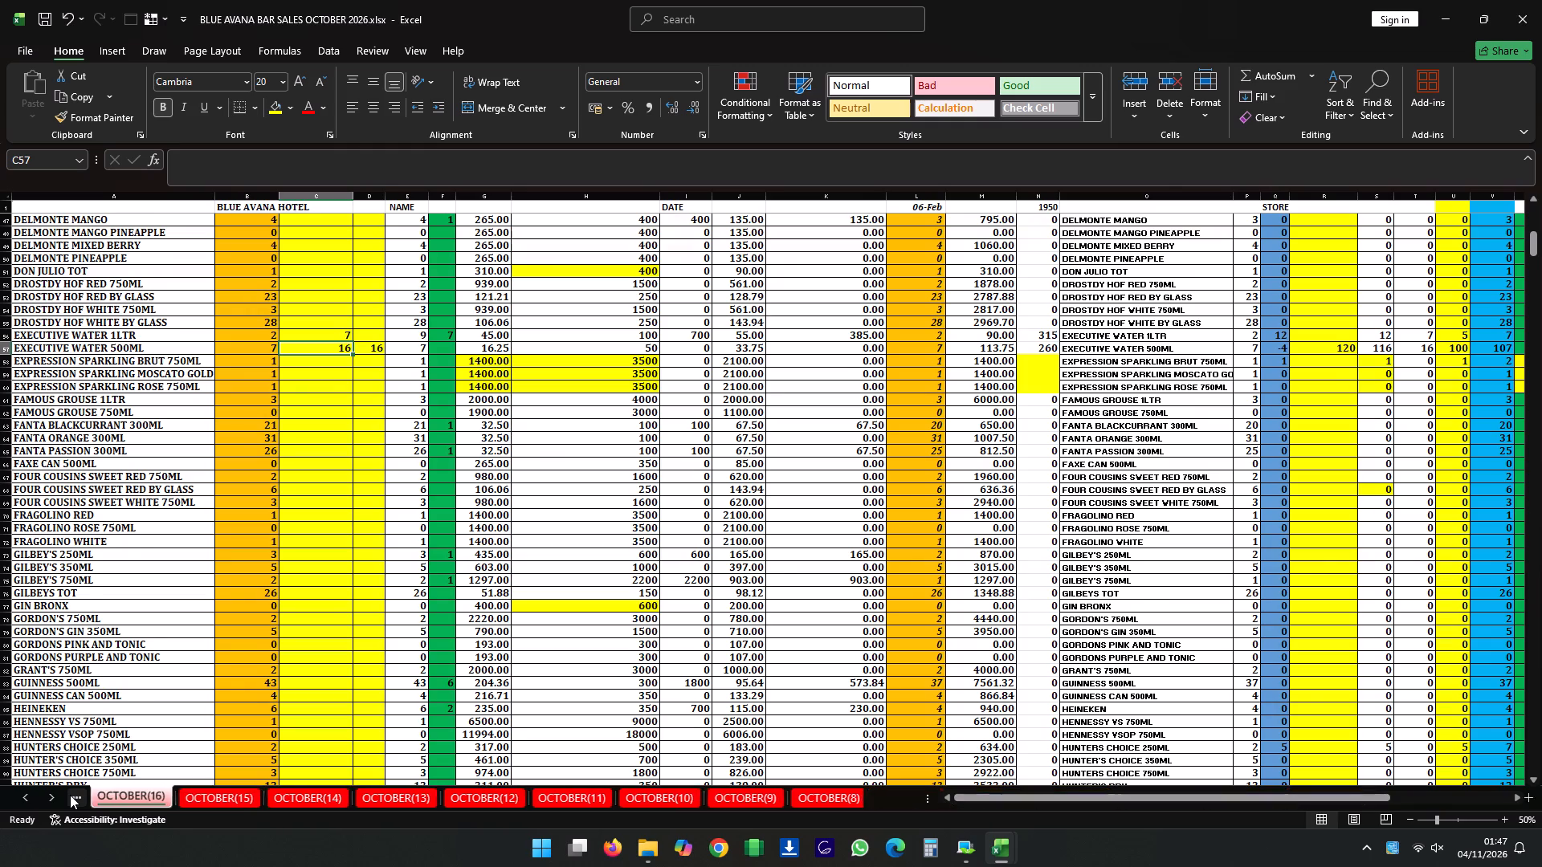
pyautogui.tripleClick(70, 795)
pyautogui.tripleClick(70, 795)
pyautogui.click(70, 795)
pyautogui.tripleClick(70, 795)
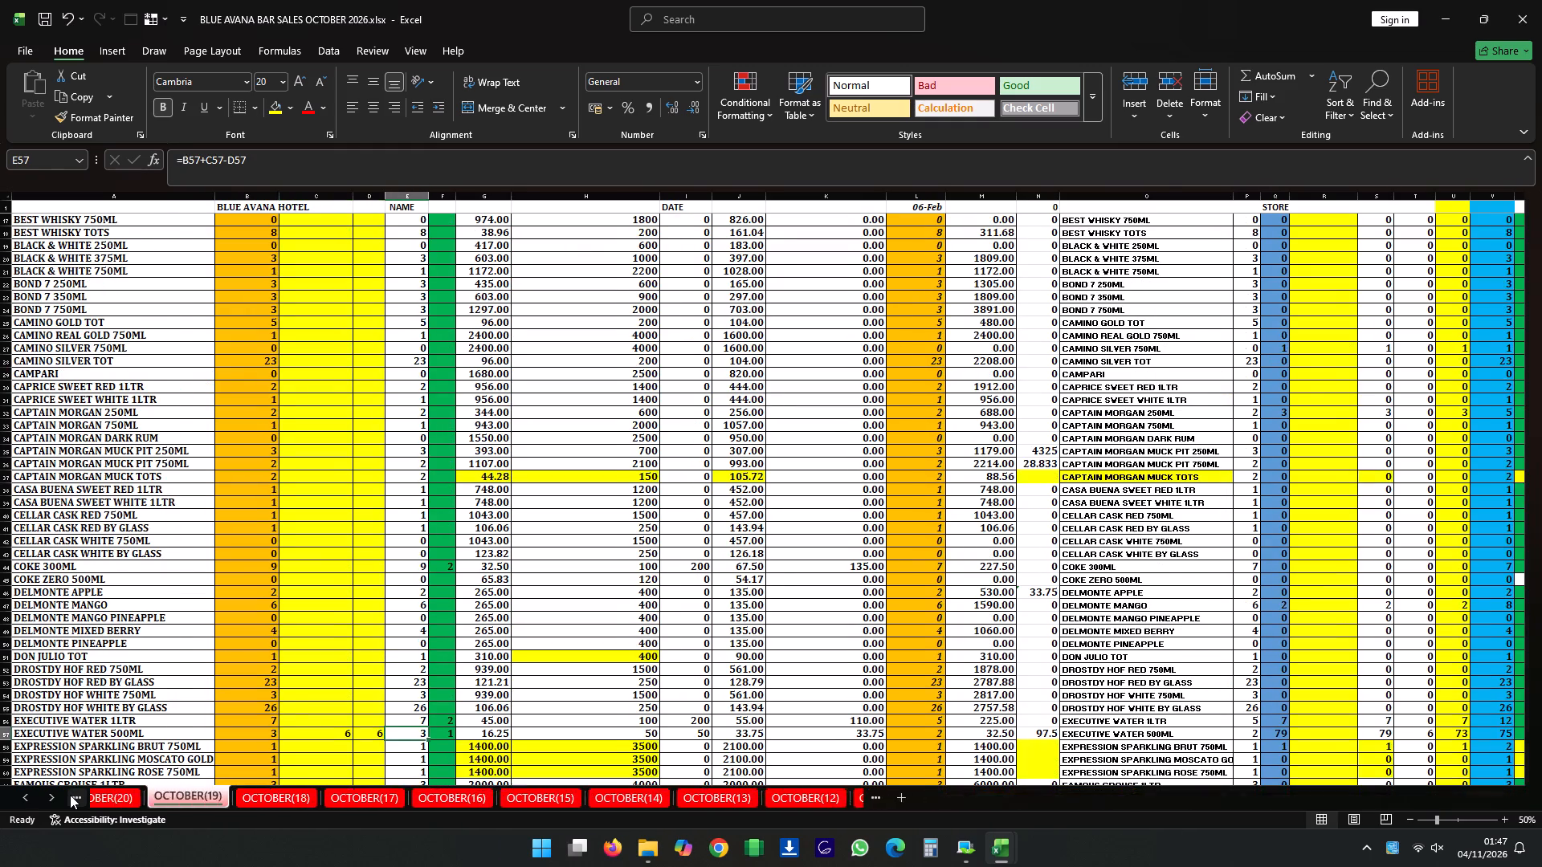
pyautogui.doubleClick(70, 795)
pyautogui.tripleClick(70, 795)
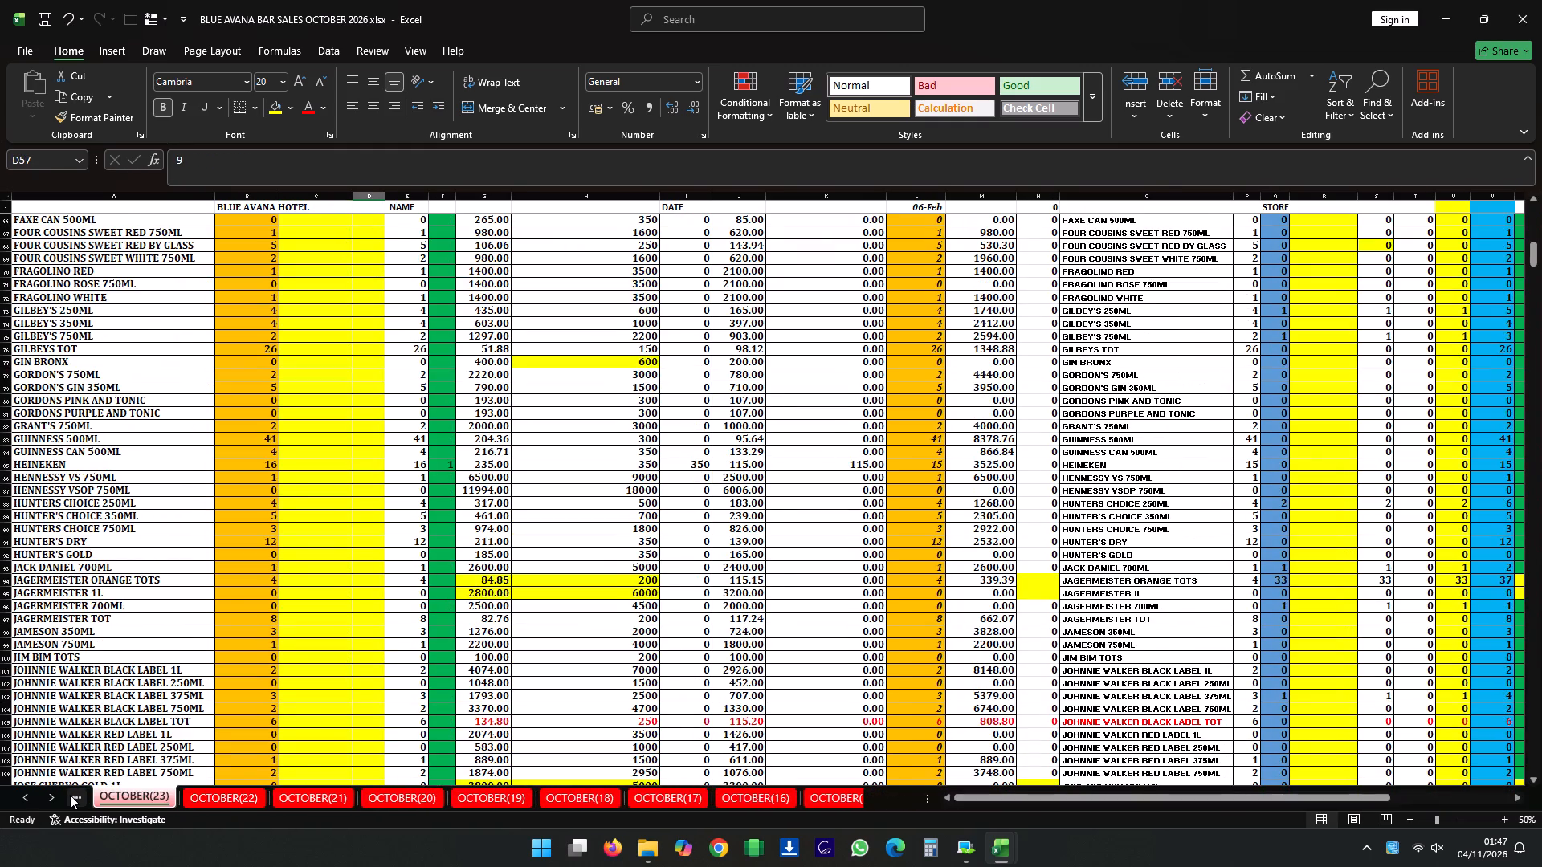
pyautogui.tripleClick(70, 795)
pyautogui.click(70, 795)
pyautogui.doubleClick(70, 795)
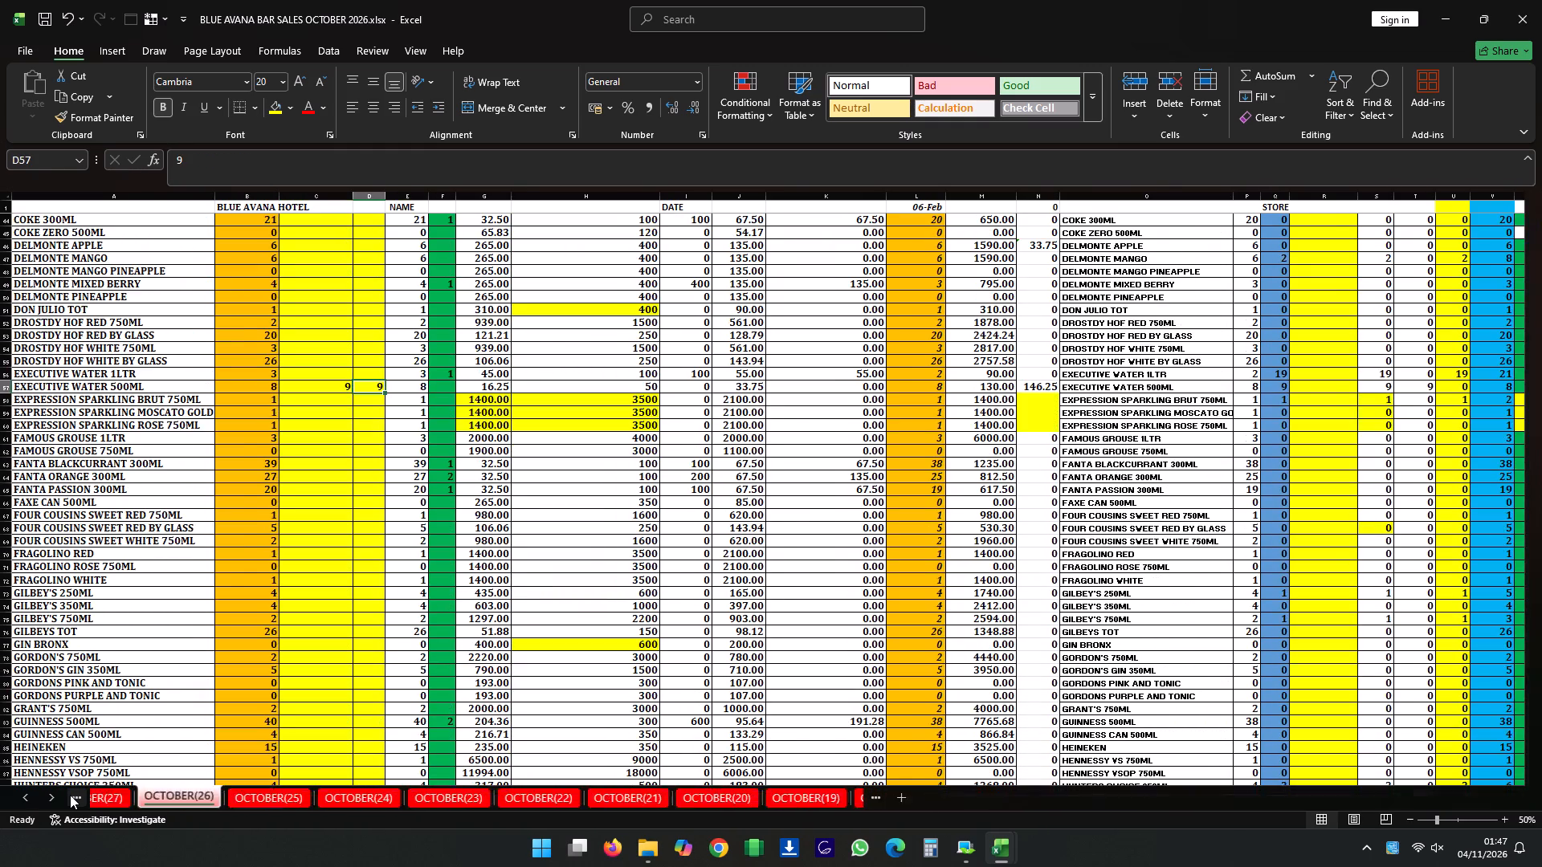
pyautogui.tripleClick(70, 795)
pyautogui.doubleClick(70, 795)
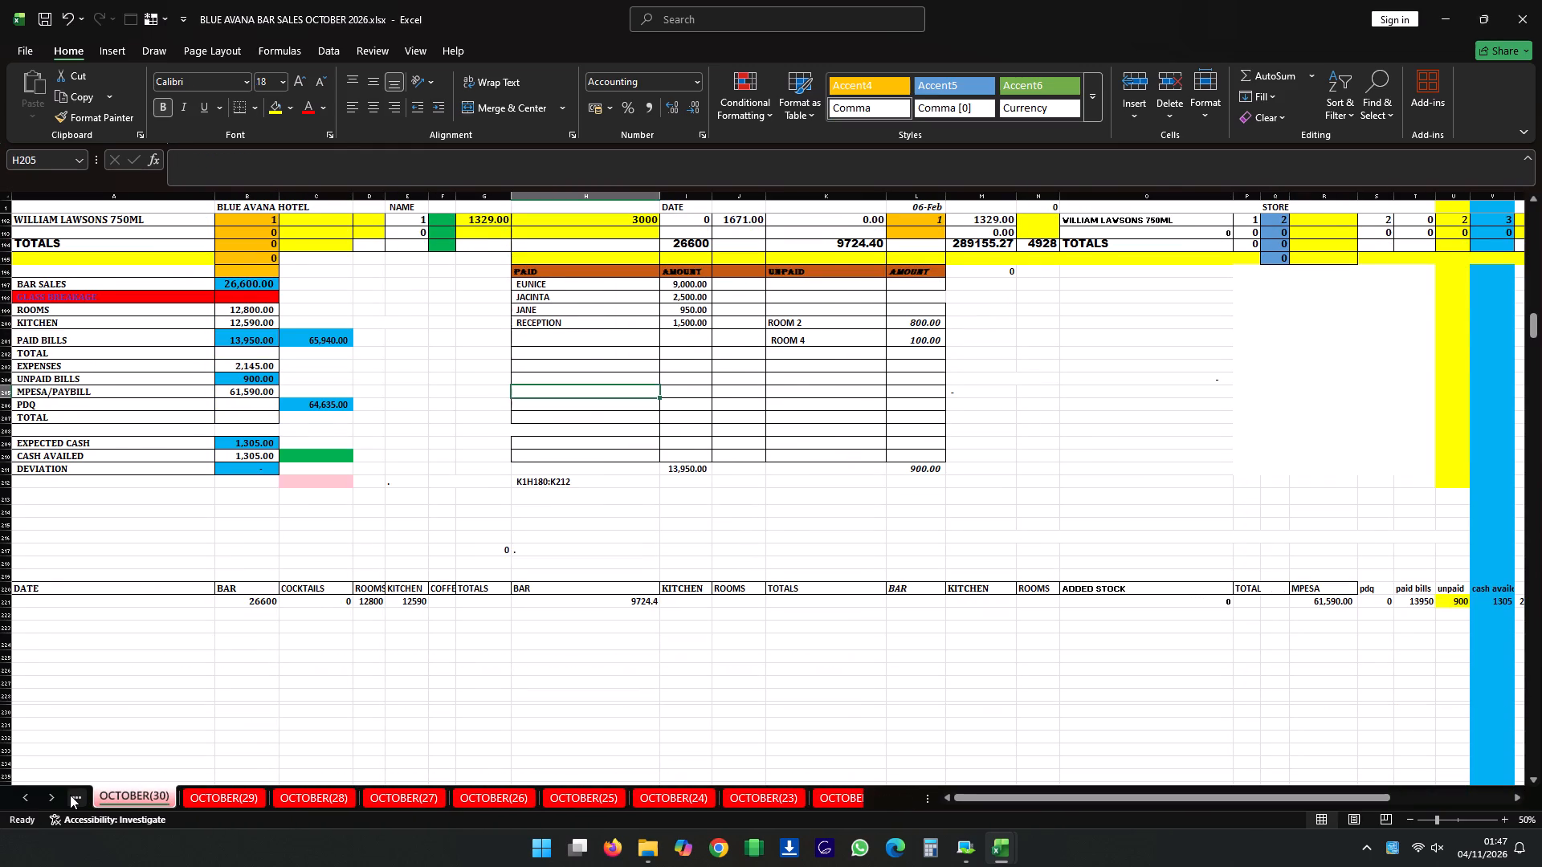
pyautogui.tripleClick(70, 795)
pyautogui.tripleClick(70, 795)
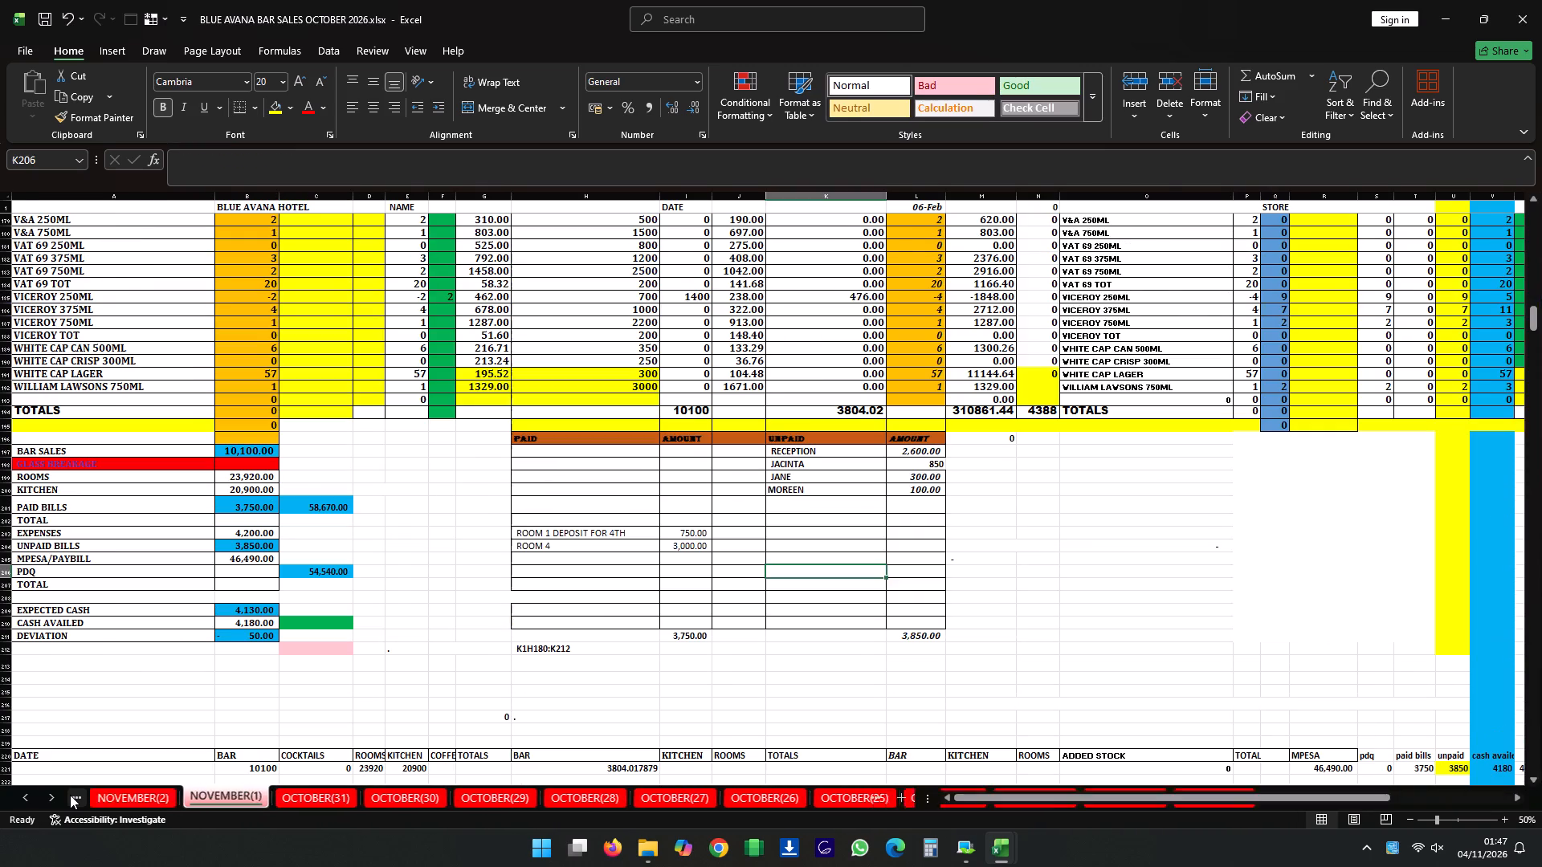
pyautogui.tripleClick(70, 795)
pyautogui.click(70, 795)
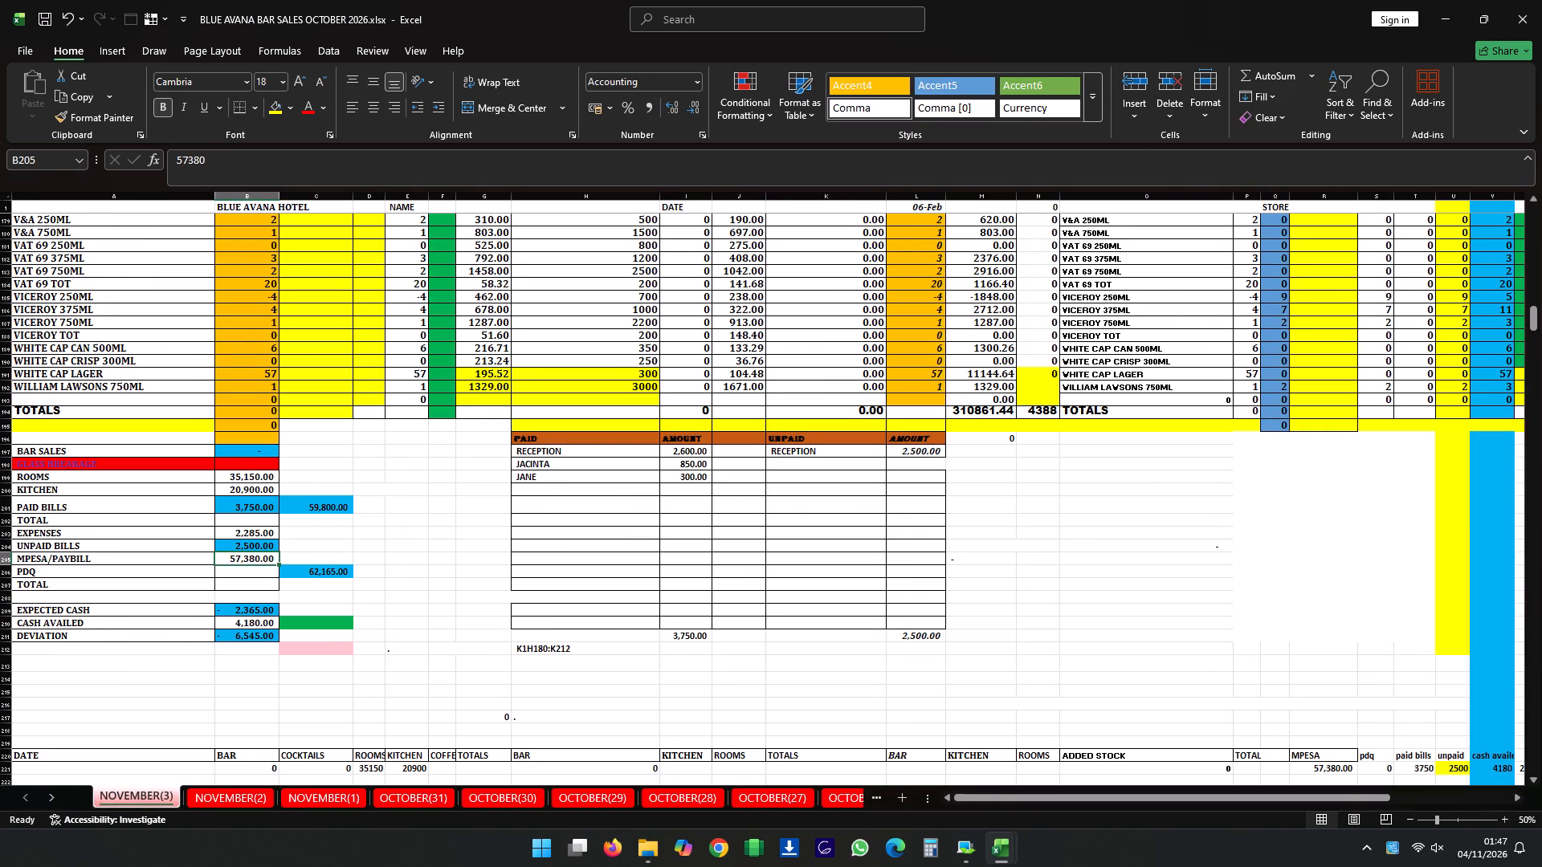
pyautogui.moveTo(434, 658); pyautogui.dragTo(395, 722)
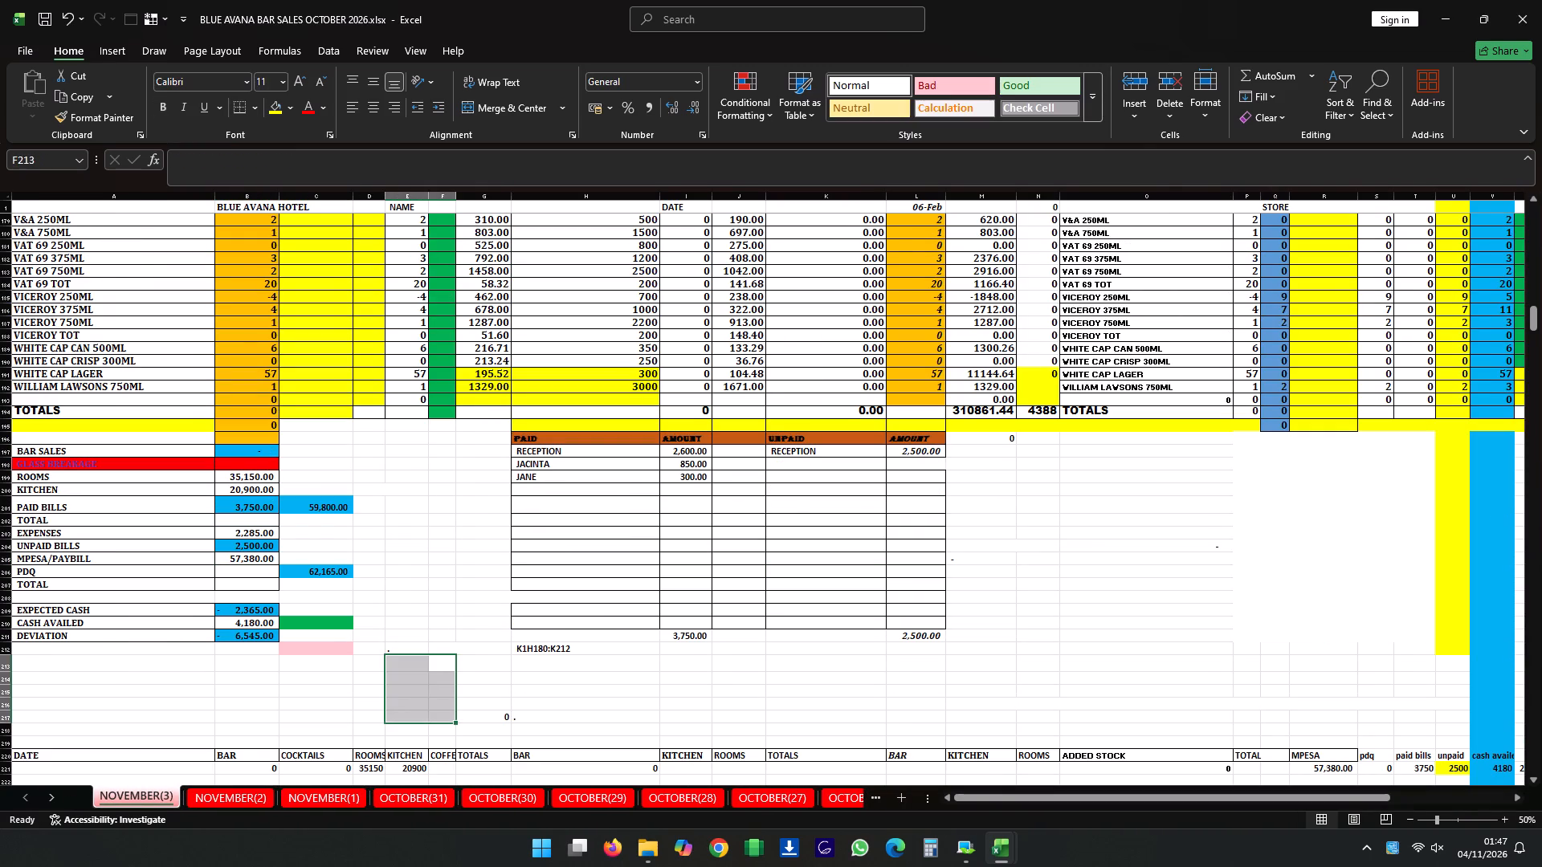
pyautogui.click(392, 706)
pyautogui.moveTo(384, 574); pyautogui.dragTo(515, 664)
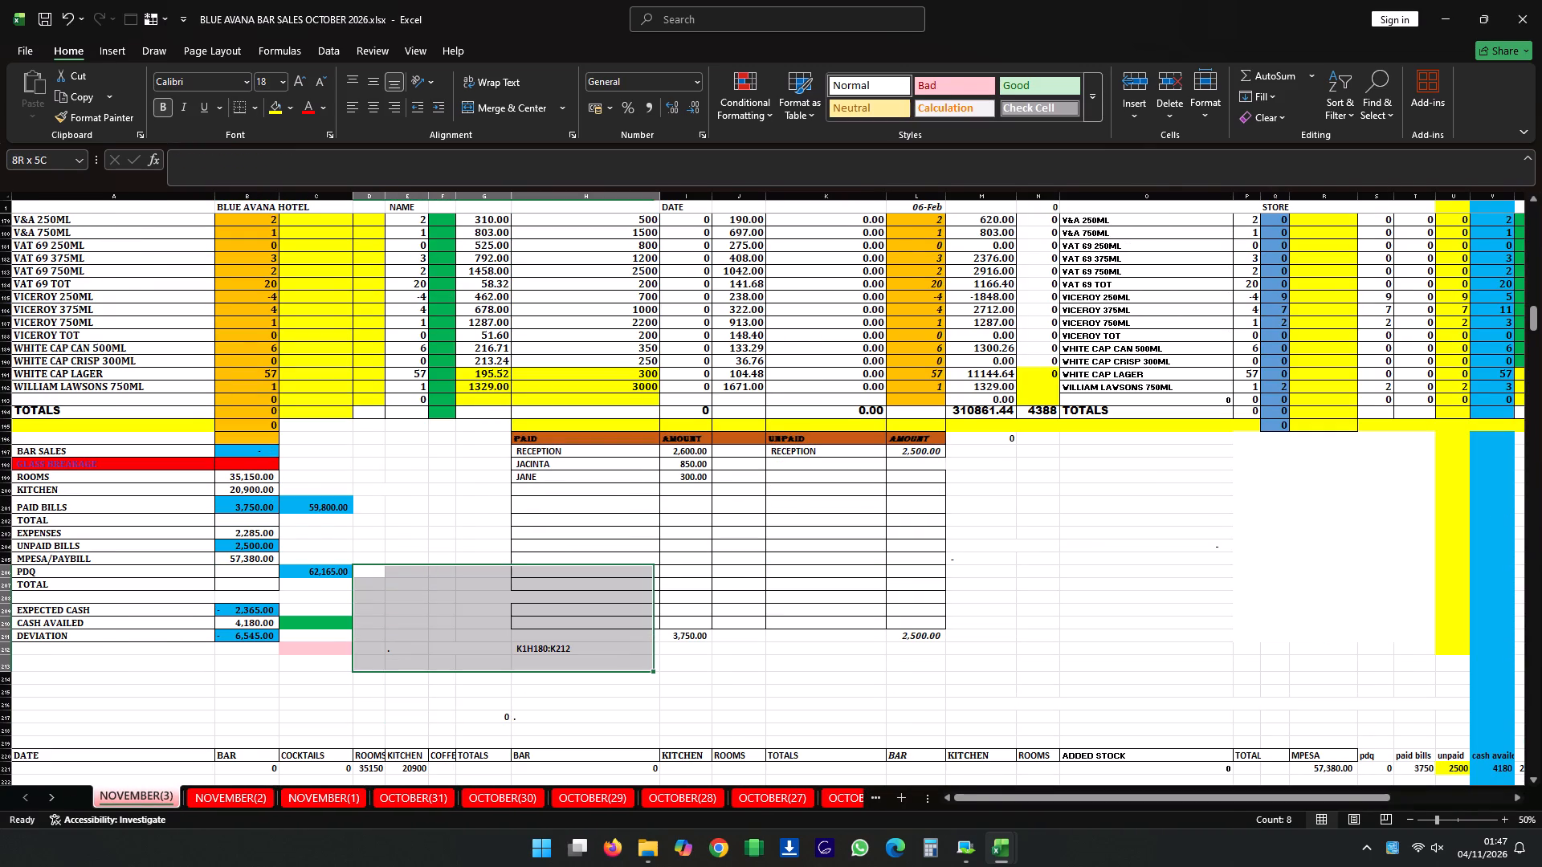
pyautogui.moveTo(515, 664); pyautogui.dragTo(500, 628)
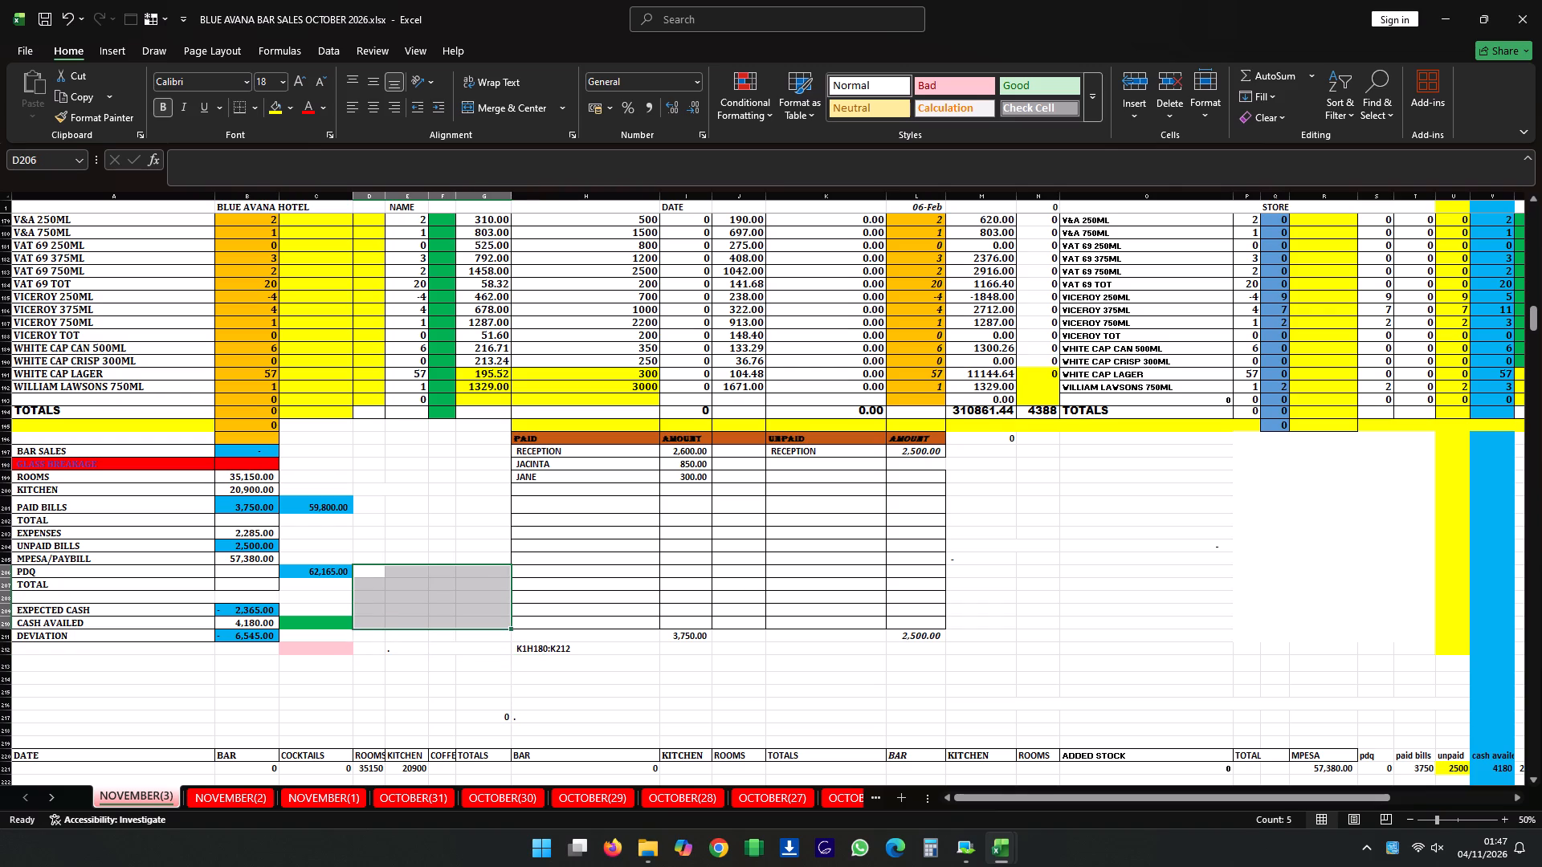
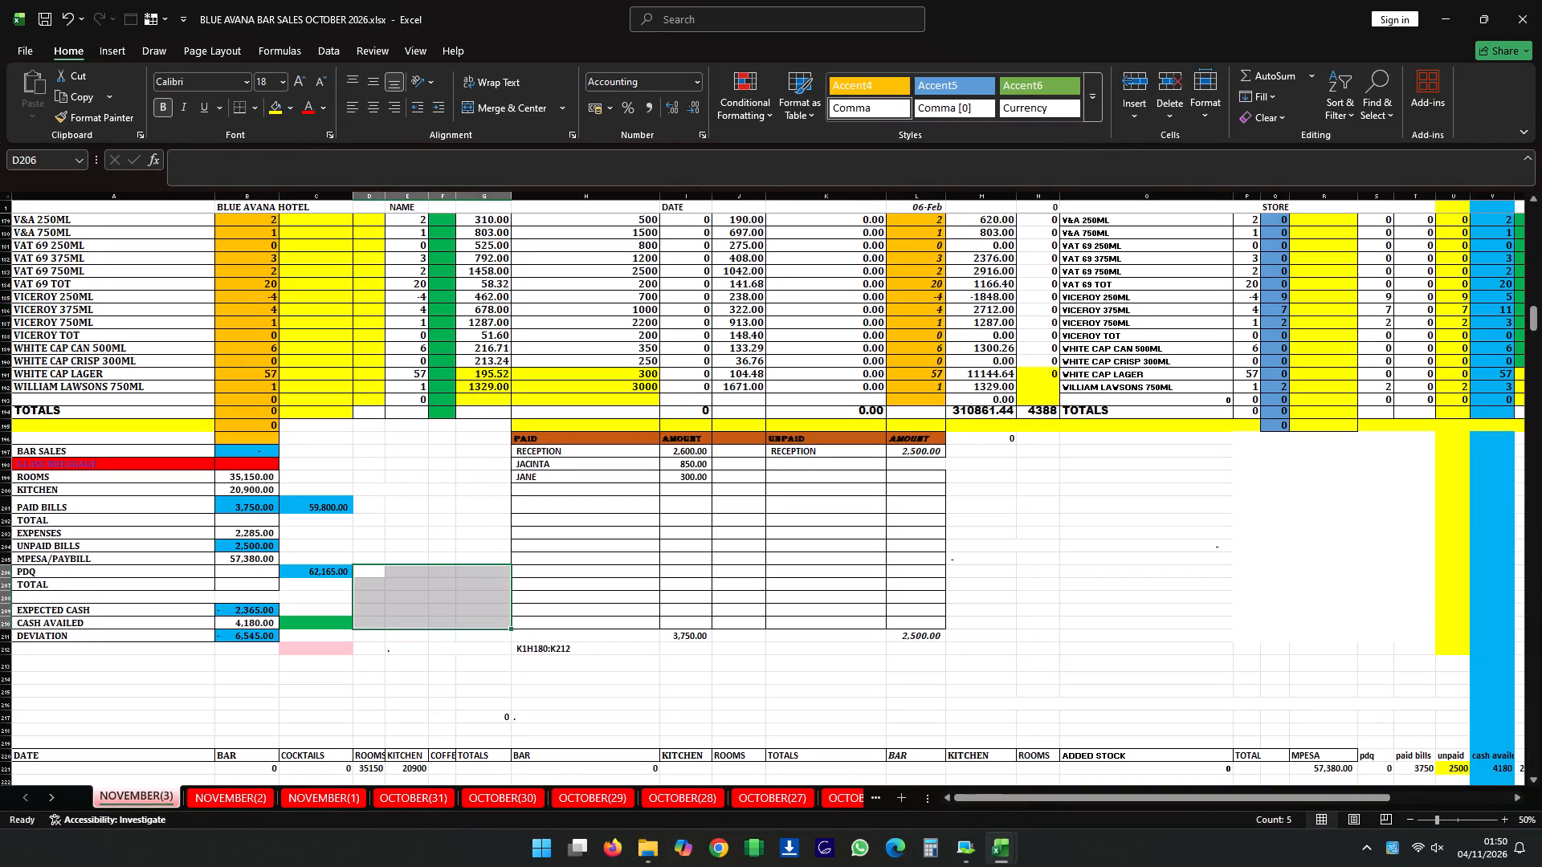
# Set CASH AVAILED on the NOVEMBER(3) sheet's daily summary to 7835.
pyautogui.click(444, 481)
pyautogui.click(254, 625)
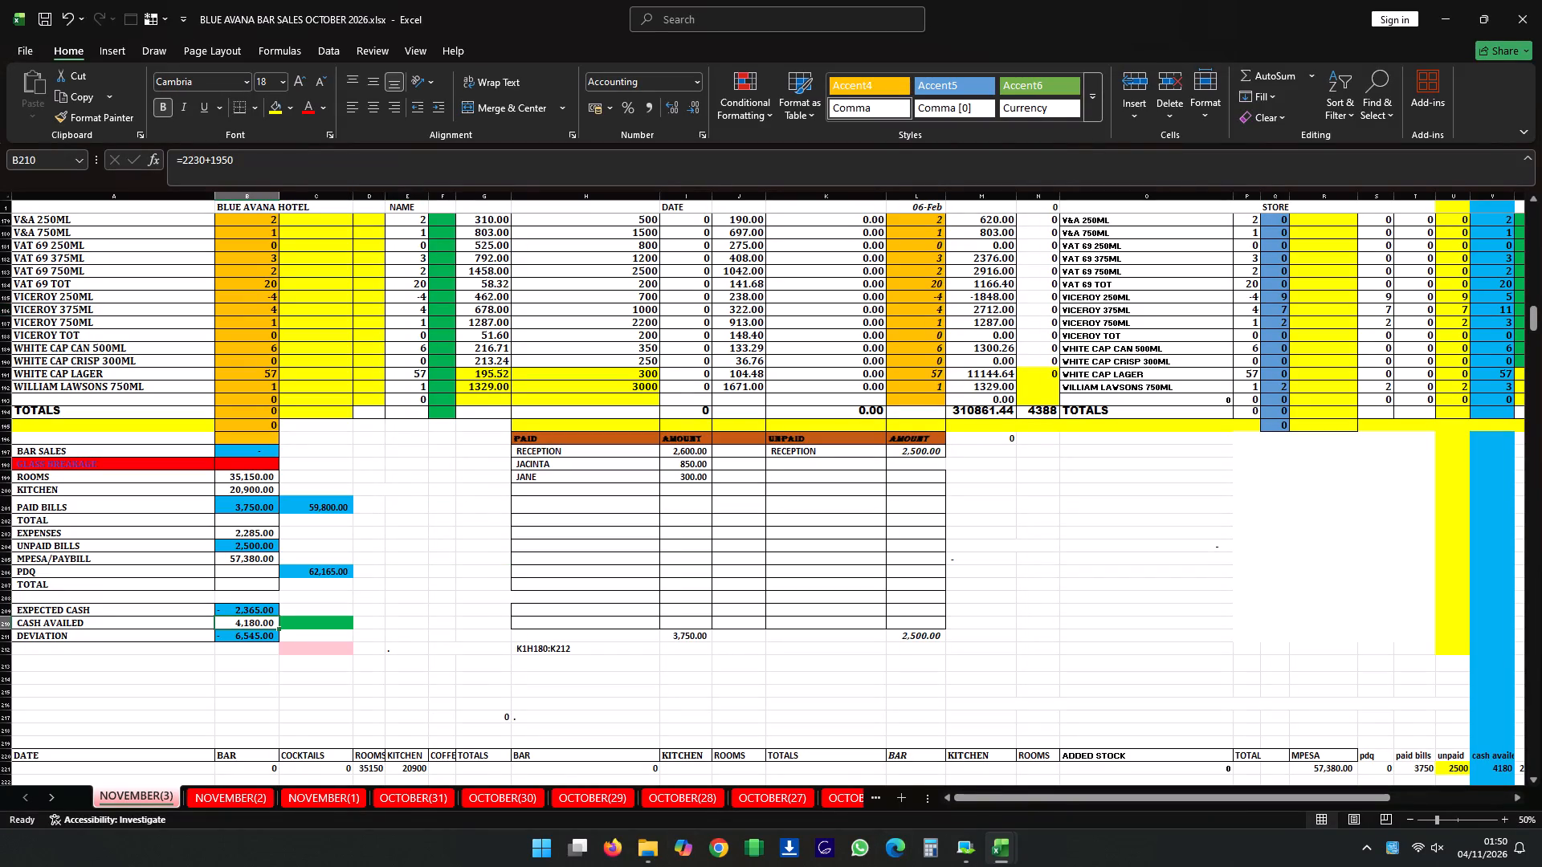
pyautogui.press('4')
pyautogui.press('BackSpace')
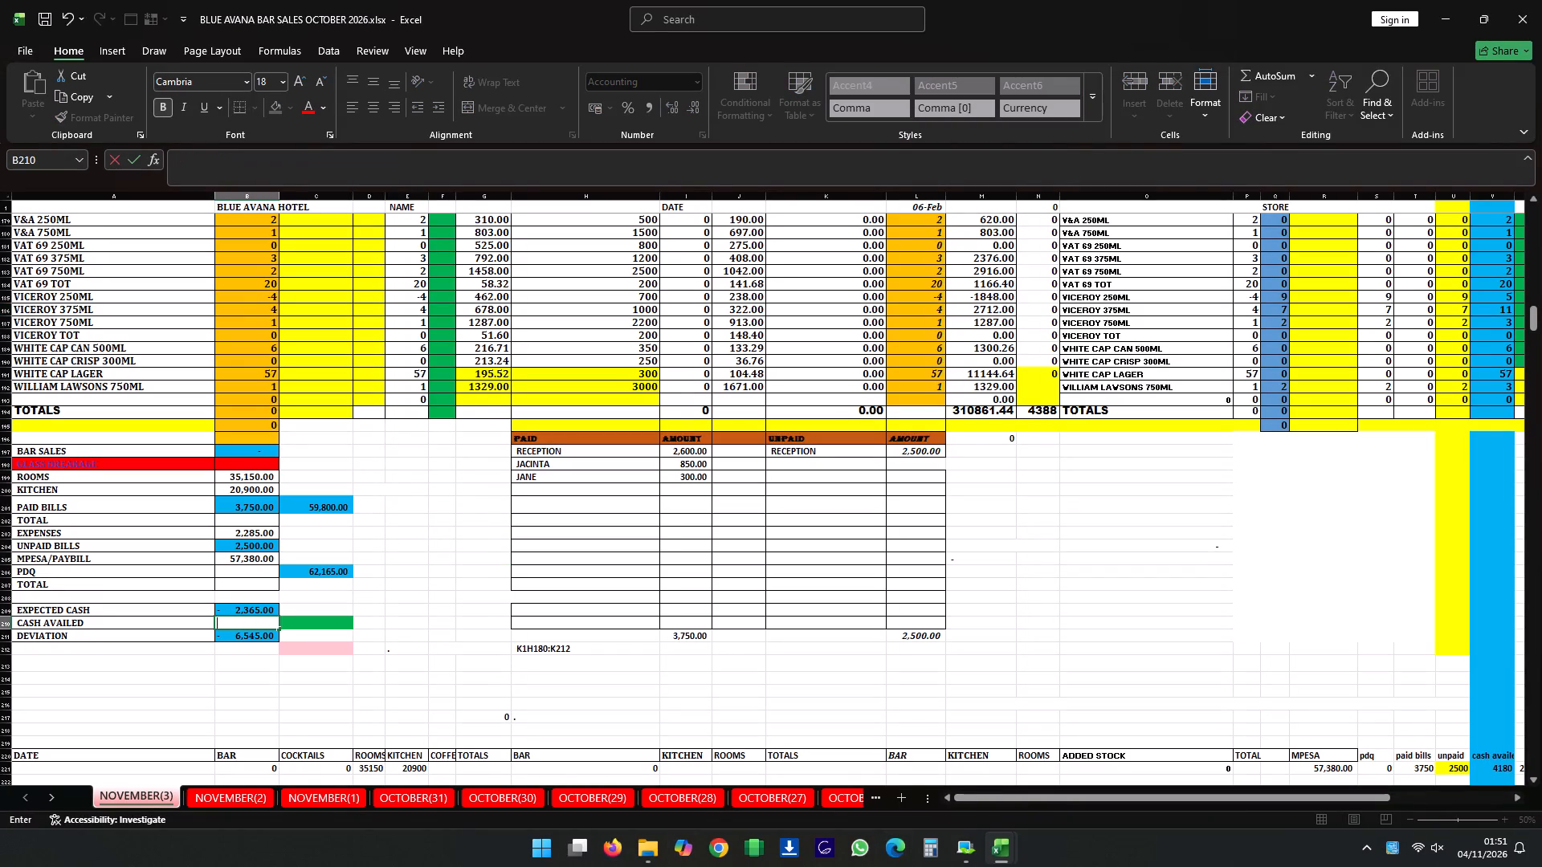
pyautogui.write('7835')
pyautogui.press('Down')
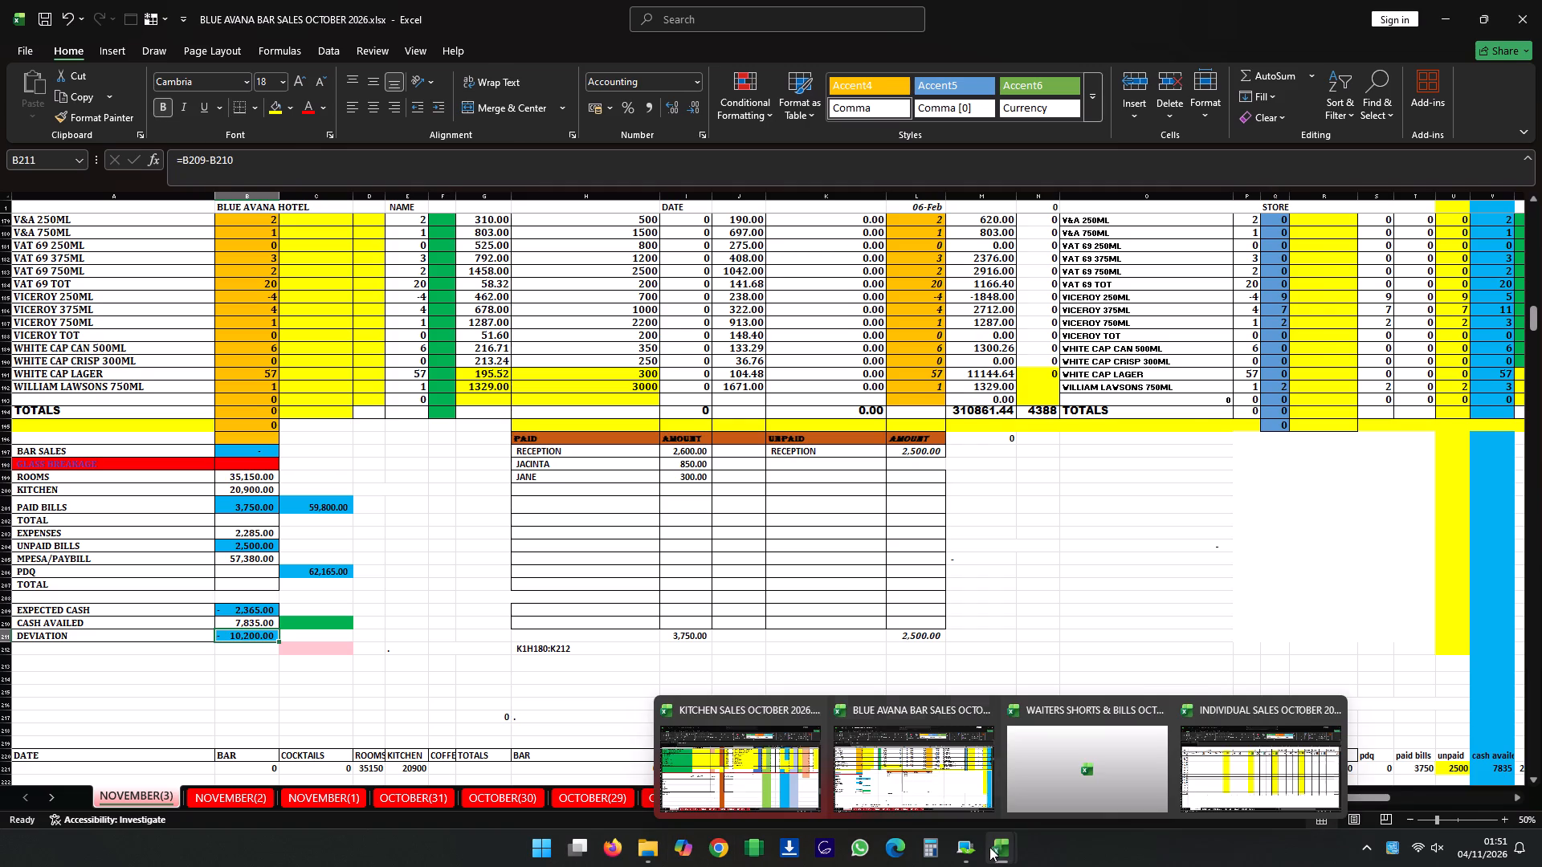
# In the KITCHEN SALES OCTOBER 2026 workbook's NOVEMBER(3) sheet, enter a quantity of 1 for X.FULL BREAK FAST under RECEPTION.
pyautogui.click(726, 771)
pyautogui.click(727, 635)
pyautogui.scroll(5, 483, 674)
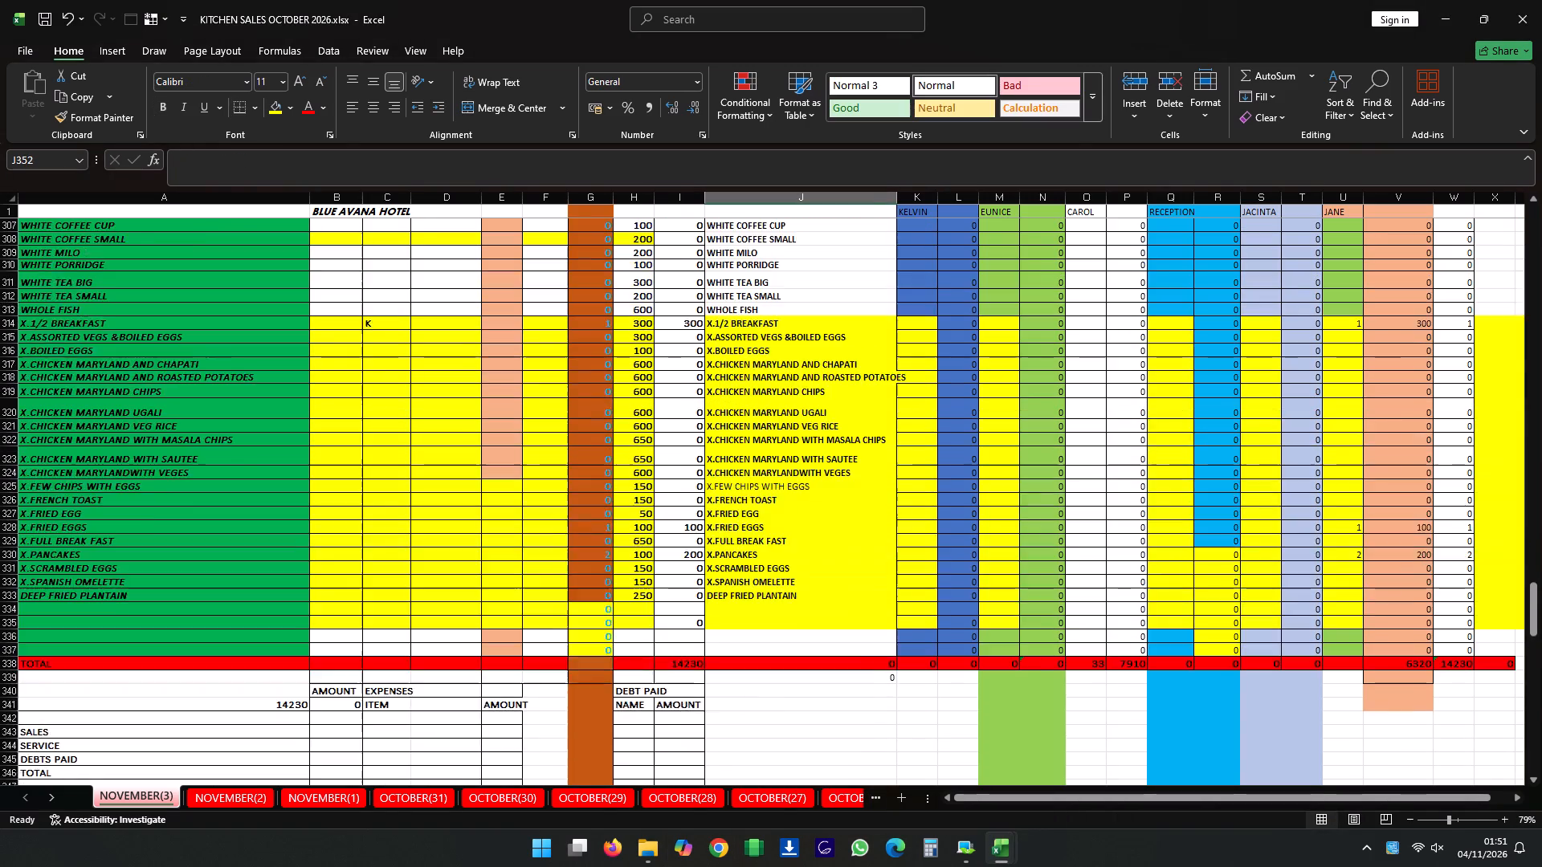
pyautogui.scroll(20, 479, 658)
pyautogui.scroll(20, 479, 658)
pyautogui.scroll(1, 479, 658)
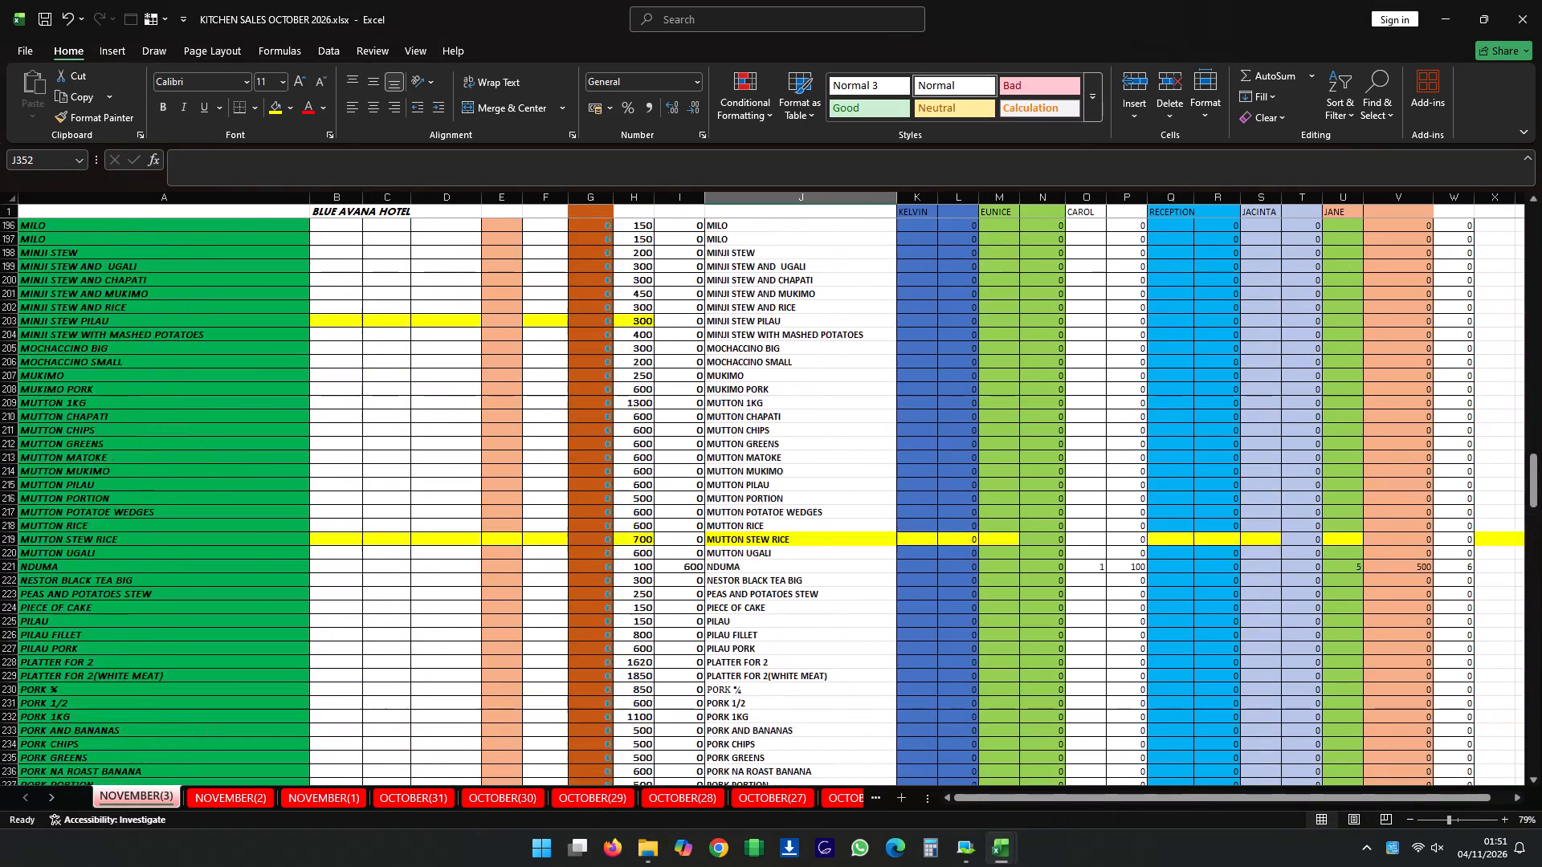
pyautogui.scroll(13, 1338, 288)
pyautogui.scroll(10, 1338, 288)
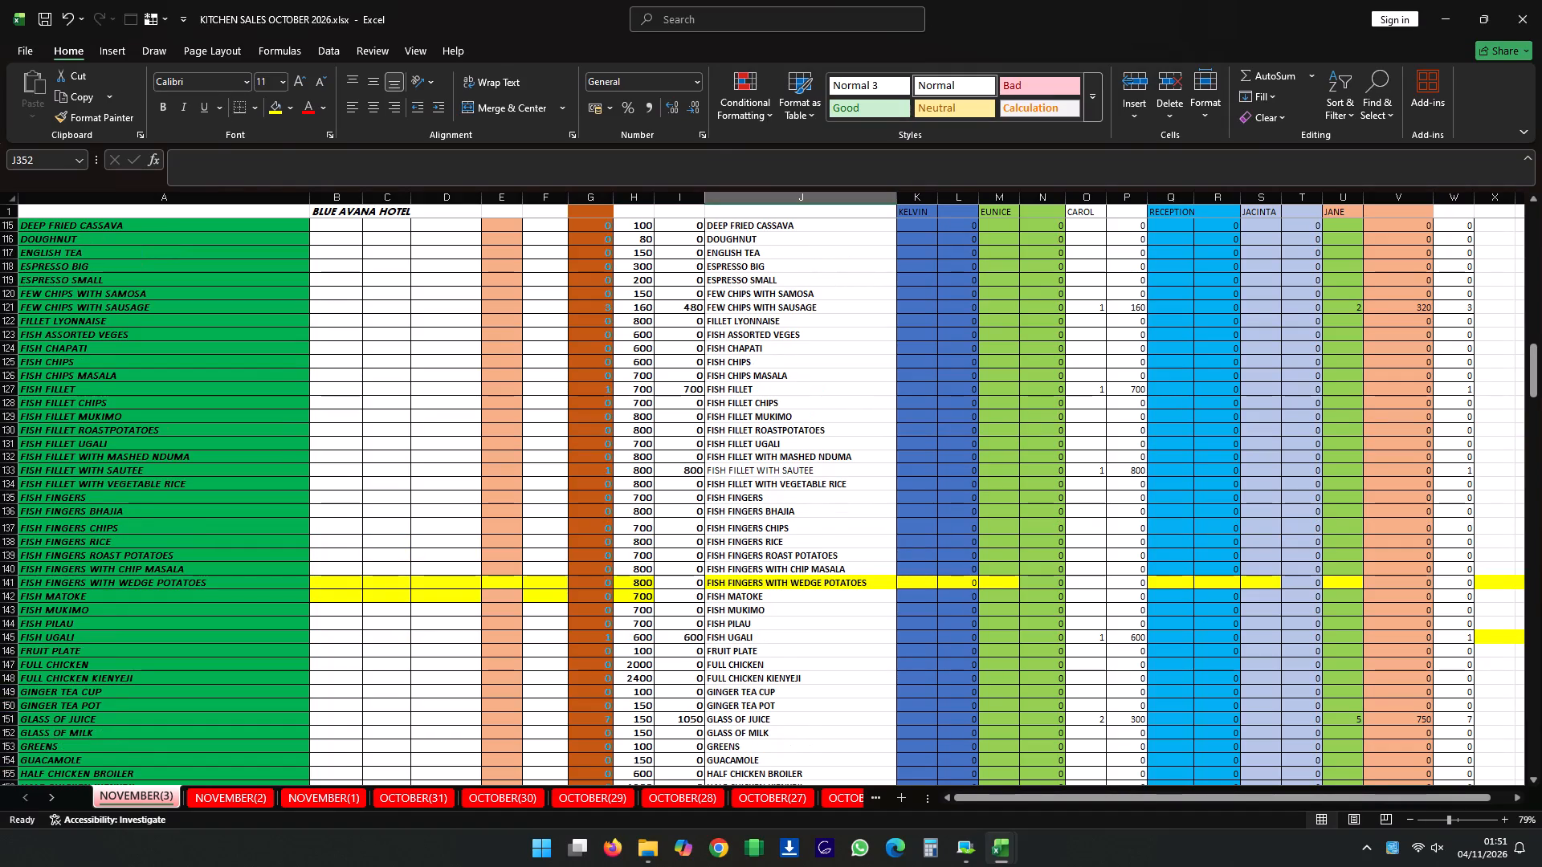
pyautogui.scroll(-1, 110, 621)
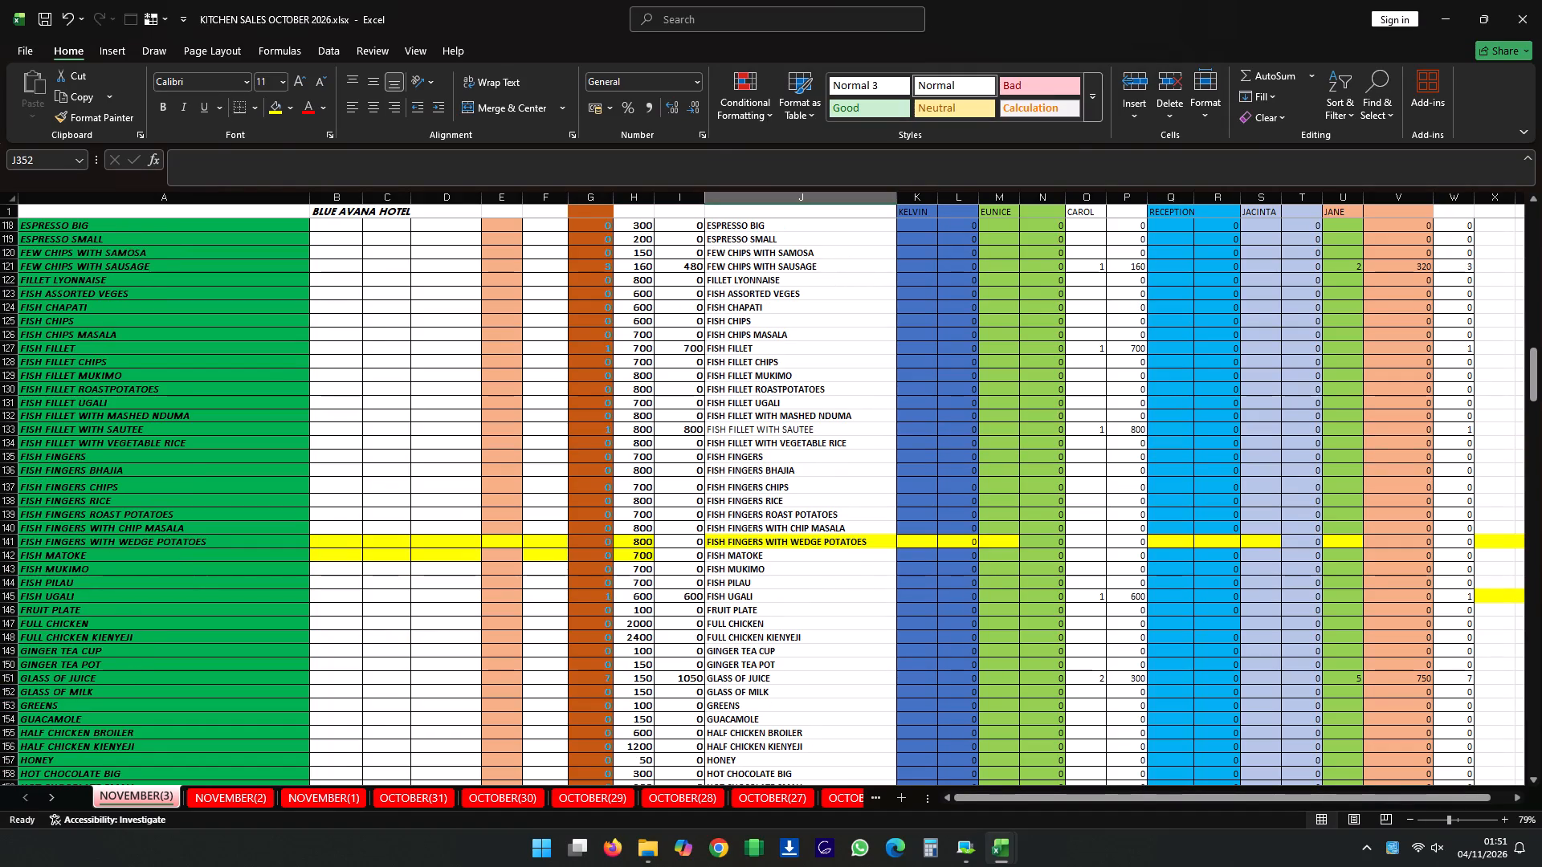
pyautogui.scroll(2, 43, 621)
pyautogui.scroll(20, 43, 621)
pyautogui.scroll(20, 43, 621)
pyautogui.scroll(3, 43, 621)
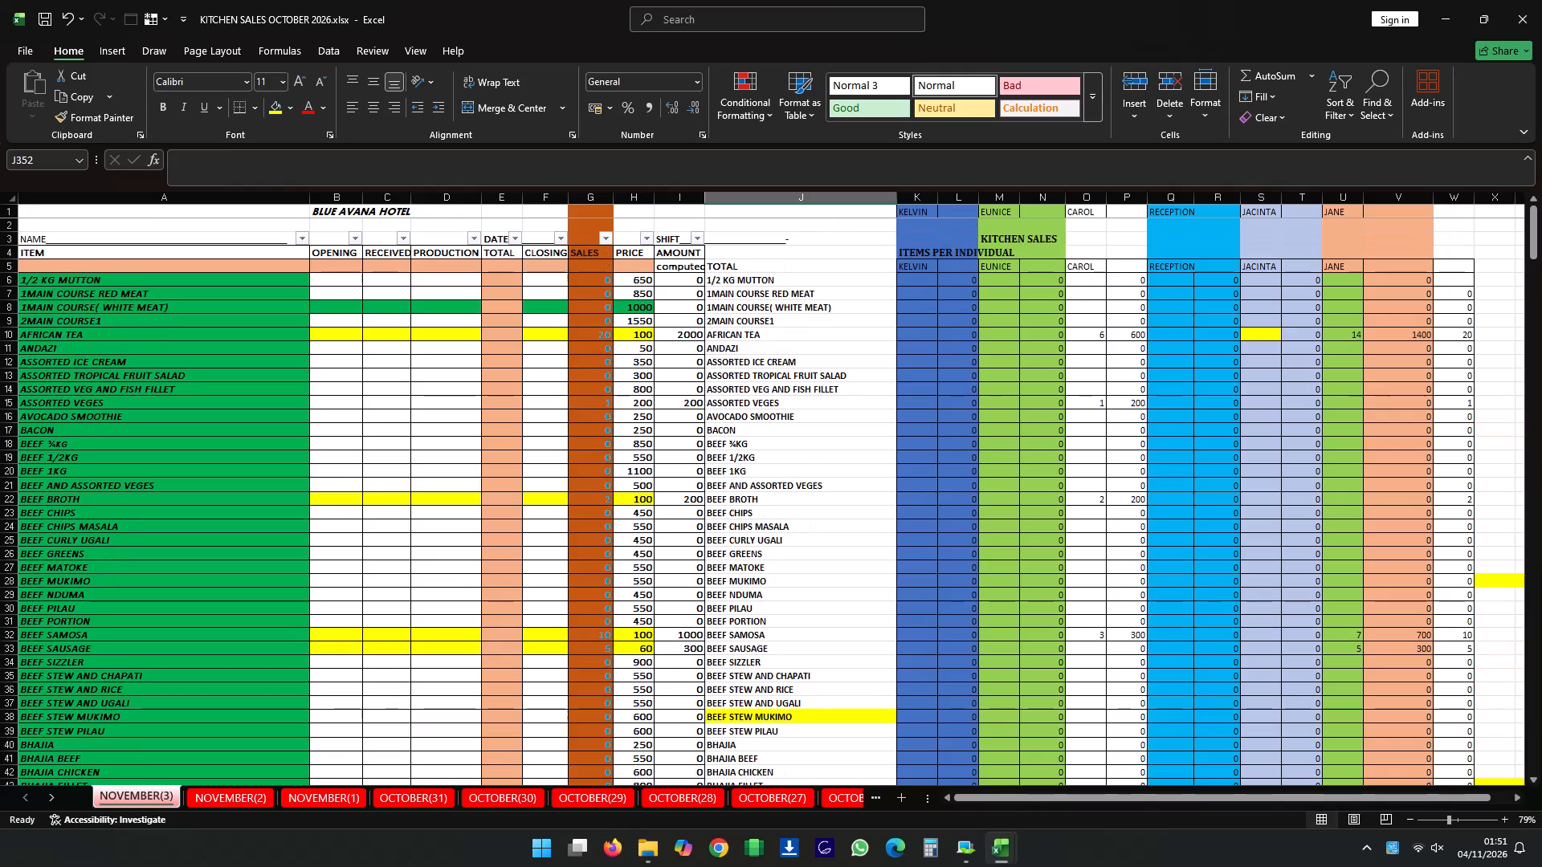
pyautogui.scroll(-18, 206, 636)
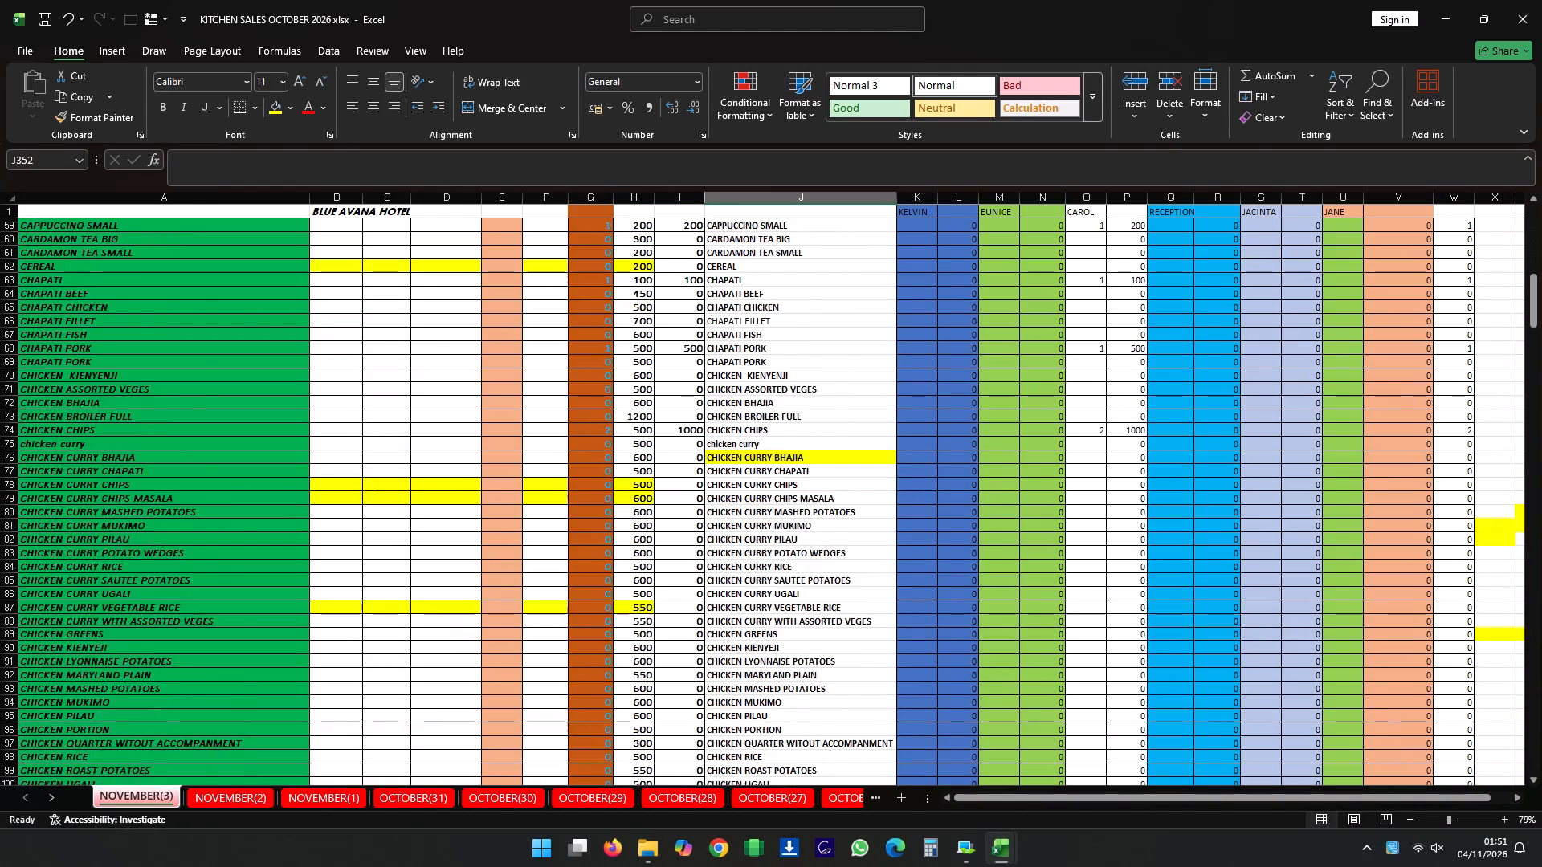
pyautogui.scroll(-20, 212, 641)
pyautogui.scroll(-18, 212, 641)
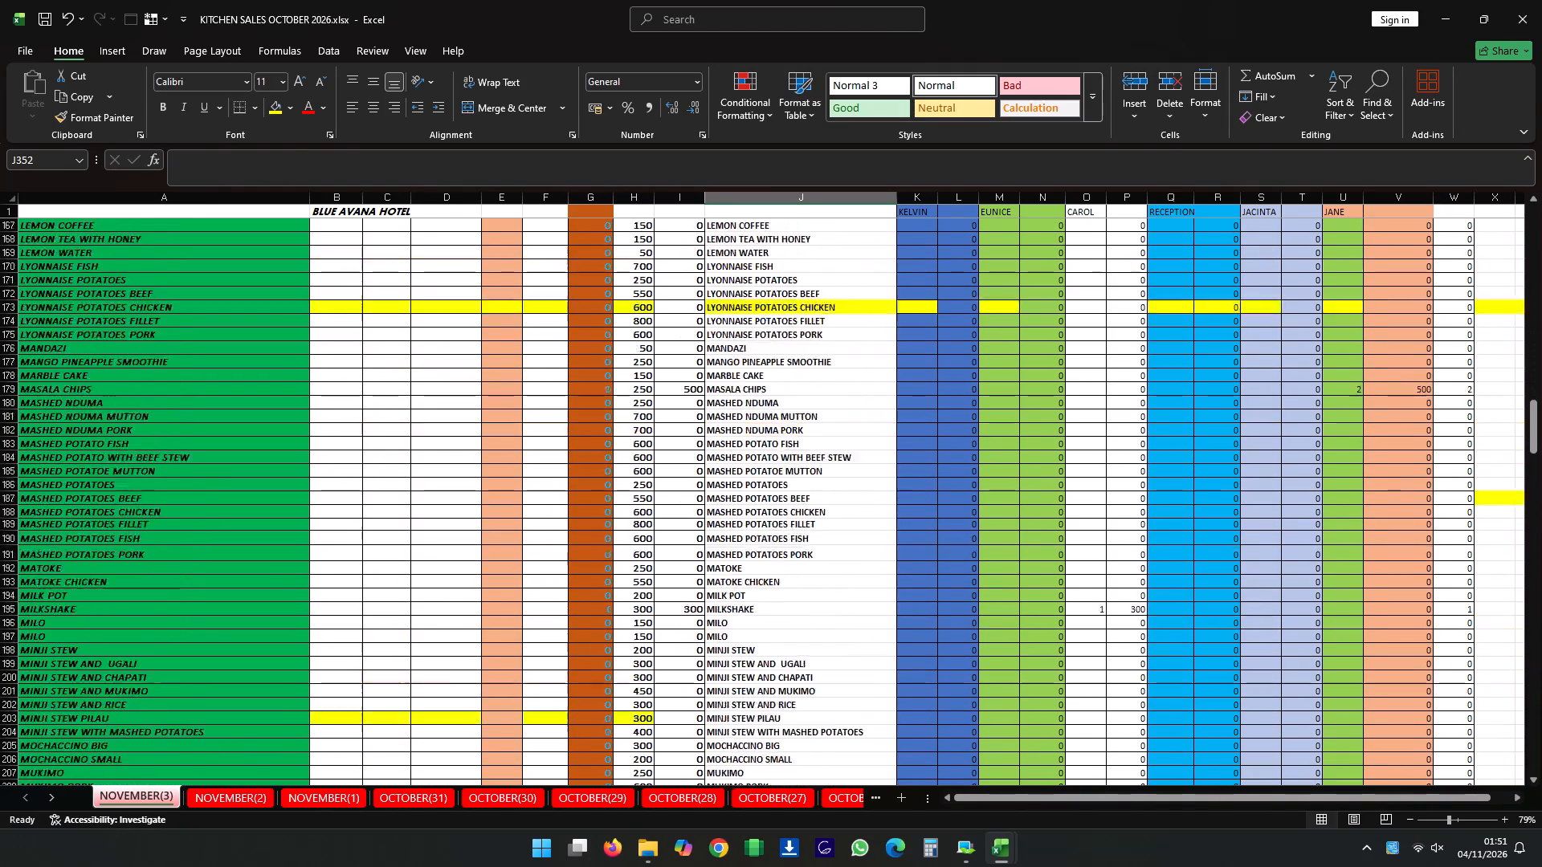
pyautogui.scroll(-13, 212, 641)
pyautogui.scroll(-9, 214, 626)
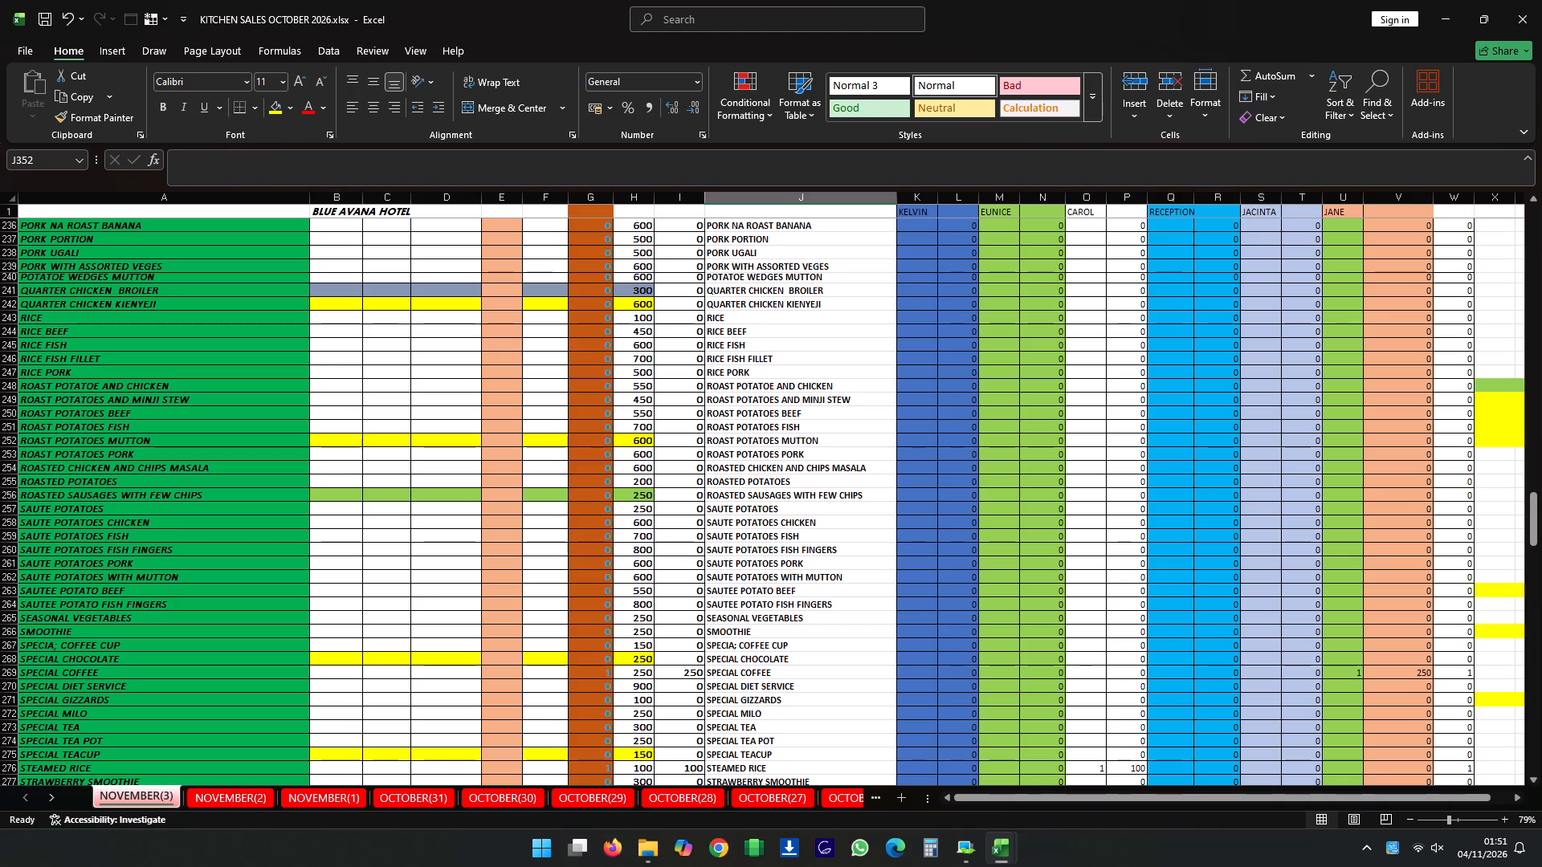
pyautogui.scroll(-5, 458, 560)
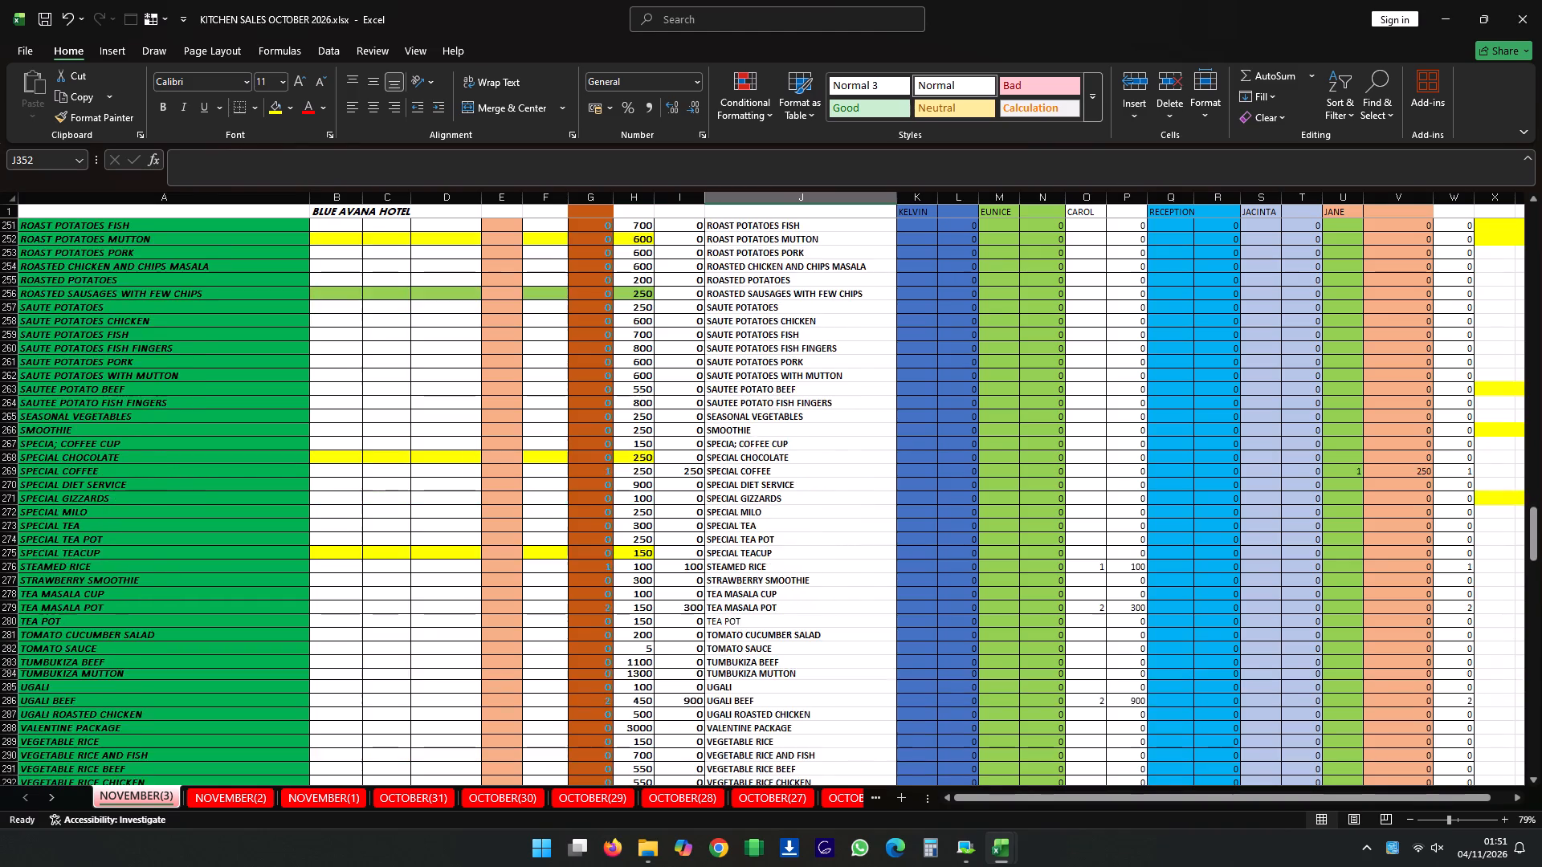
pyautogui.scroll(-20, 467, 550)
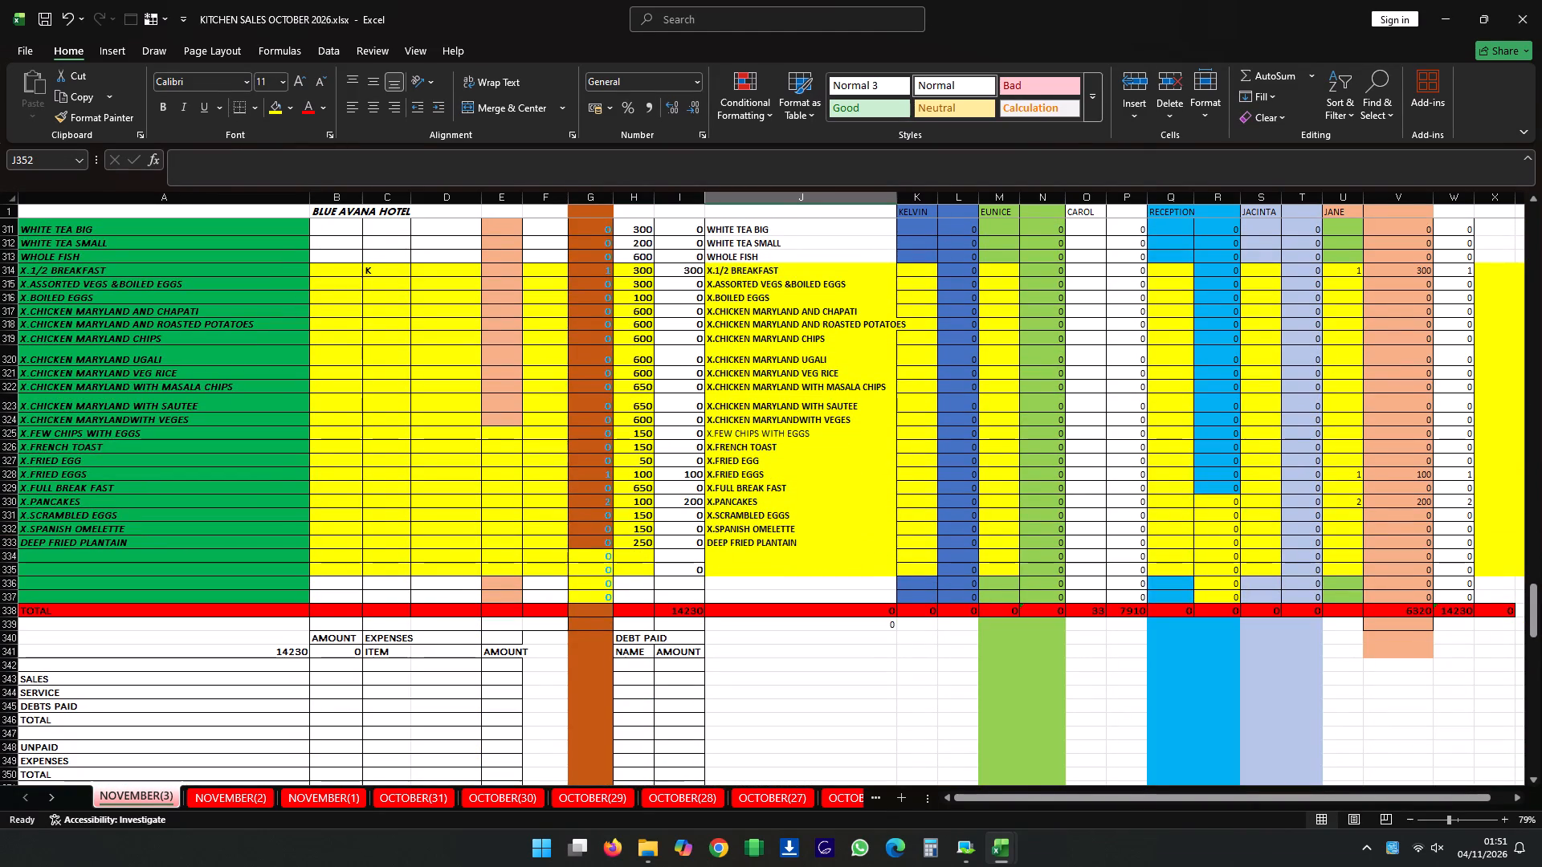
pyautogui.click(0, 490)
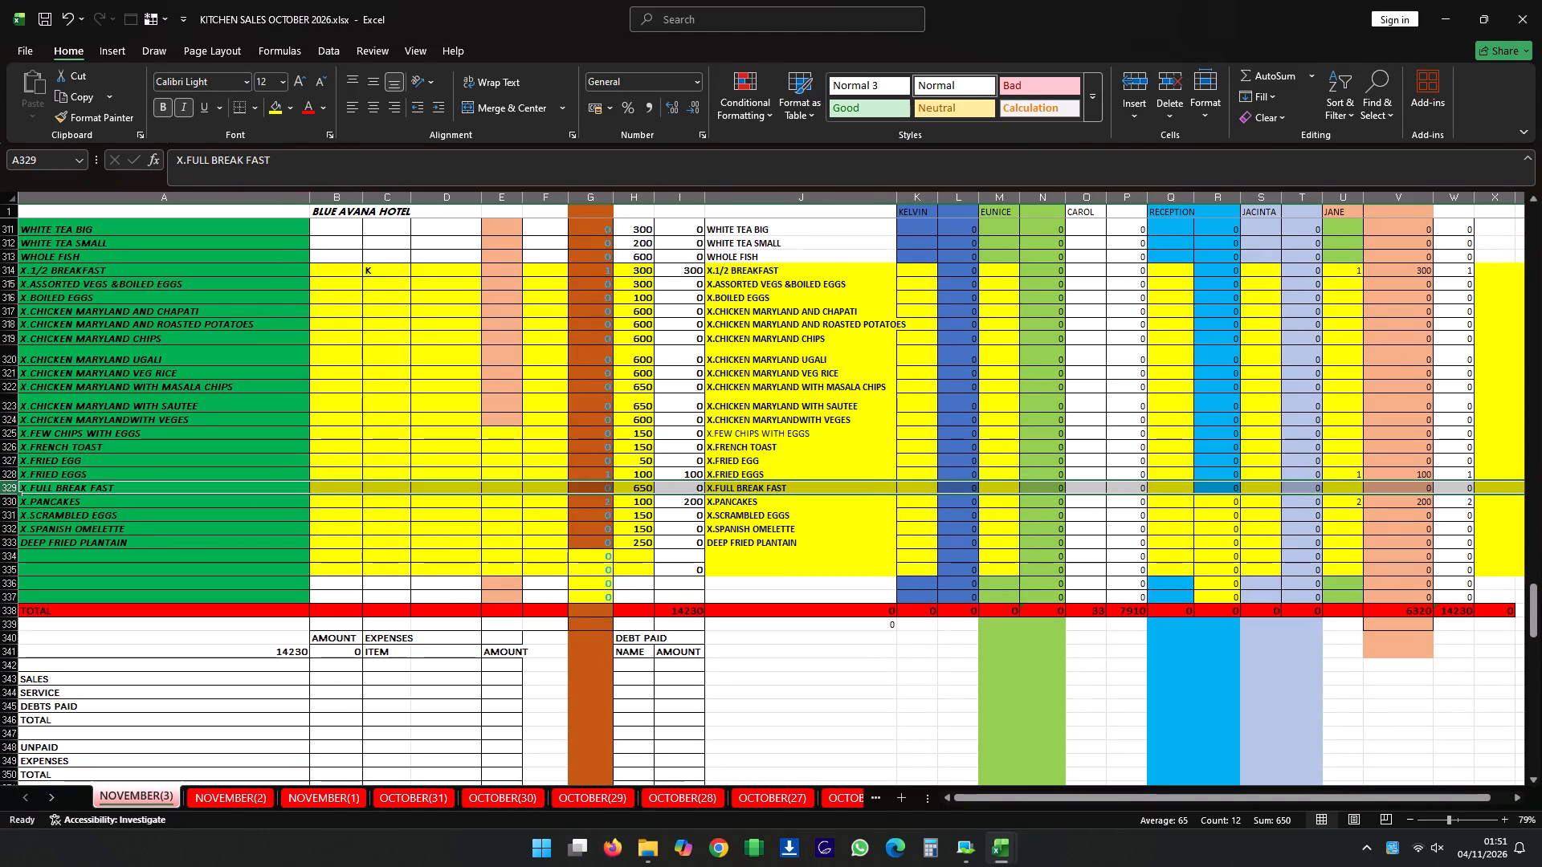
pyautogui.click(1181, 490)
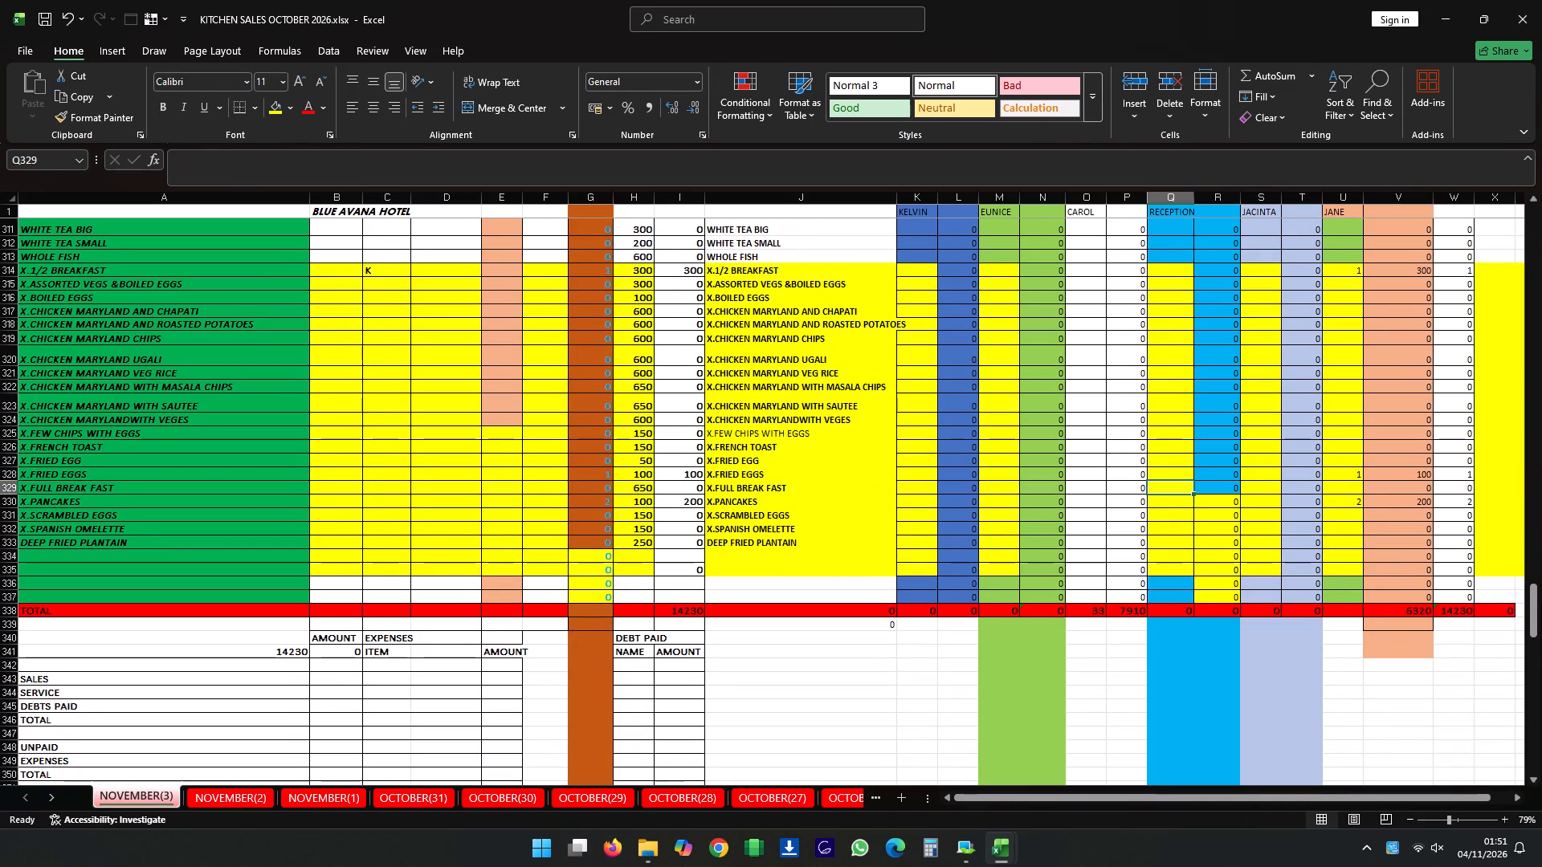
pyautogui.press('1')
pyautogui.press('Down')
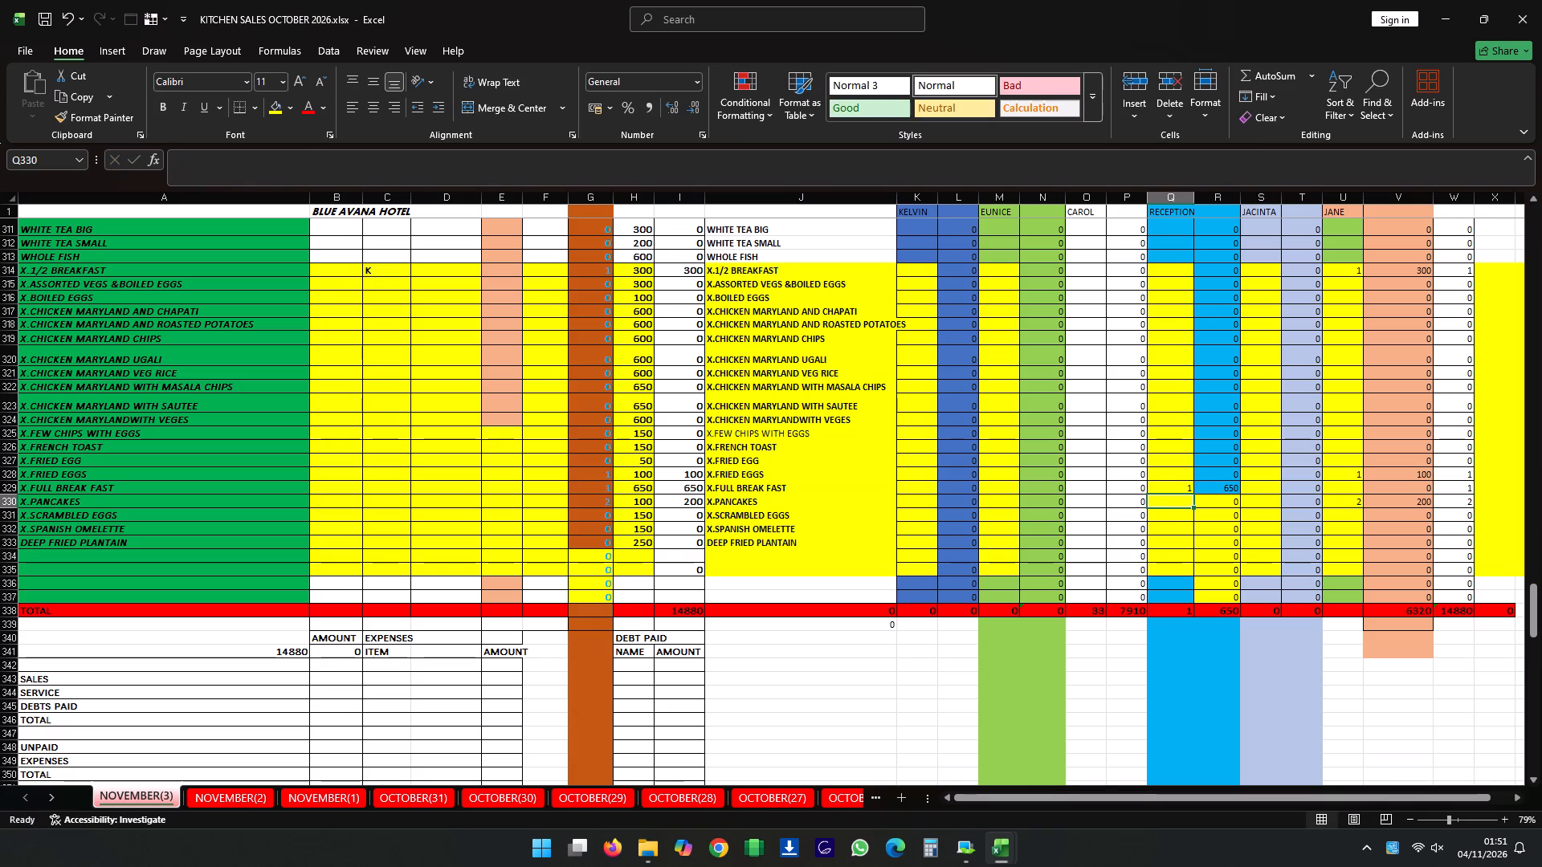
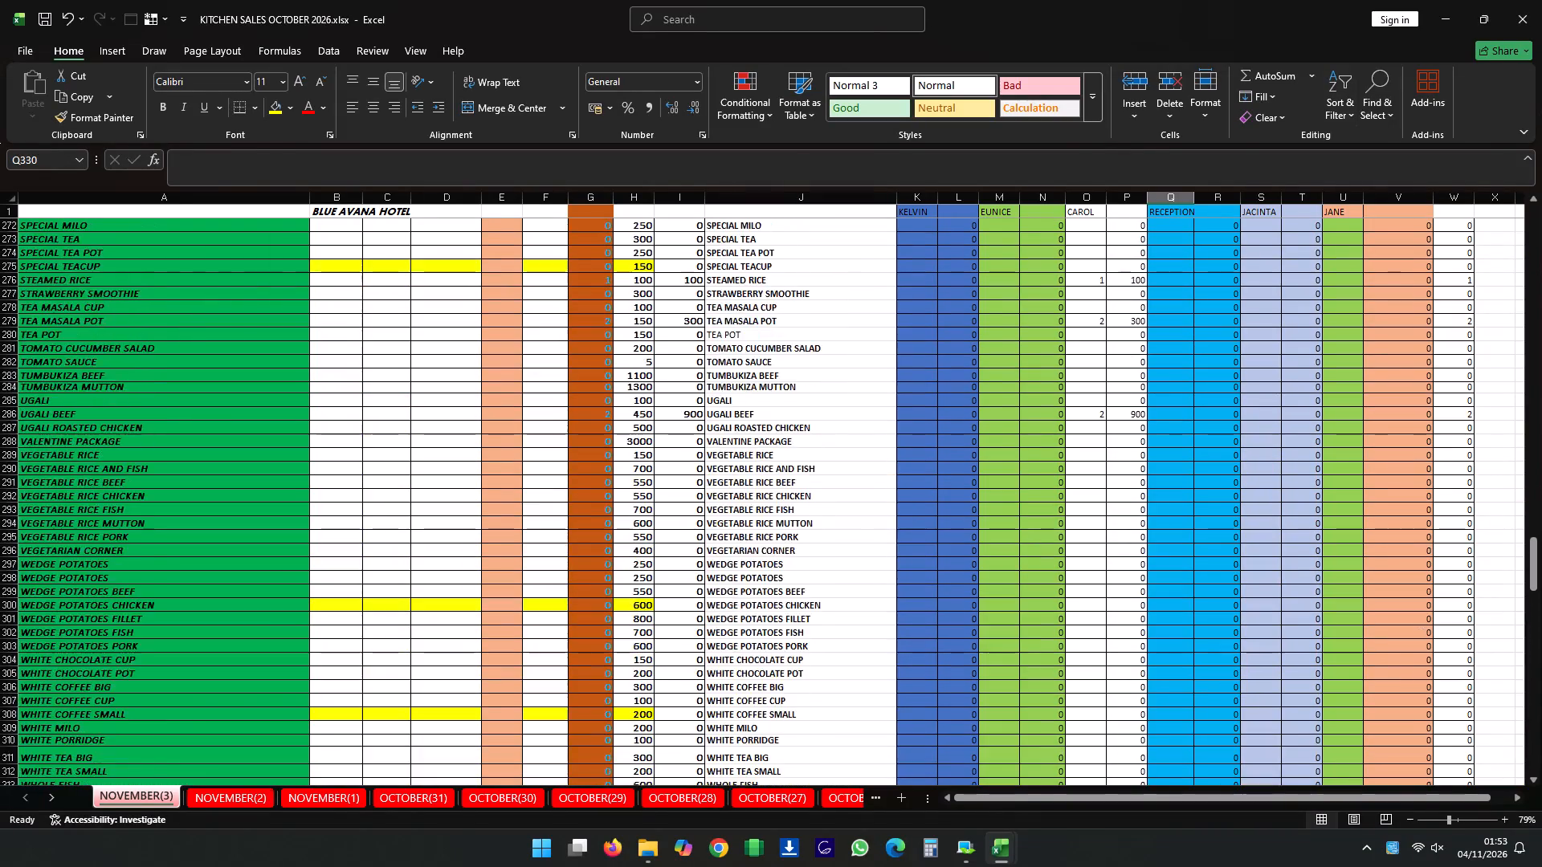
# Enter a quantity of 2 for AFRICAN TEA under EUNICE on the NOVEMBER(3) sheet.
pyautogui.scroll(20, 1356, 544)
pyautogui.scroll(18, 1356, 544)
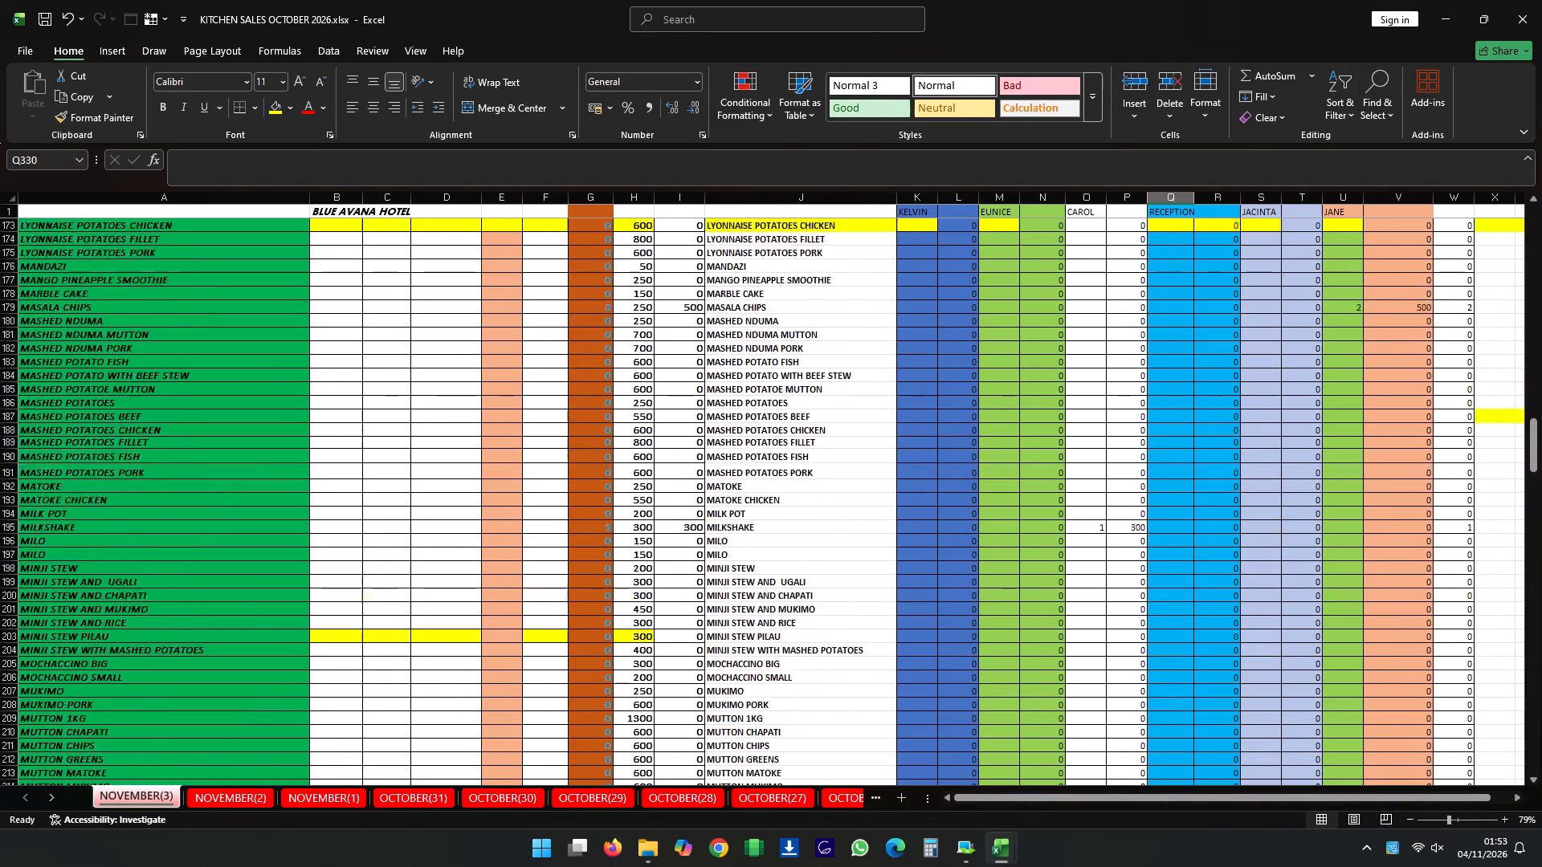
pyautogui.scroll(20, 1356, 544)
pyautogui.scroll(18, 1356, 544)
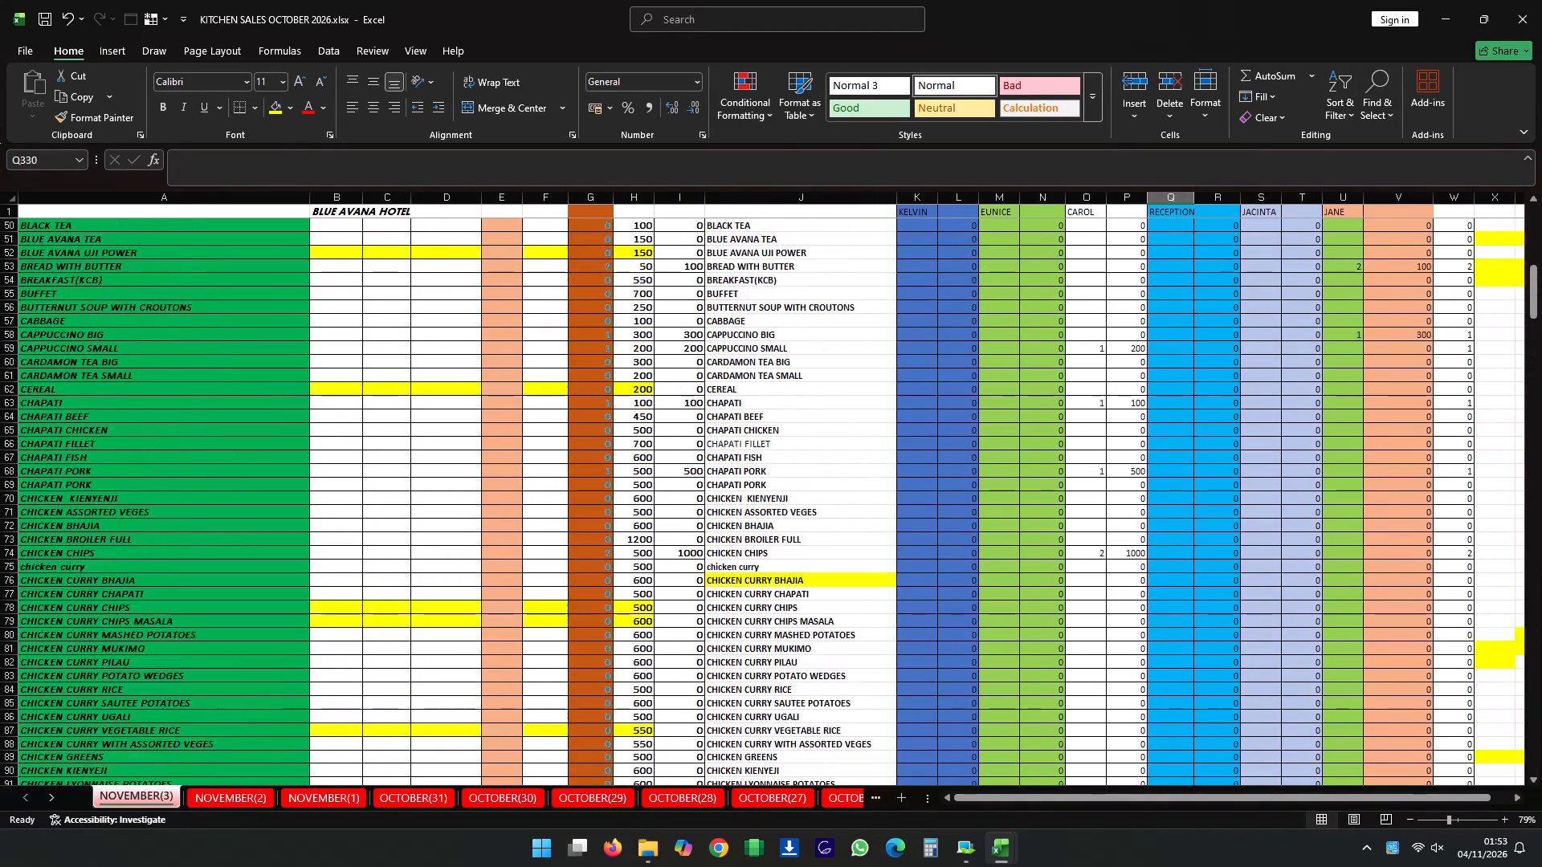
pyautogui.scroll(20, 1352, 507)
pyautogui.scroll(1, 1352, 507)
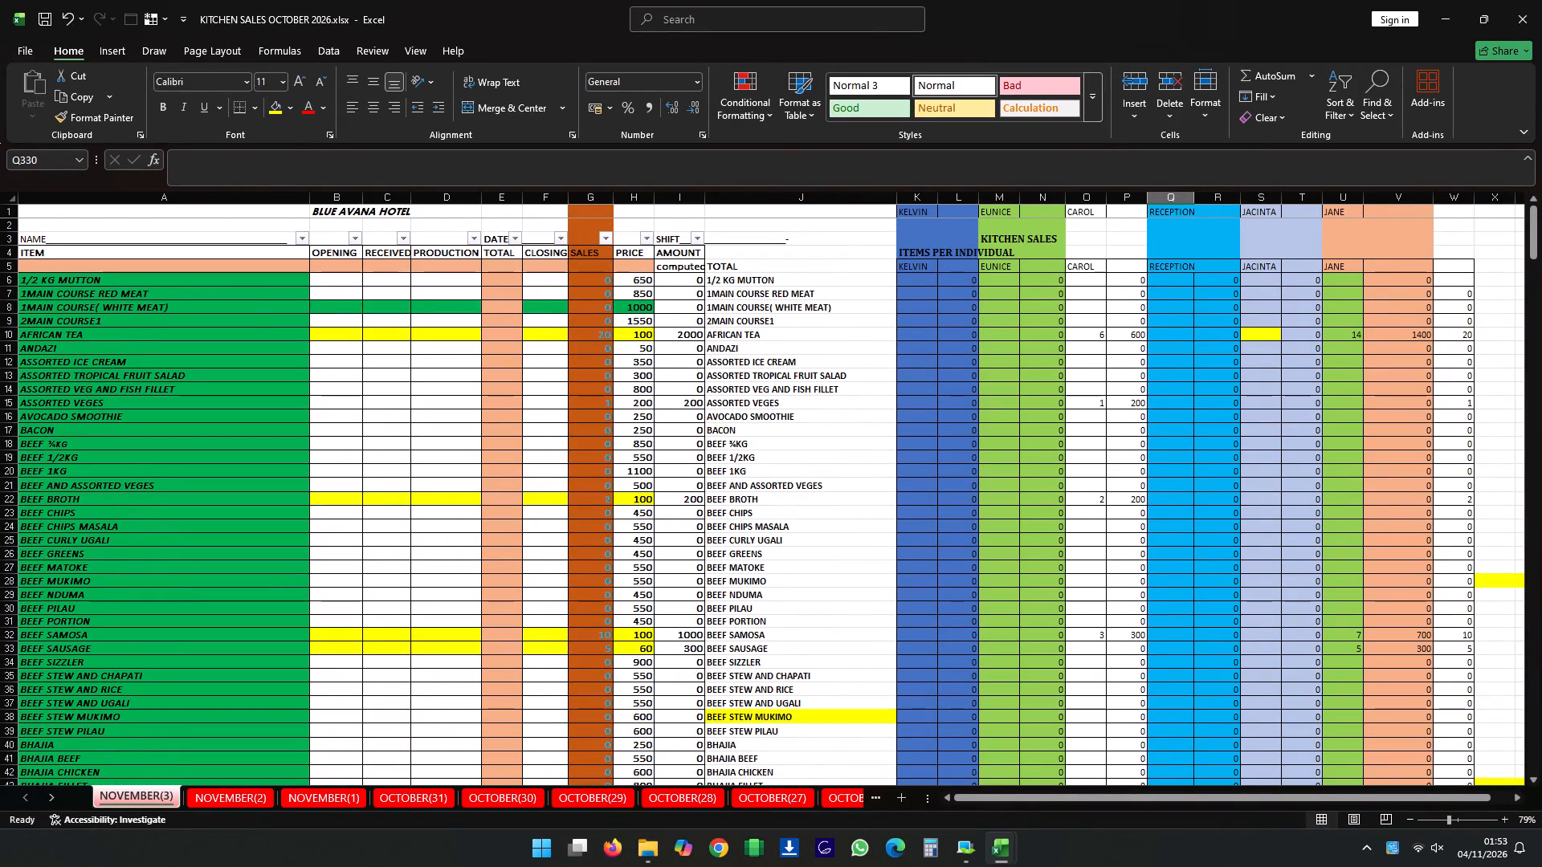
pyautogui.click(1012, 285)
pyautogui.press('Down')
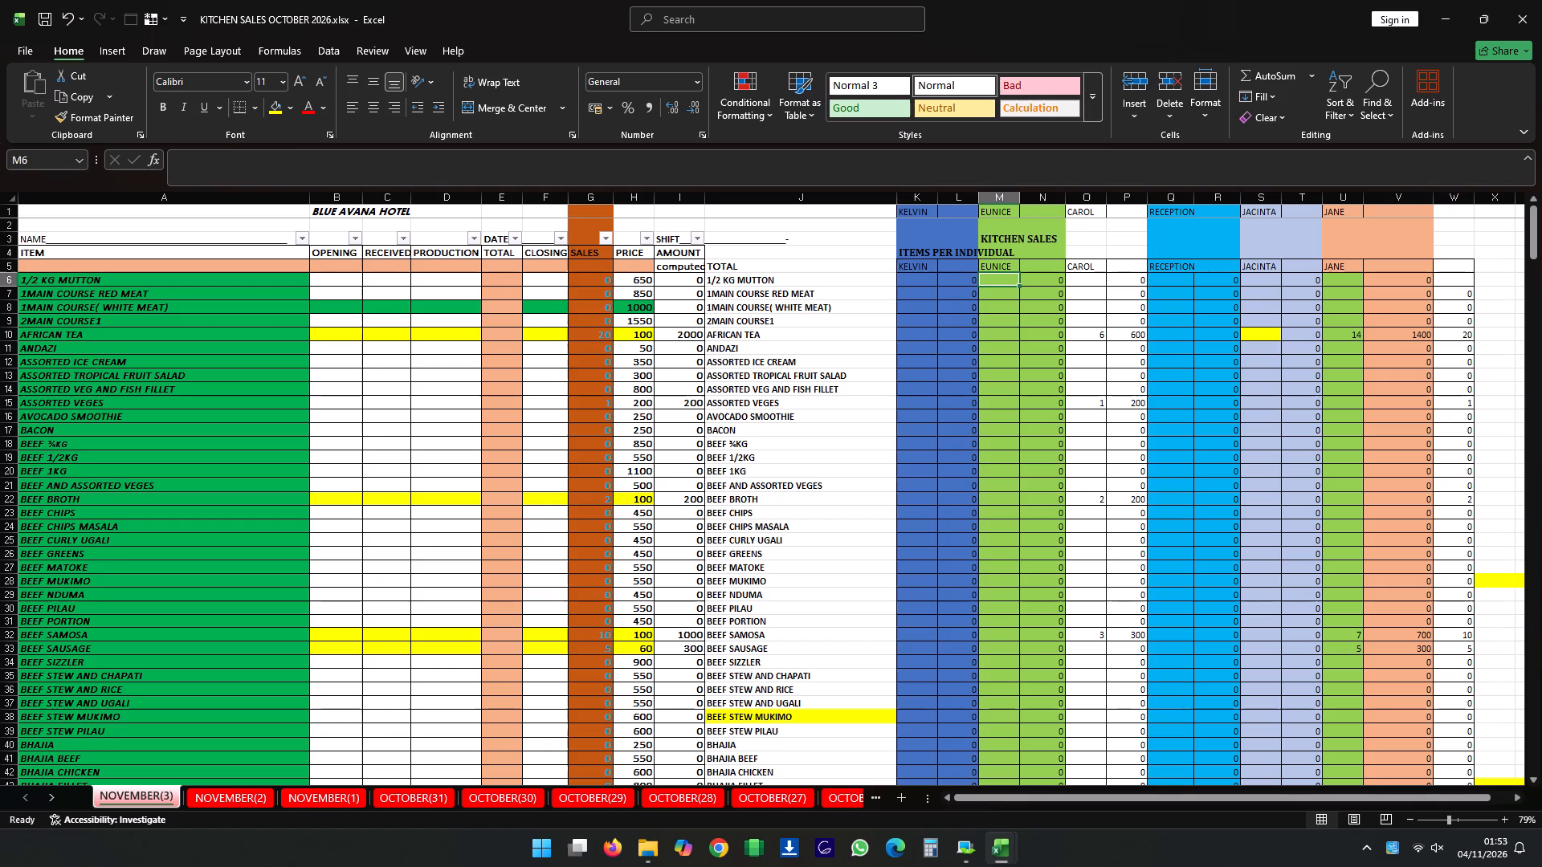
pyautogui.press('Down')
pyautogui.press('Down')
pyautogui.press('Down')
pyautogui.press('2')
pyautogui.press('Down')
pyautogui.press('Up')
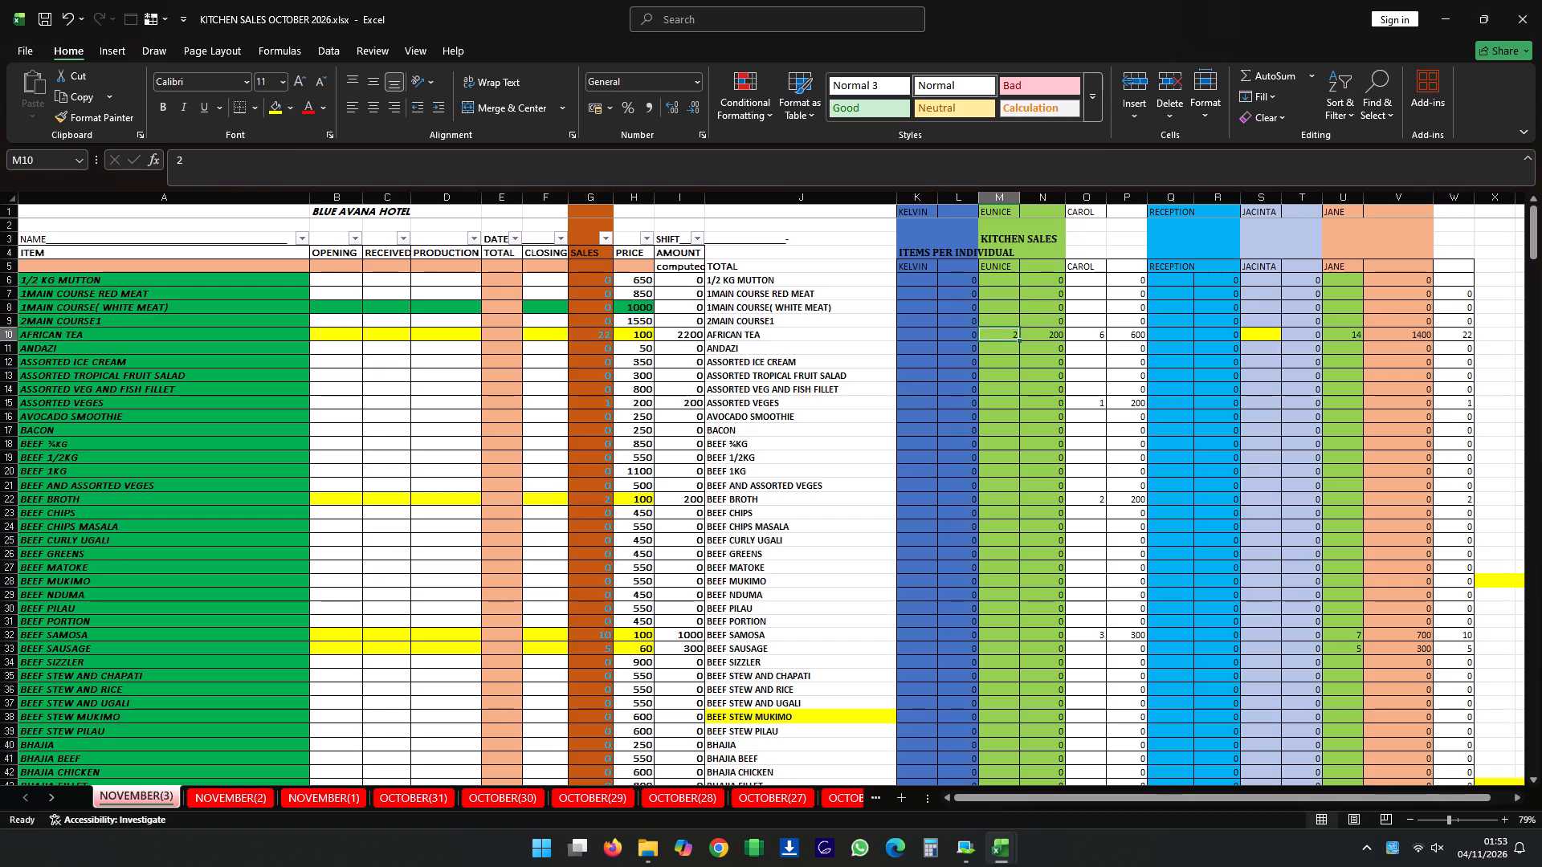
# Enter a quantity of 1 for BEEF 1/2KG in the EUNICE column.
pyautogui.press('Down')
pyautogui.press('Down')
pyautogui.press('Down')
pyautogui.press('Down')
pyautogui.press('Down')
pyautogui.press('Down')
pyautogui.press('Down')
pyautogui.press('Down')
pyautogui.press('Down')
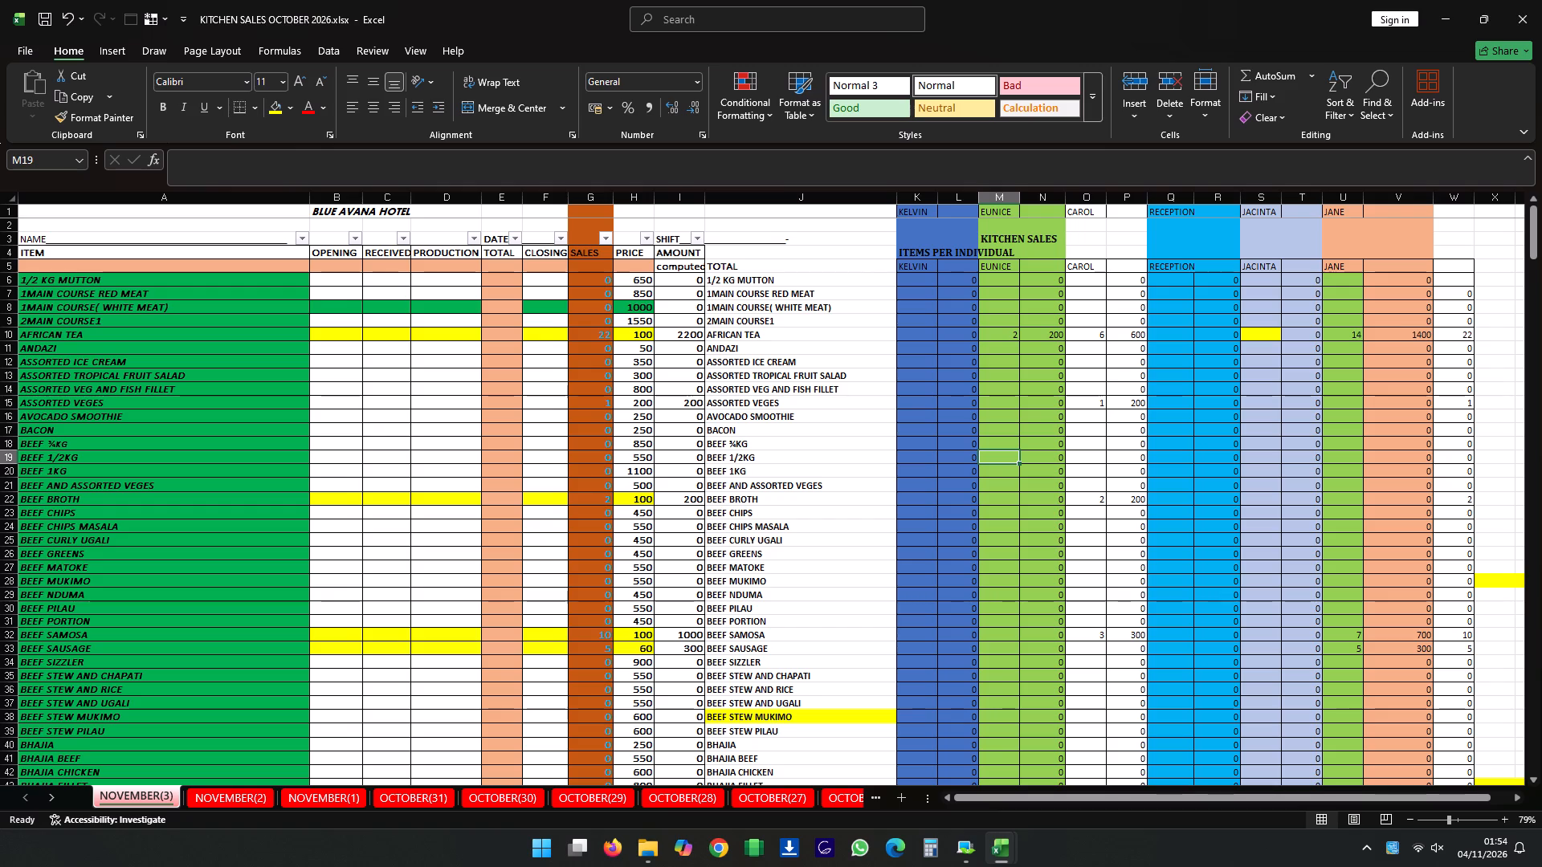
pyautogui.press('1')
pyautogui.press('Down')
pyautogui.press('Up')
# Enter a quantity of 1 for BEEF CHIPS MASALA in the EUNICE column.
pyautogui.press('Down')
pyautogui.press('Down')
pyautogui.press('Down')
pyautogui.press('Down')
pyautogui.press('Down')
pyautogui.press('Down')
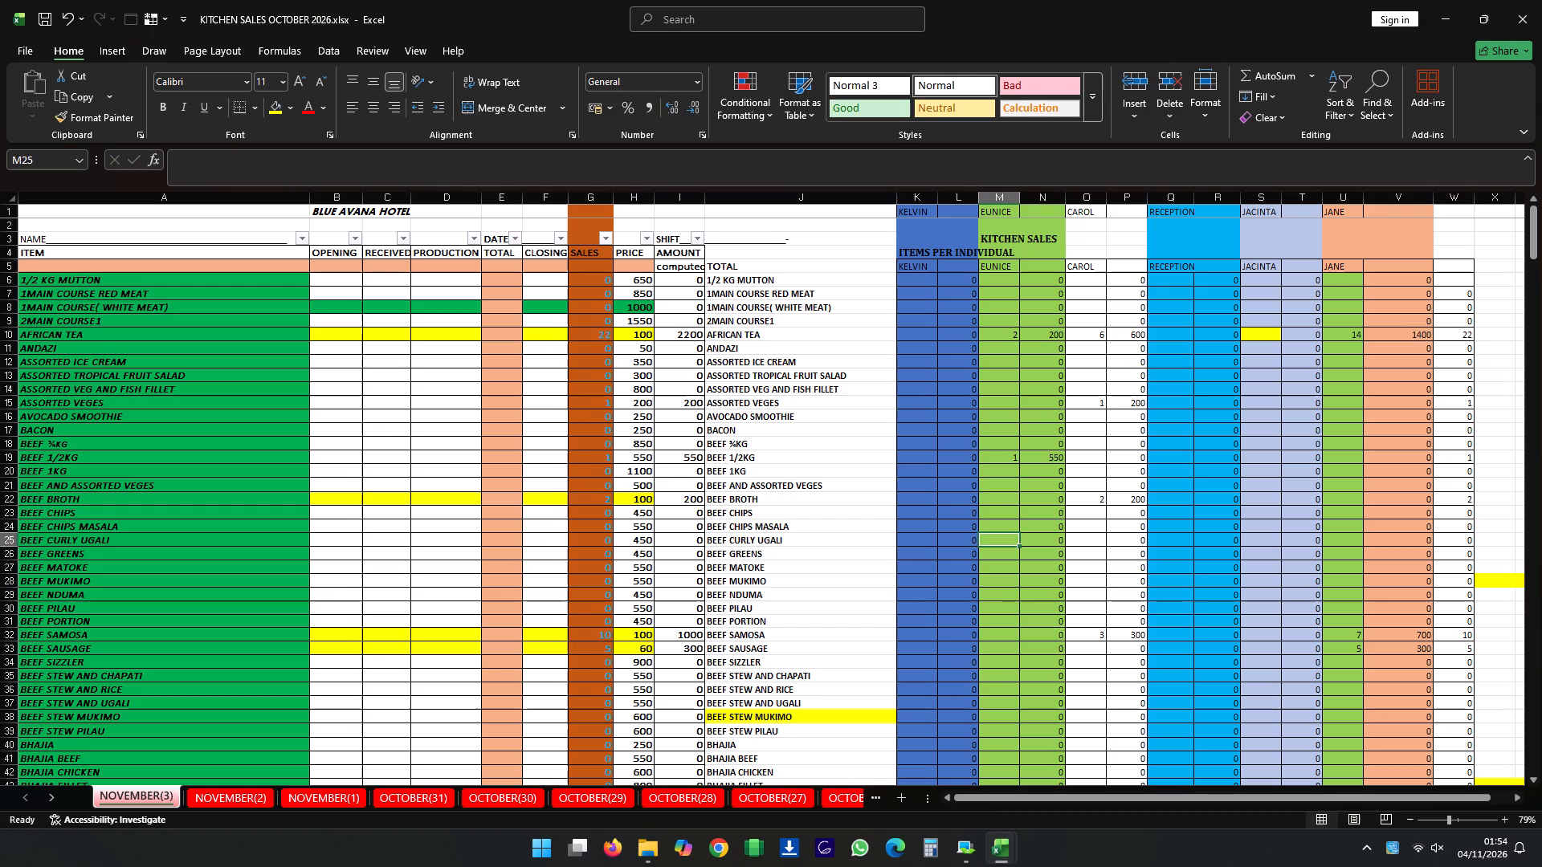
pyautogui.press('Up')
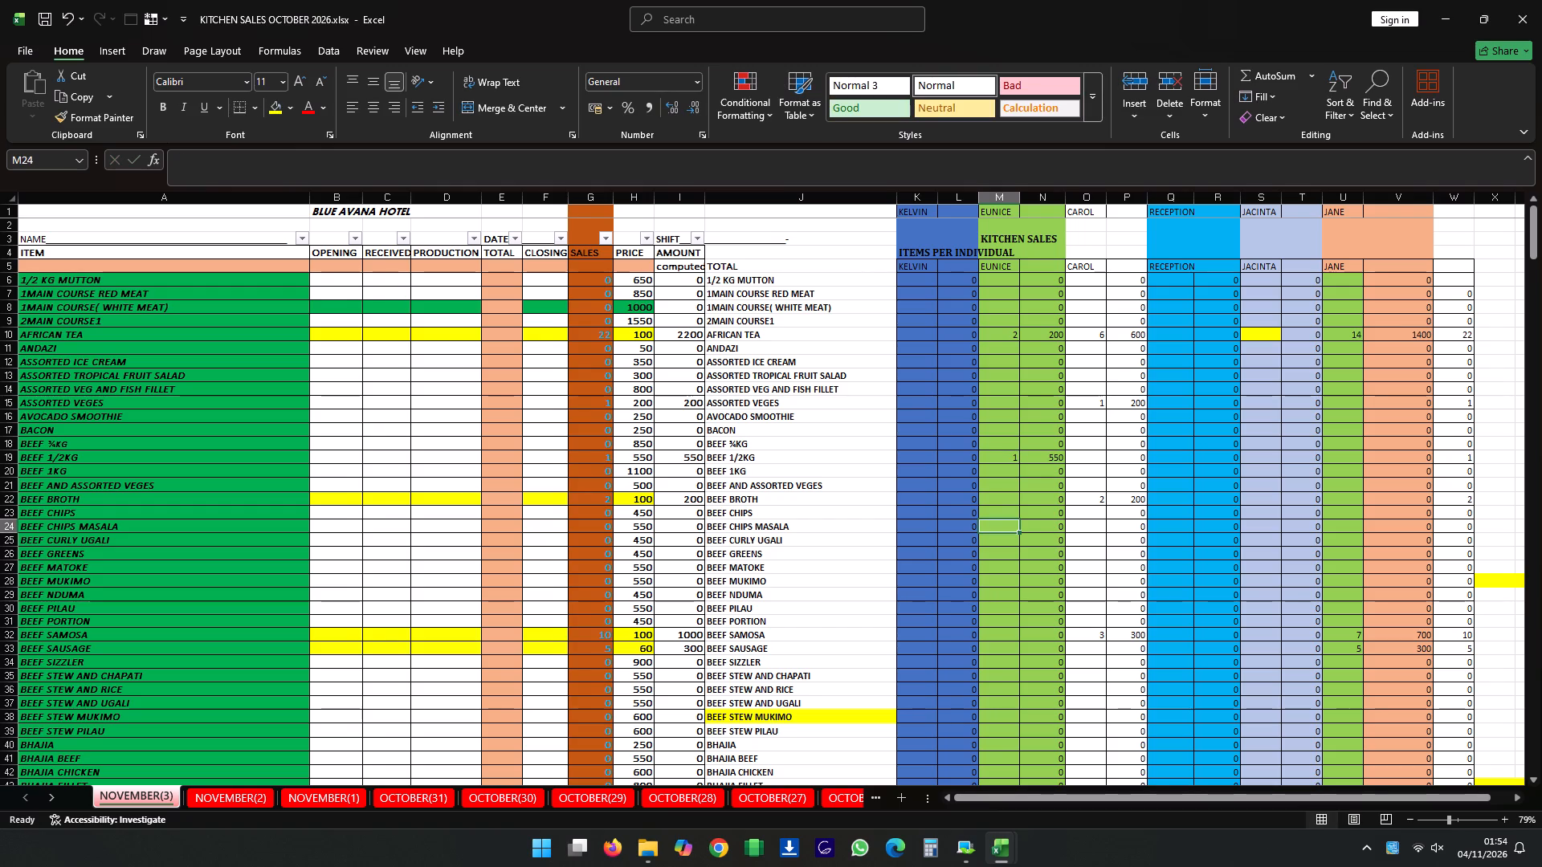
pyautogui.press('1')
pyautogui.press('Down')
pyautogui.press('Up')
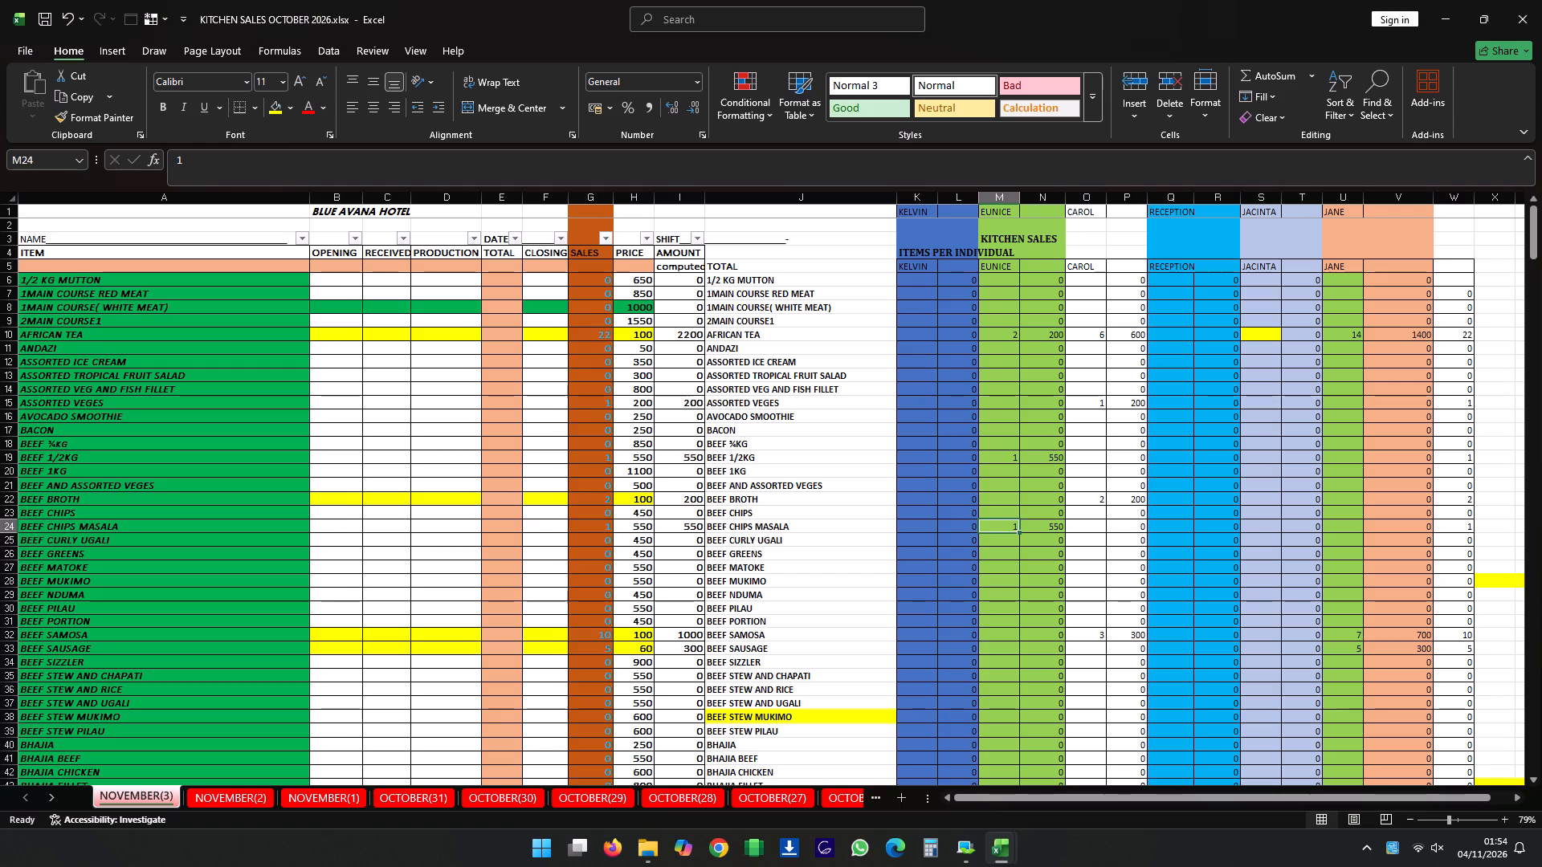
# Enter a quantity of 4 for BEEF SAMOSA in the EUNICE column.
pyautogui.press('Down')
pyautogui.press('Down')
pyautogui.press('Down')
pyautogui.press('Down')
pyautogui.press('Down')
pyautogui.press('Down')
pyautogui.press('Down')
pyautogui.press('Down')
pyautogui.press('4')
pyautogui.press('Down')
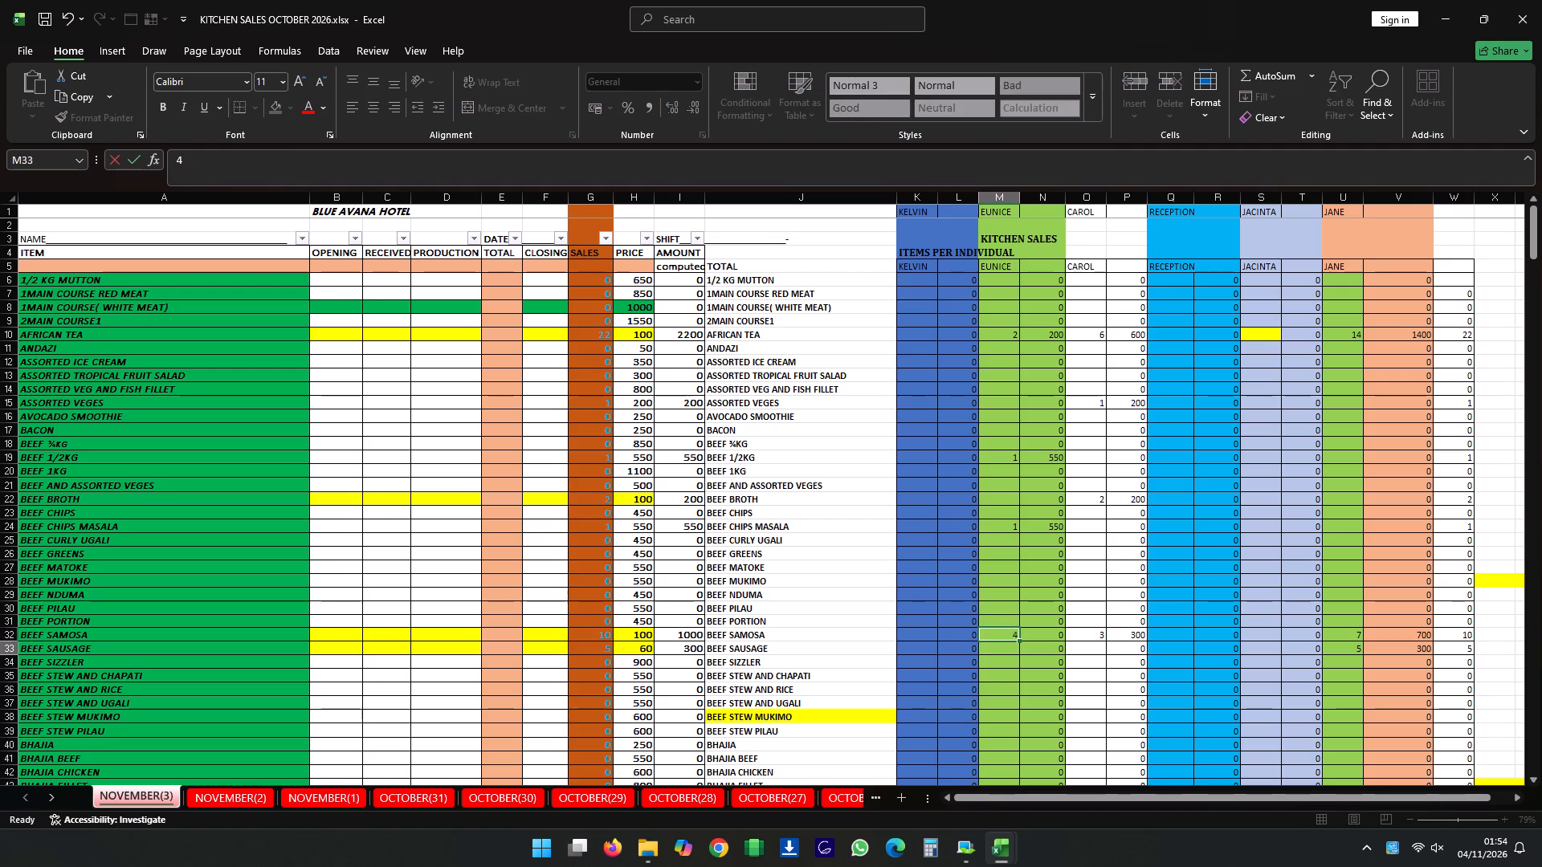
pyautogui.press('Up')
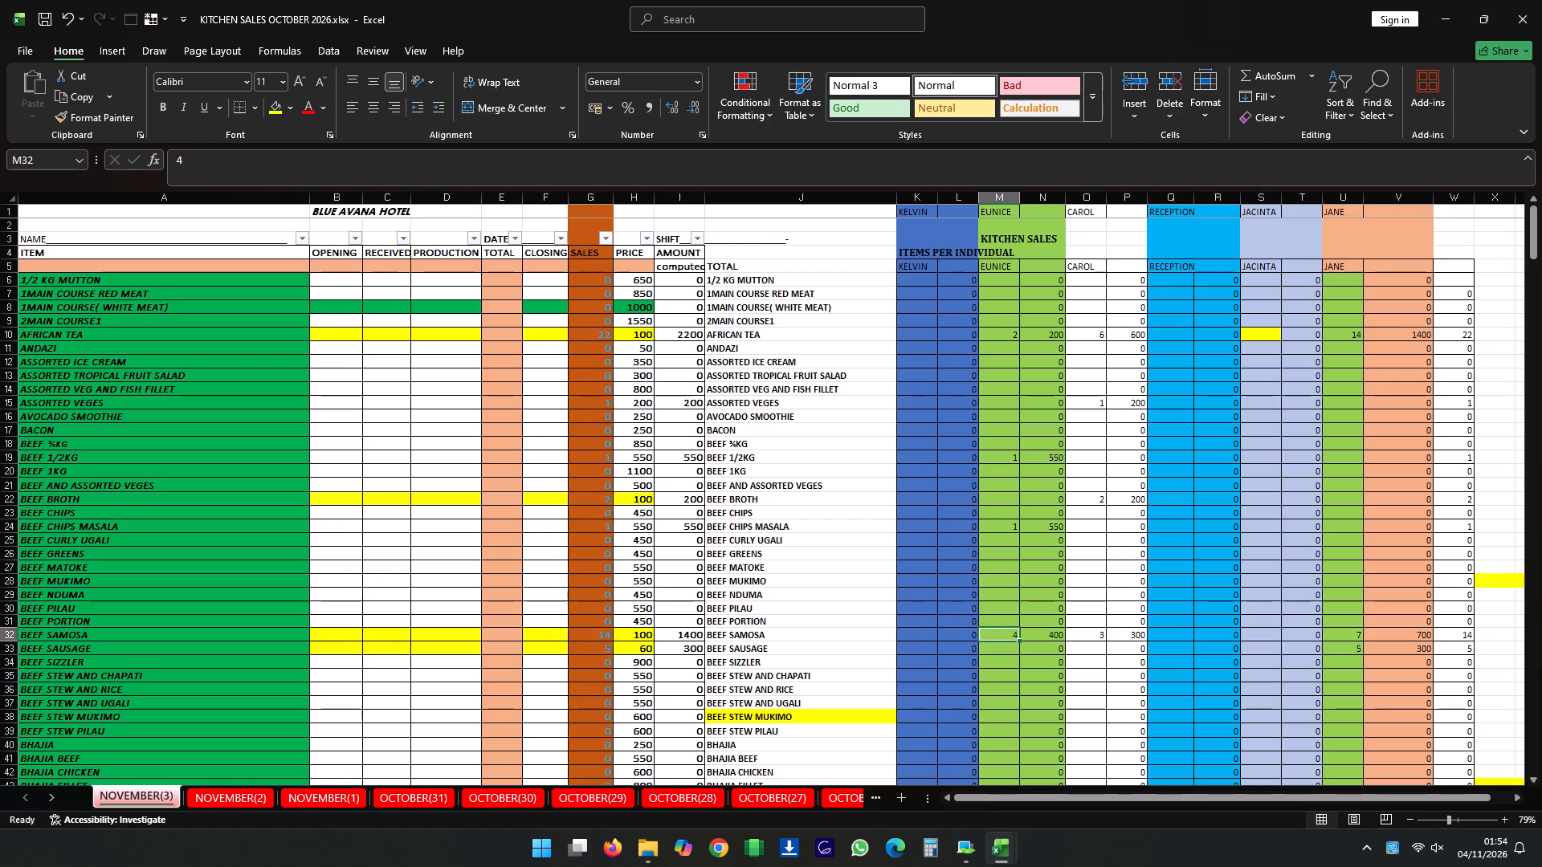
# Enter a quantity of 2 for GLASS OF JUICE in the EUNICE column.
pyautogui.press('Down')
pyautogui.press('Down')
pyautogui.press('Down')
pyautogui.press('Down')
pyautogui.press('Down')
pyautogui.press('Down')
pyautogui.press('Down')
pyautogui.press('Down')
pyautogui.press('Down')
pyautogui.press('Down')
pyautogui.press('Down')
pyautogui.press('Down')
pyautogui.press('Down')
pyautogui.press('Down')
pyautogui.press('Down')
pyautogui.press('Down')
pyautogui.press('Down')
pyautogui.press('Down')
pyautogui.press('Down')
pyautogui.press('Down')
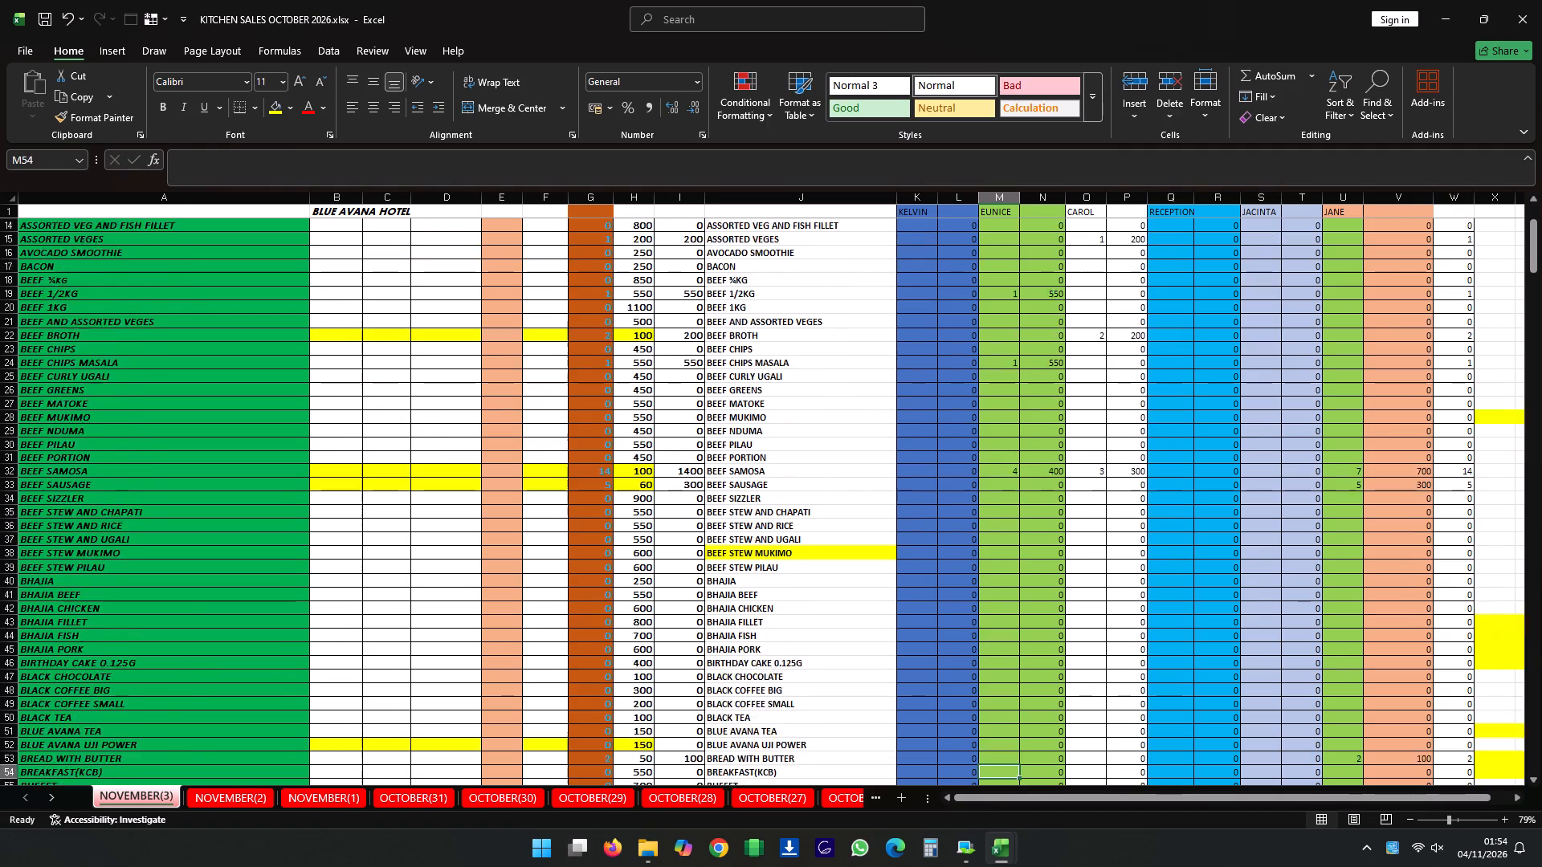
pyautogui.press('Down')
pyautogui.press('Down')
pyautogui.press('Down')
pyautogui.press('Down')
pyautogui.press('Down')
pyautogui.press('Down')
pyautogui.press('Down')
pyautogui.press('Down')
pyautogui.press('Down')
pyautogui.press('Down')
pyautogui.press('Down')
pyautogui.press('Down')
pyautogui.press('Down')
pyautogui.press('Down')
pyautogui.press('Down')
pyautogui.press('Down')
pyautogui.press('Down')
pyautogui.press('Down')
pyautogui.press('Down')
pyautogui.press('Down')
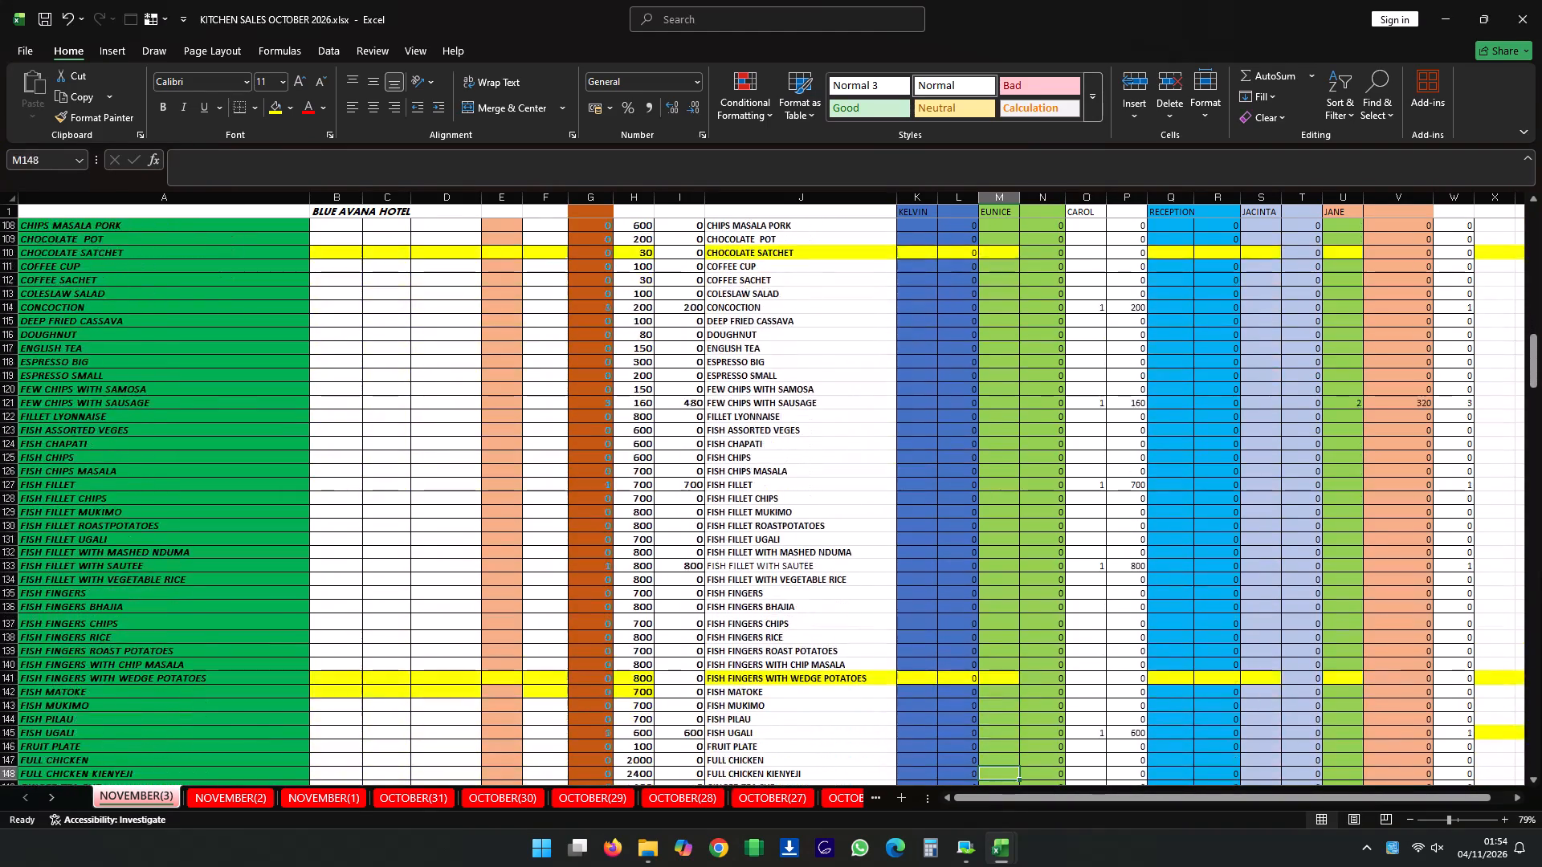
pyautogui.press('Up')
pyautogui.press('Up')
pyautogui.press('Up')
pyautogui.press('Up')
pyautogui.press('Up')
pyautogui.press('Up')
pyautogui.press('Up')
pyautogui.press('Up')
pyautogui.press('Up')
pyautogui.press('Up')
pyautogui.press('Up')
pyautogui.press('Up')
pyautogui.press('Up')
pyautogui.press('Up')
pyautogui.press('Up')
pyautogui.press('Up')
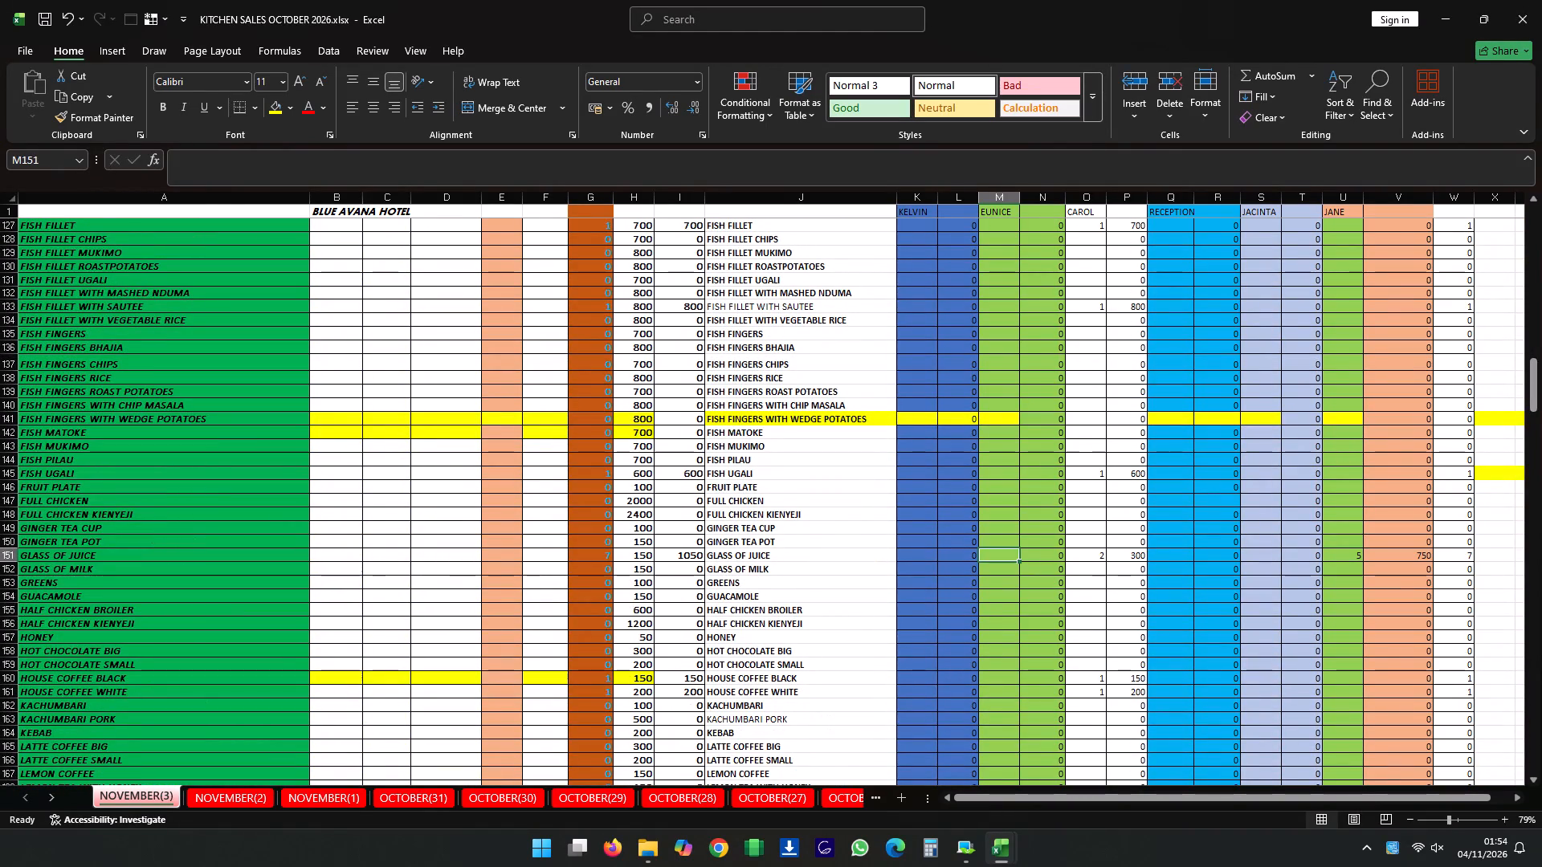
pyautogui.press('2')
pyautogui.press('Down')
pyautogui.press('Up')
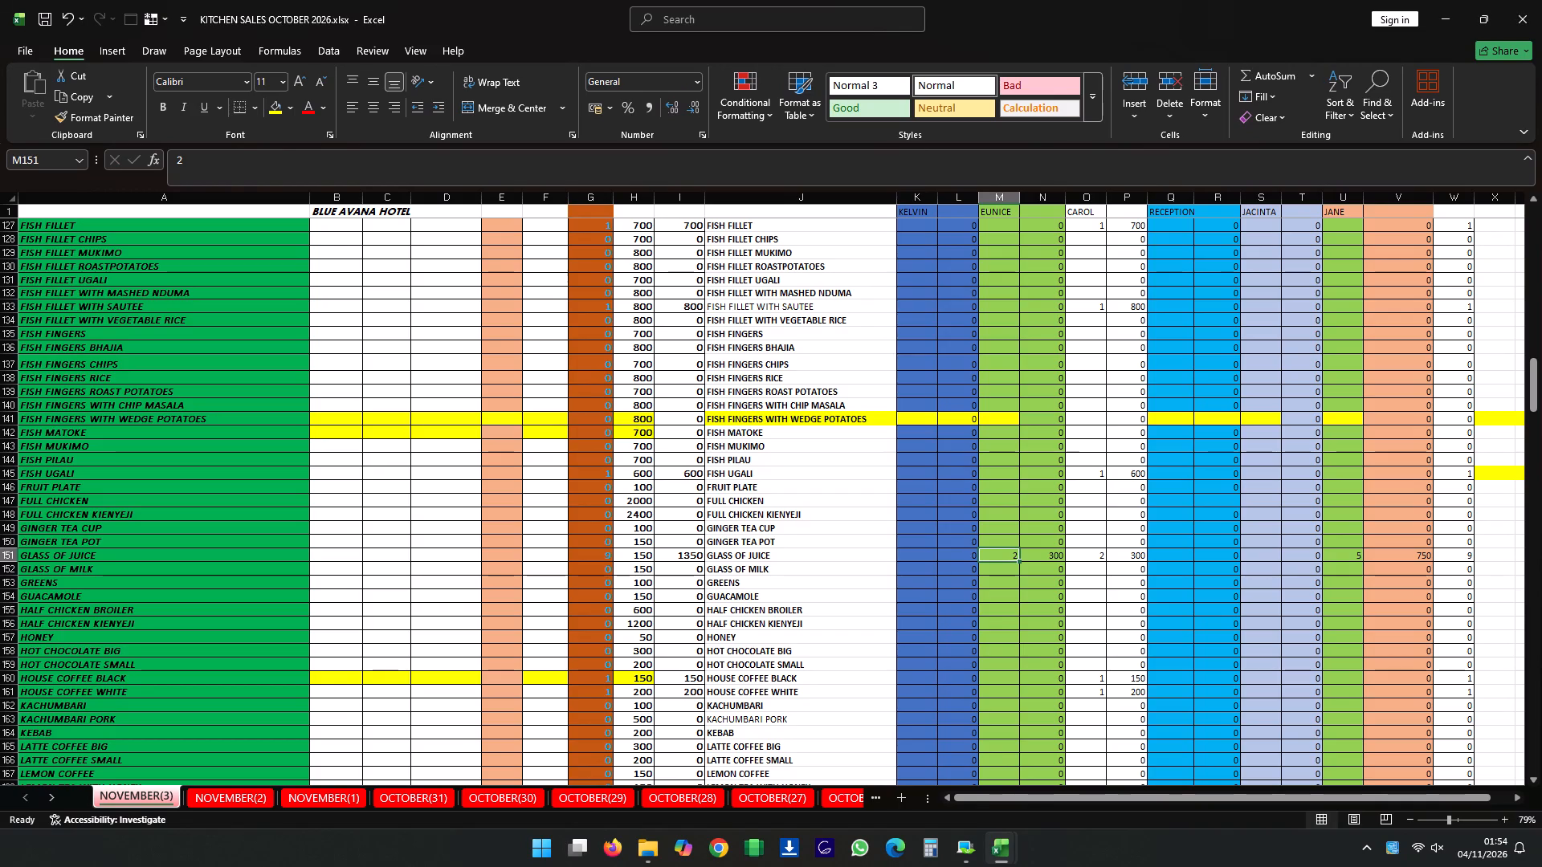
# Enter a quantity of 1 for MINJI STEW AND CHAPATI in the EUNICE column.
pyautogui.press('Down')
pyautogui.press('Down')
pyautogui.press('Down')
pyautogui.press('Down')
pyautogui.press('Down')
pyautogui.press('Down')
pyautogui.press('Down')
pyautogui.press('Down')
pyautogui.press('Down')
pyautogui.press('Down')
pyautogui.press('Down')
pyautogui.press('Down')
pyautogui.press('Down')
pyautogui.press('Down')
pyautogui.press('Down')
pyautogui.press('Down')
pyautogui.press('Down')
pyautogui.press('Down')
pyautogui.press('Down')
pyautogui.press('Down')
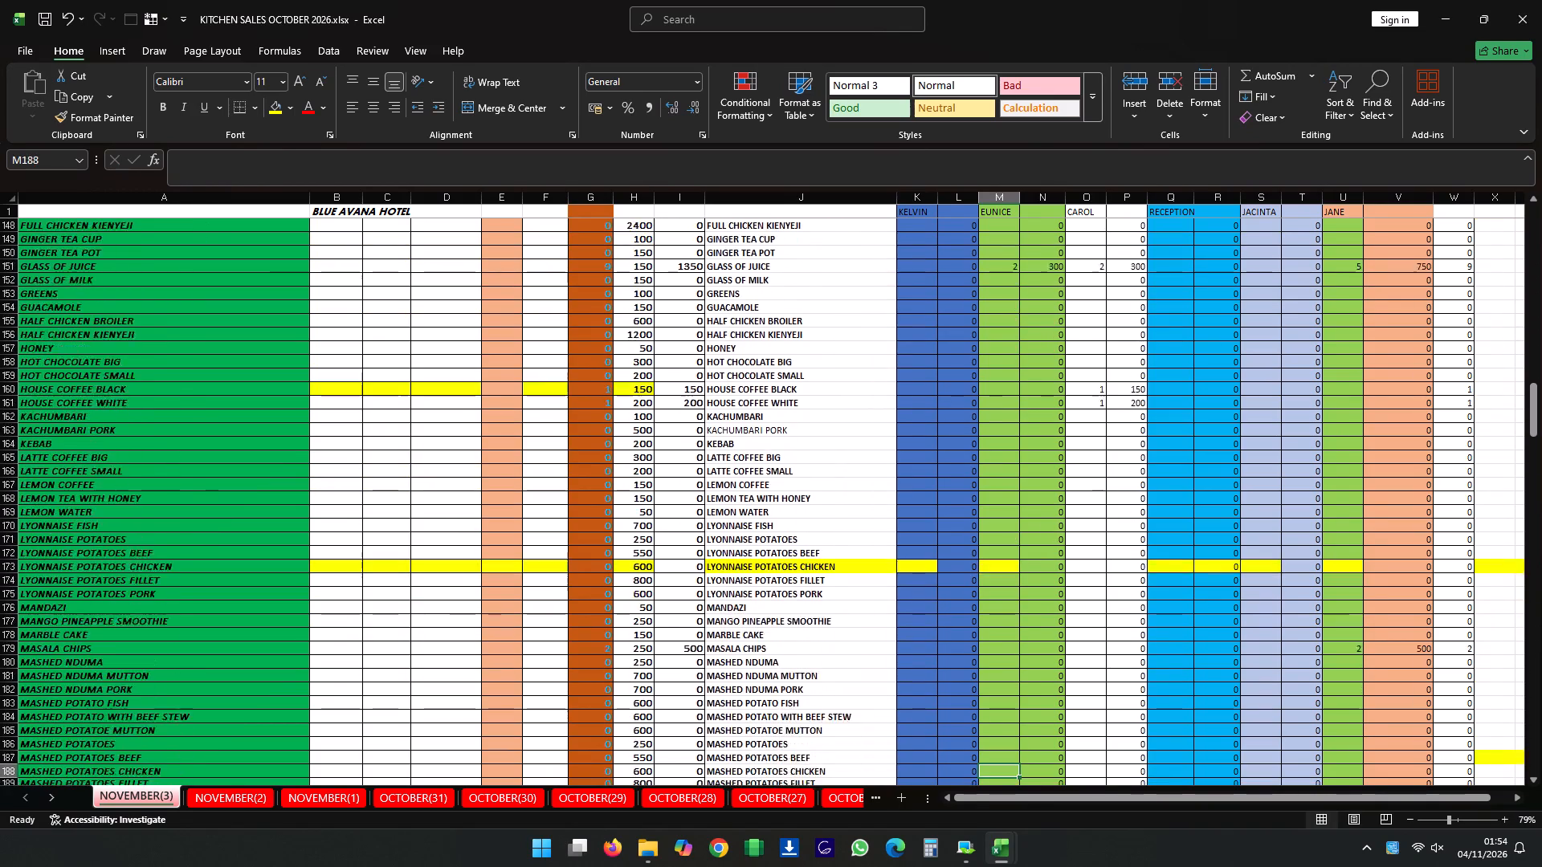
pyautogui.press('Down')
pyautogui.press('Down')
pyautogui.press('Down')
pyautogui.press('Down')
pyautogui.press('Down')
pyautogui.press('Down')
pyautogui.press('Down')
pyautogui.press('Down')
pyautogui.press('Down')
pyautogui.press('Down')
pyautogui.press('Down')
pyautogui.press('Down')
pyautogui.press('Up')
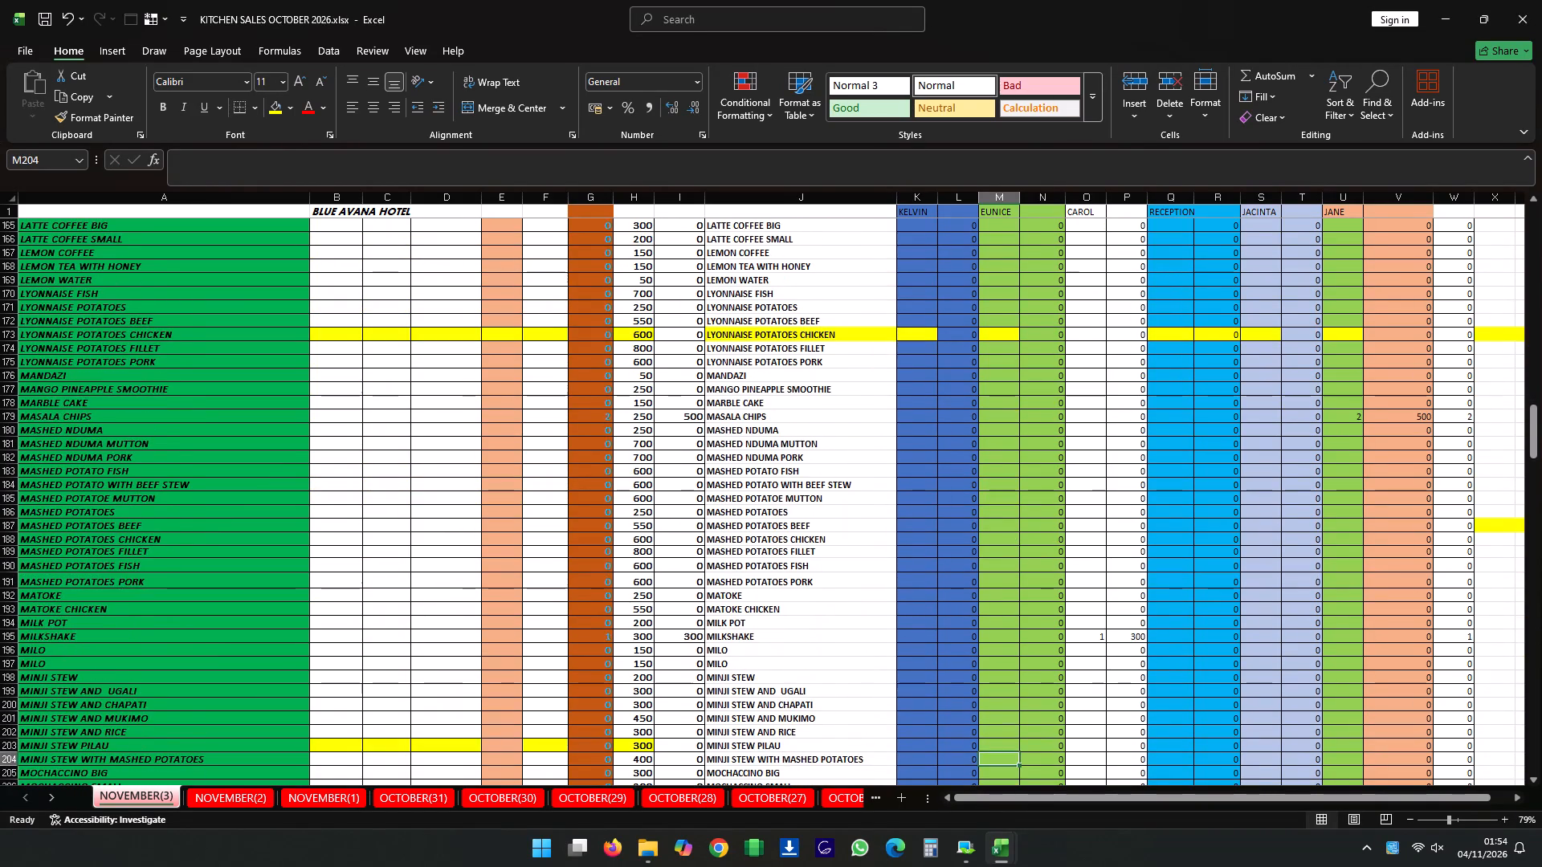
pyautogui.press('Up')
pyautogui.press('Up')
pyautogui.press('Up')
pyautogui.press('Up')
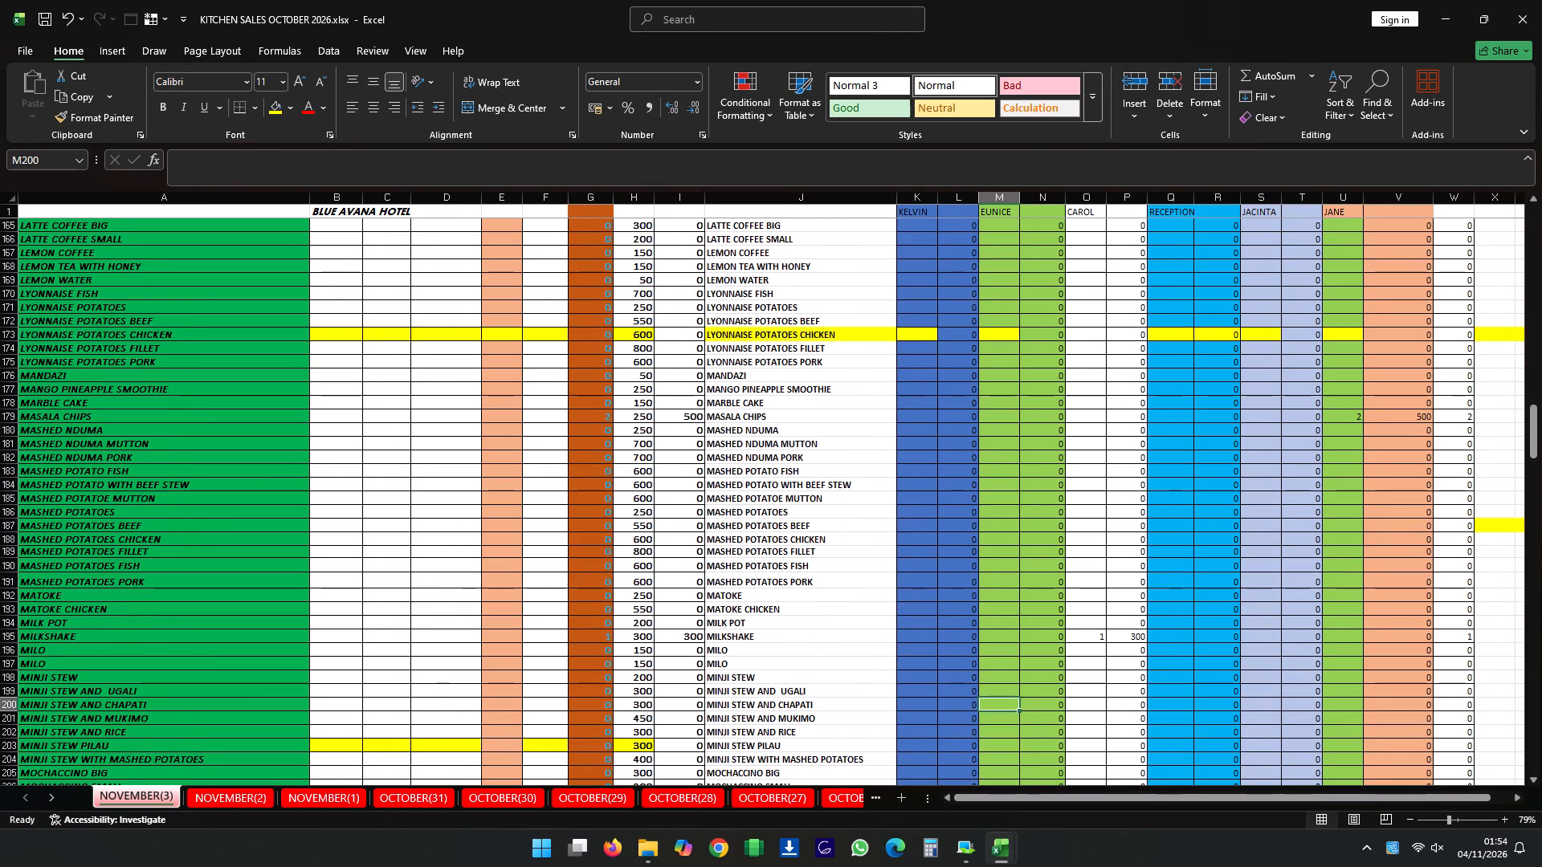
pyautogui.press('1')
pyautogui.press('Down')
pyautogui.press('Up')
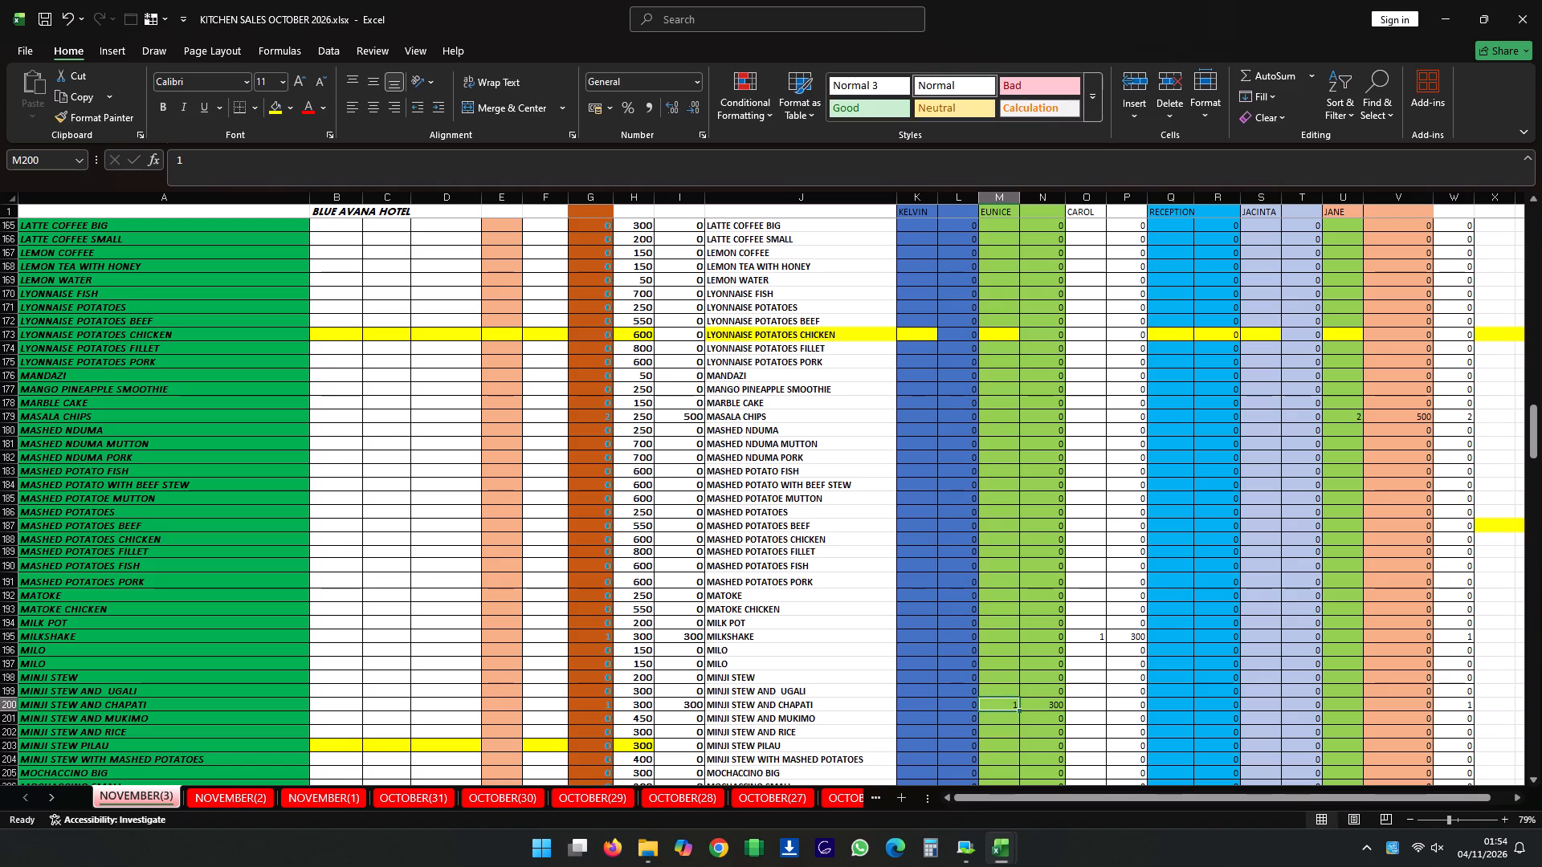
# Examine the TOTAL row of the NOVEMBER(3) kitchen sheet, below the last menu items, for the EUNICE column.
pyautogui.press('Down')
pyautogui.press('Down')
pyautogui.press('Down')
pyautogui.press('Down')
pyautogui.press('Down')
pyautogui.press('Down')
pyautogui.press('Down')
pyautogui.press('Down')
pyautogui.press('Down')
pyautogui.press('Down')
pyautogui.press('Down')
pyautogui.press('Down')
pyautogui.press('Down')
pyautogui.press('Down')
pyautogui.press('Down')
pyautogui.press('Down')
pyautogui.press('Down')
pyautogui.press('Down')
pyautogui.press('Down')
pyautogui.press('Down')
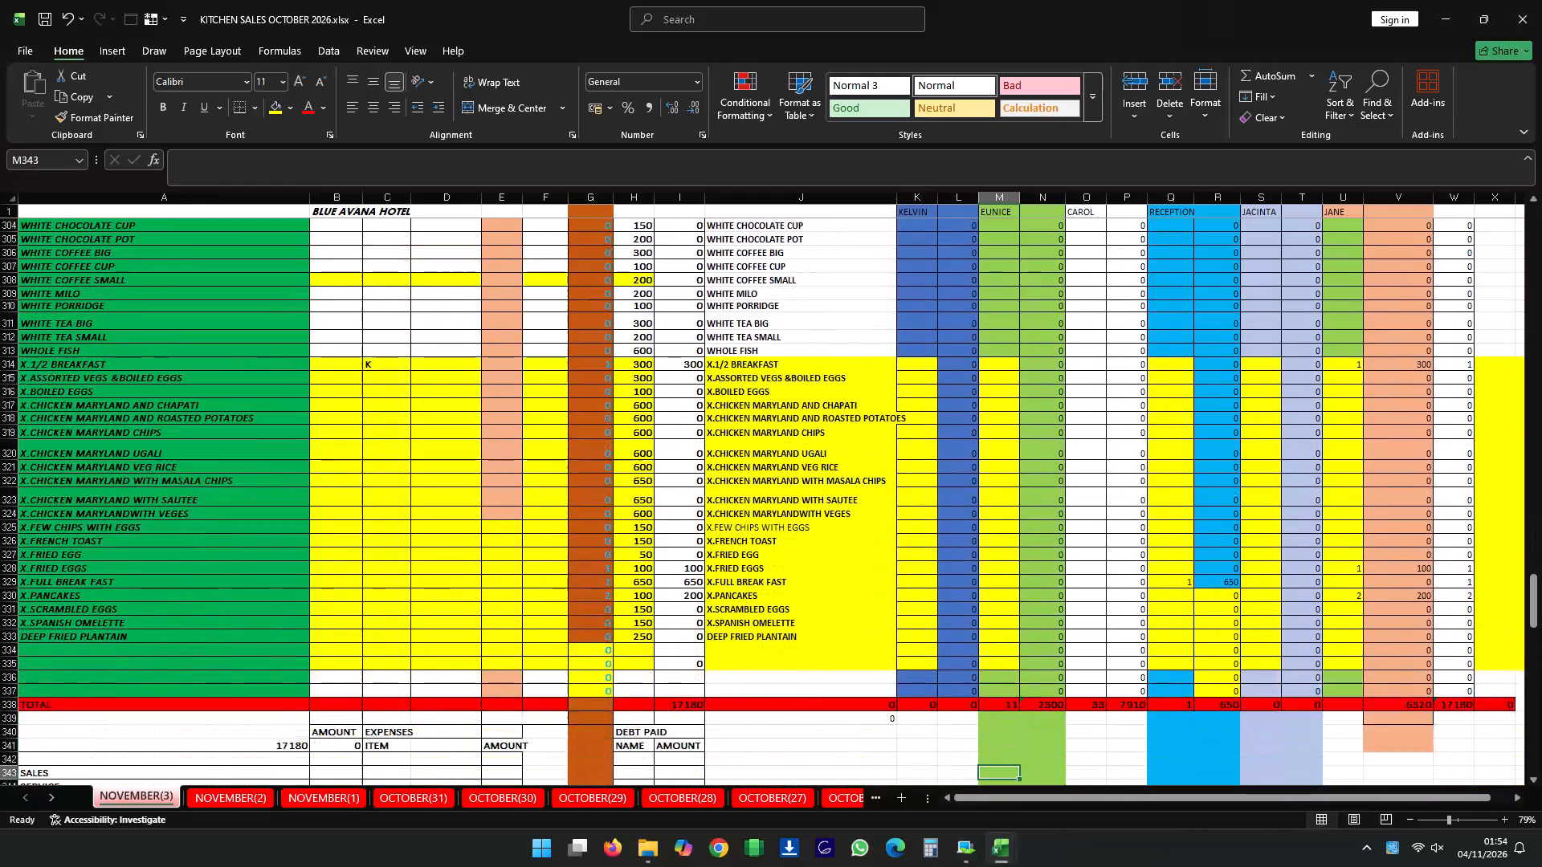
pyautogui.press('Up')
pyautogui.press('Up')
pyautogui.press('Up')
pyautogui.press('Up')
pyautogui.press('Up')
pyautogui.press('Up')
pyautogui.press('Up')
pyautogui.press('Up')
pyautogui.press('Up')
pyautogui.press('Up')
pyautogui.press('Up')
pyautogui.press('Up')
pyautogui.press('Up')
pyautogui.press('Up')
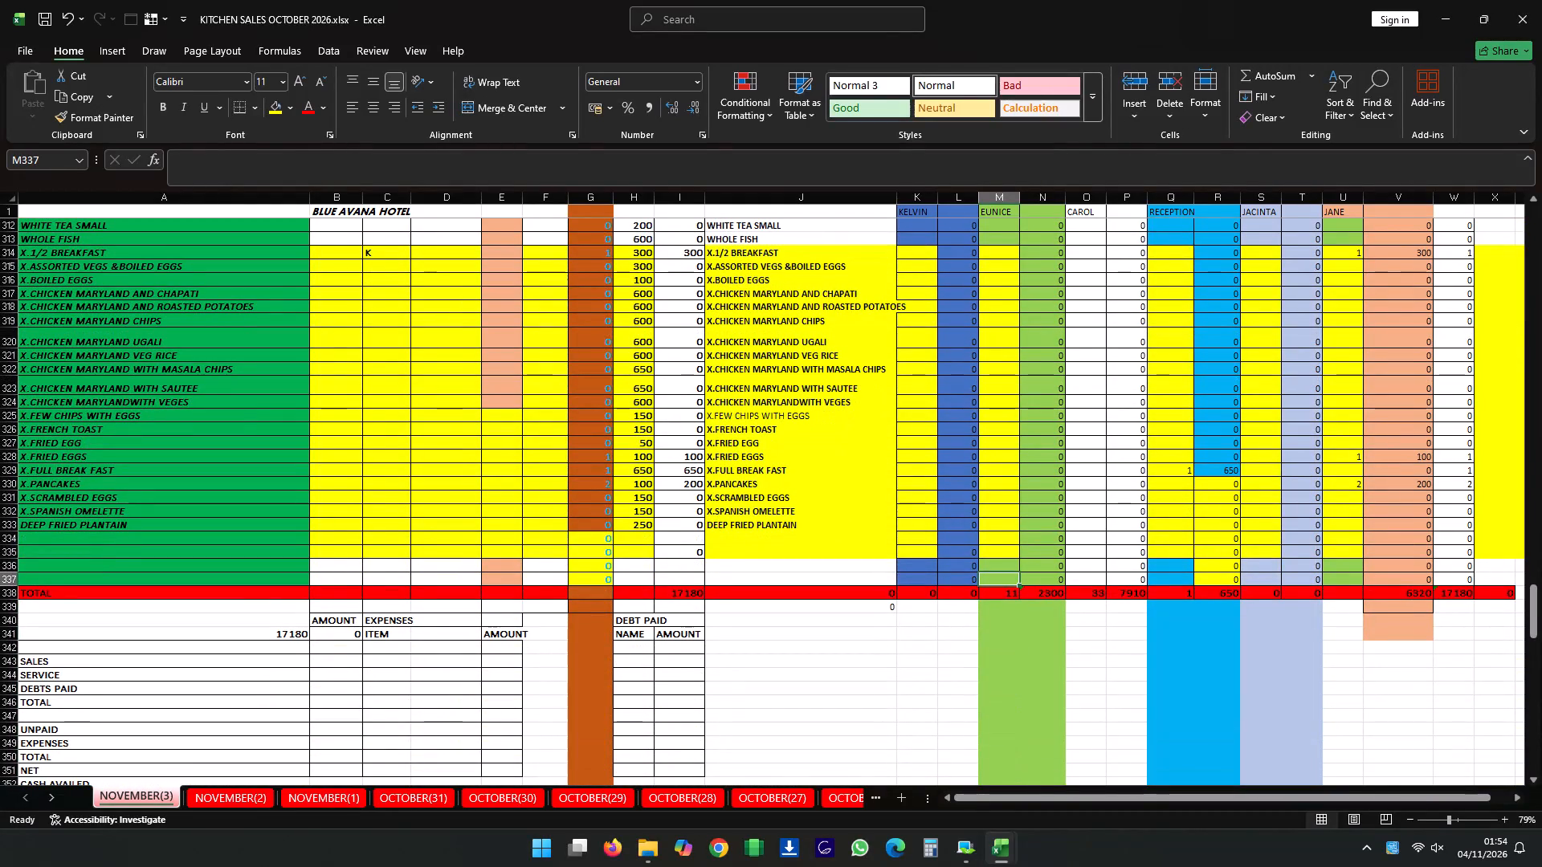
# Save the kitchen sales workbook.
pyautogui.click(50, 10)
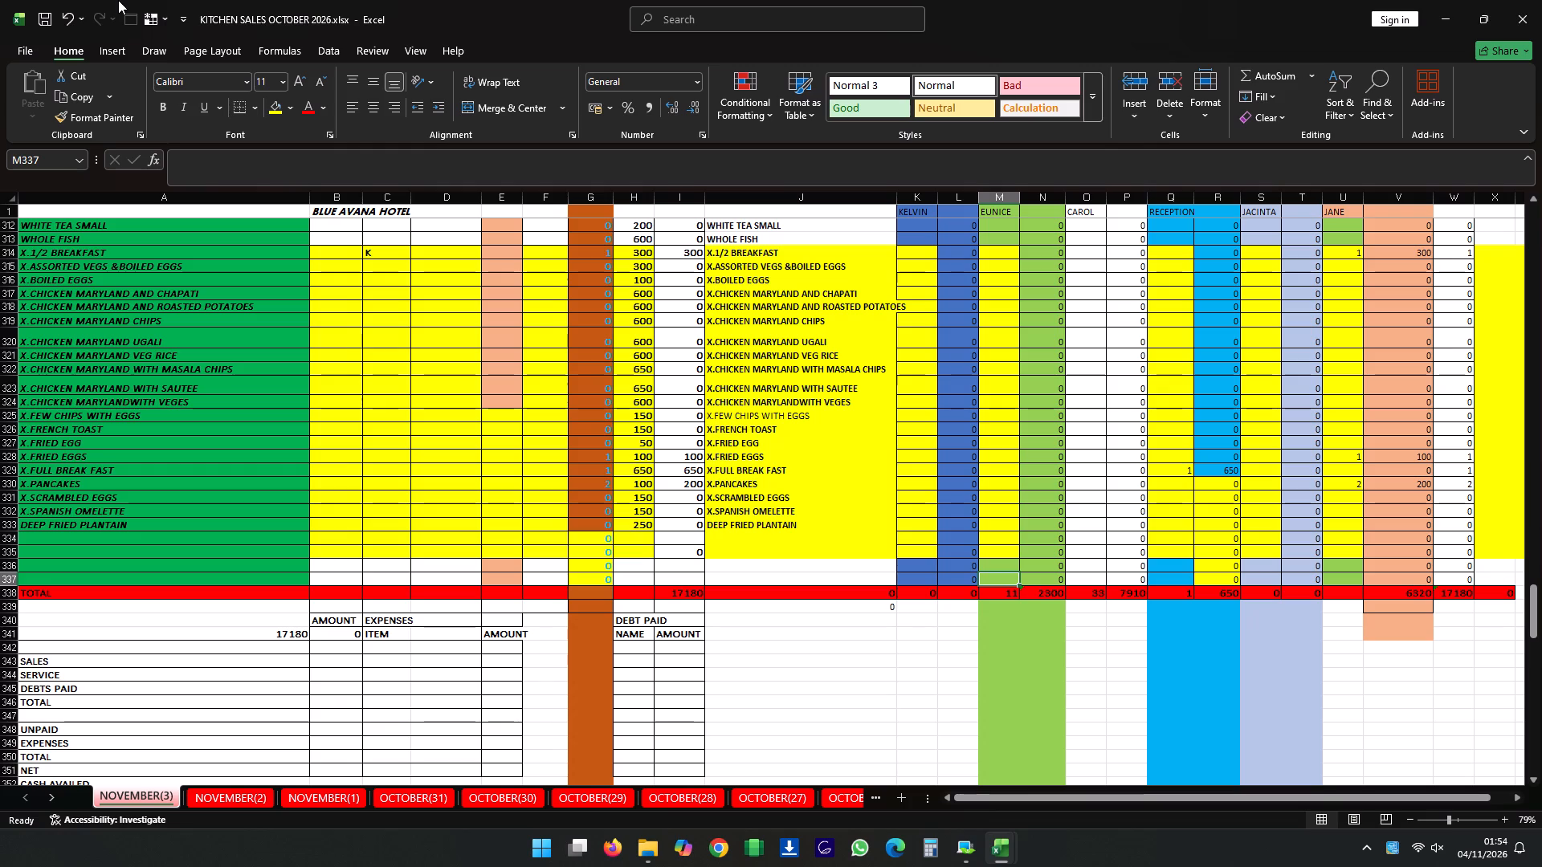
# Review the waiters' totals and item quantities in the NOVEMBER(3) kitchen sheet, from the TOTAL row back up to the first items.
pyautogui.scroll(1, 1413, 448)
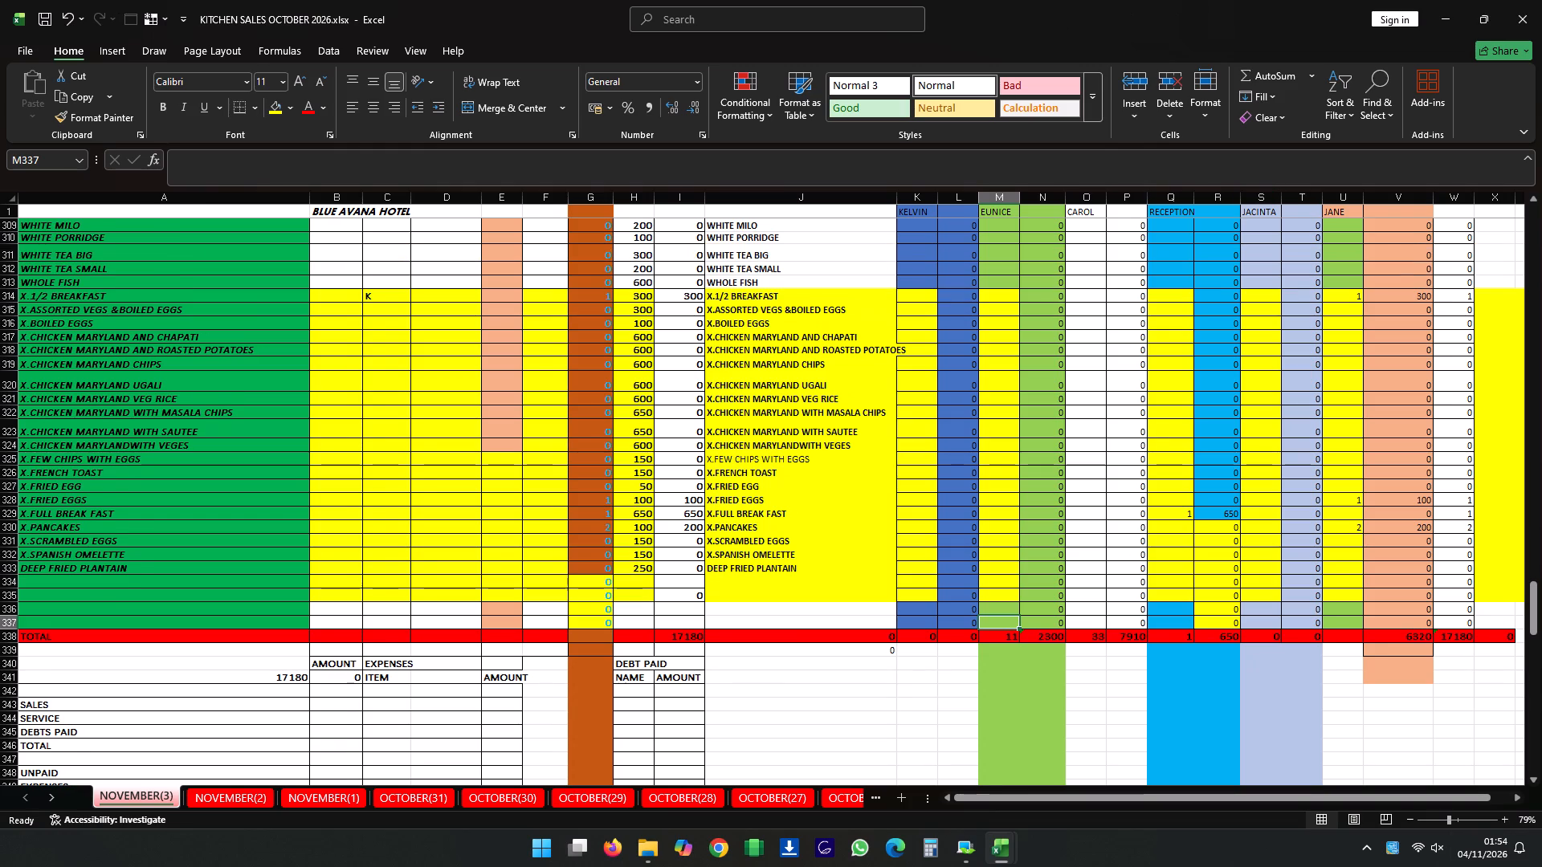
pyautogui.click(1192, 250)
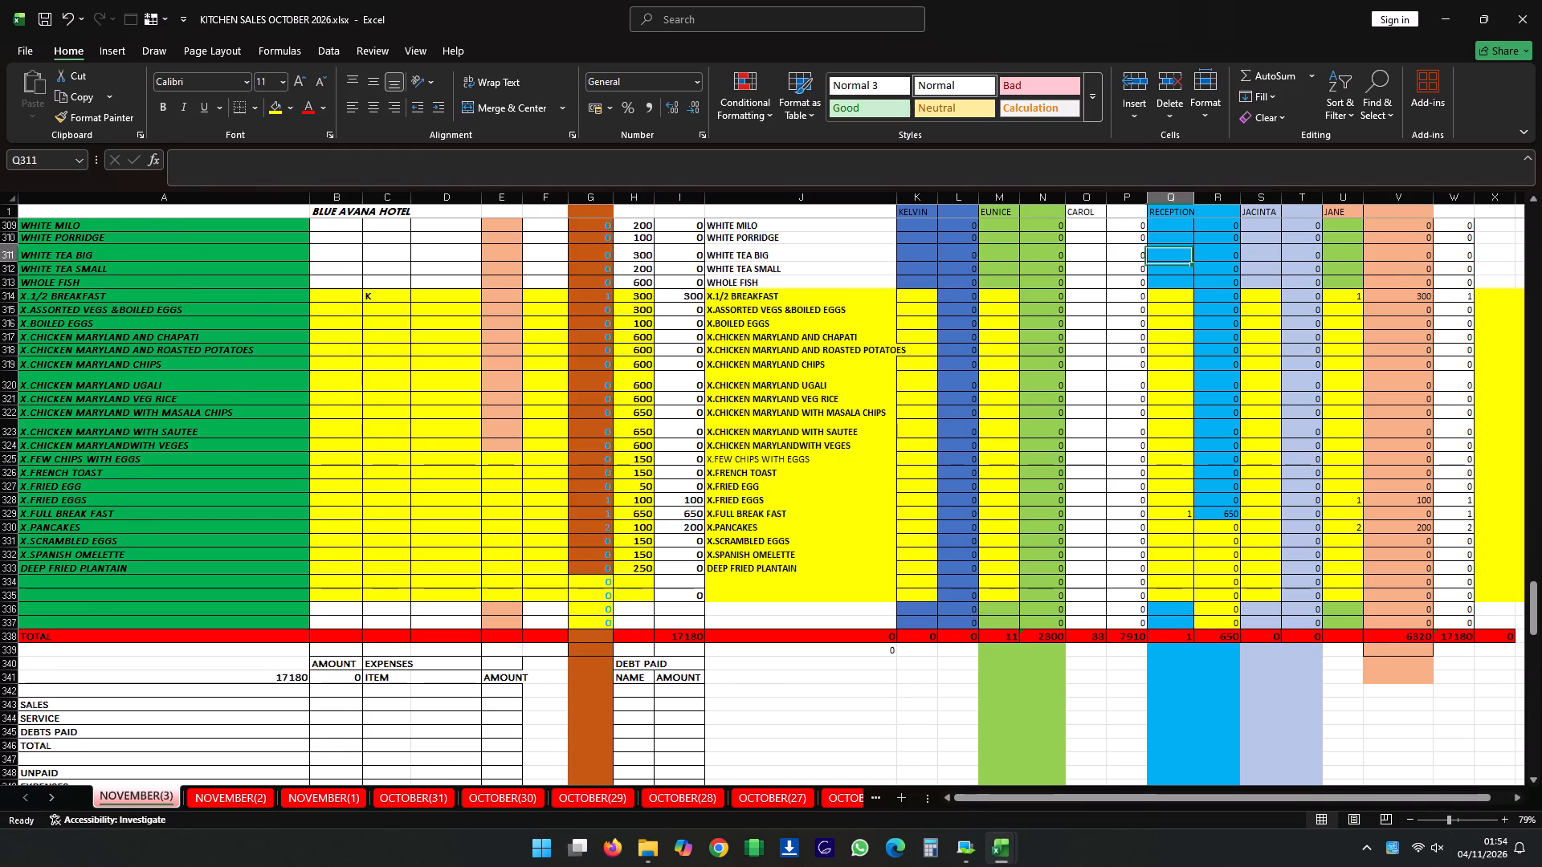
pyautogui.click(993, 417)
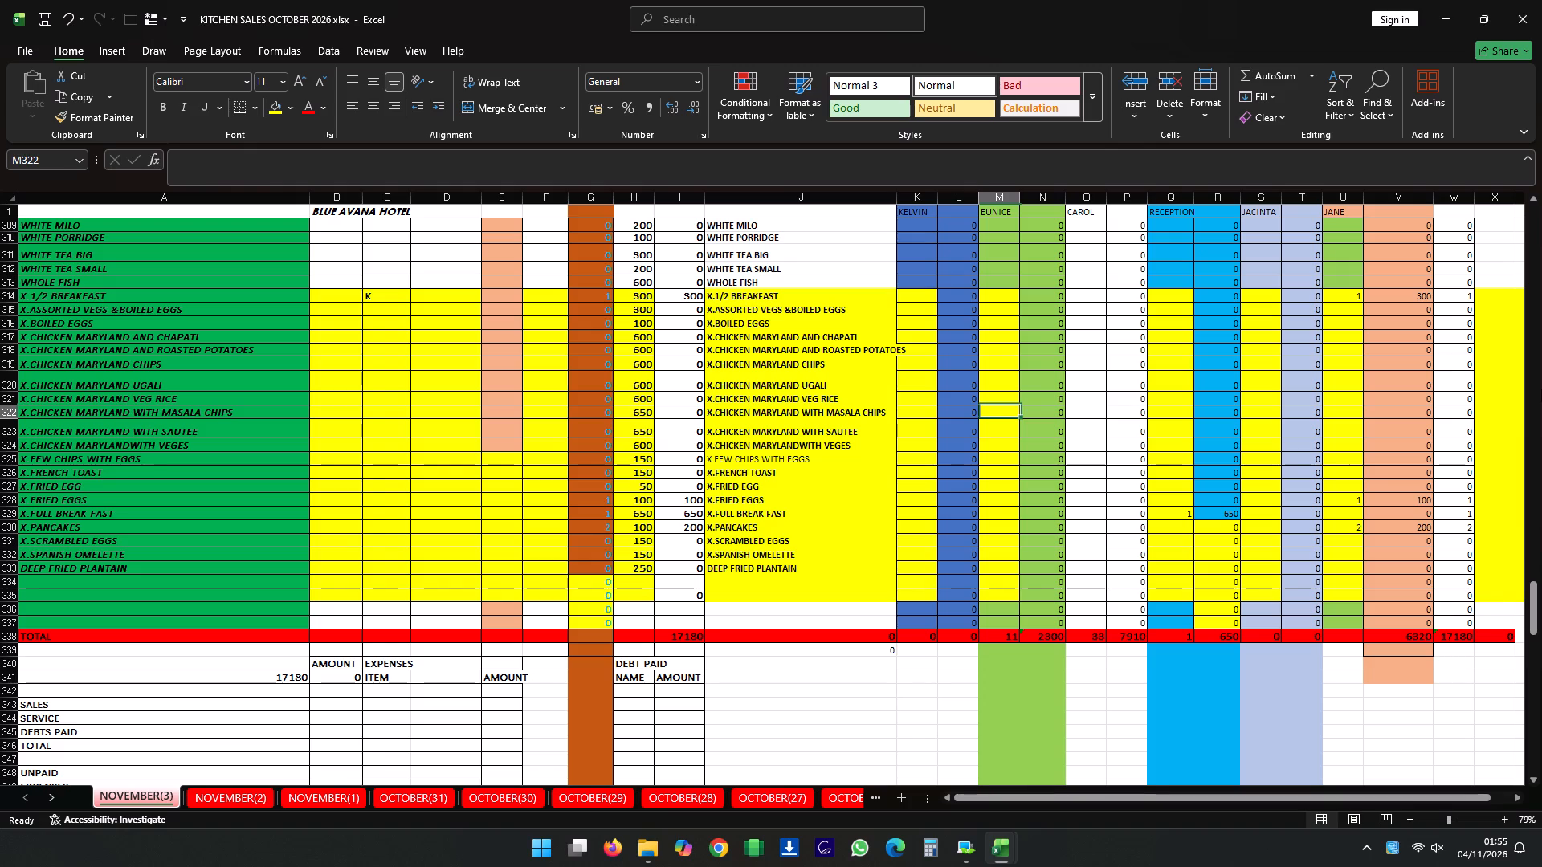
pyautogui.click(1199, 574)
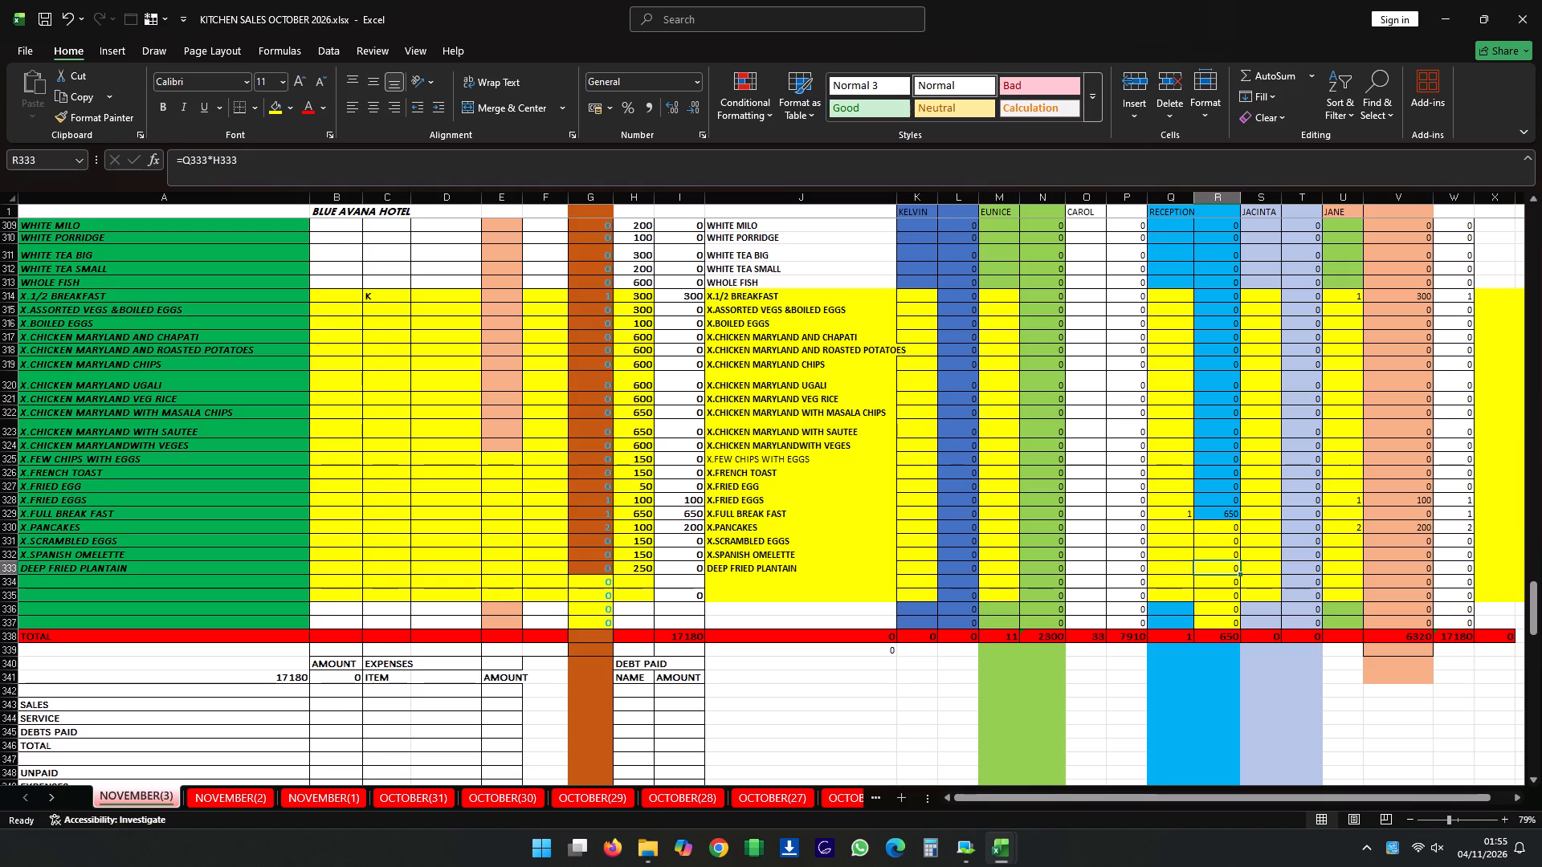
pyautogui.moveTo(1156, 536); pyautogui.dragTo(1154, 570)
pyautogui.click(1125, 579)
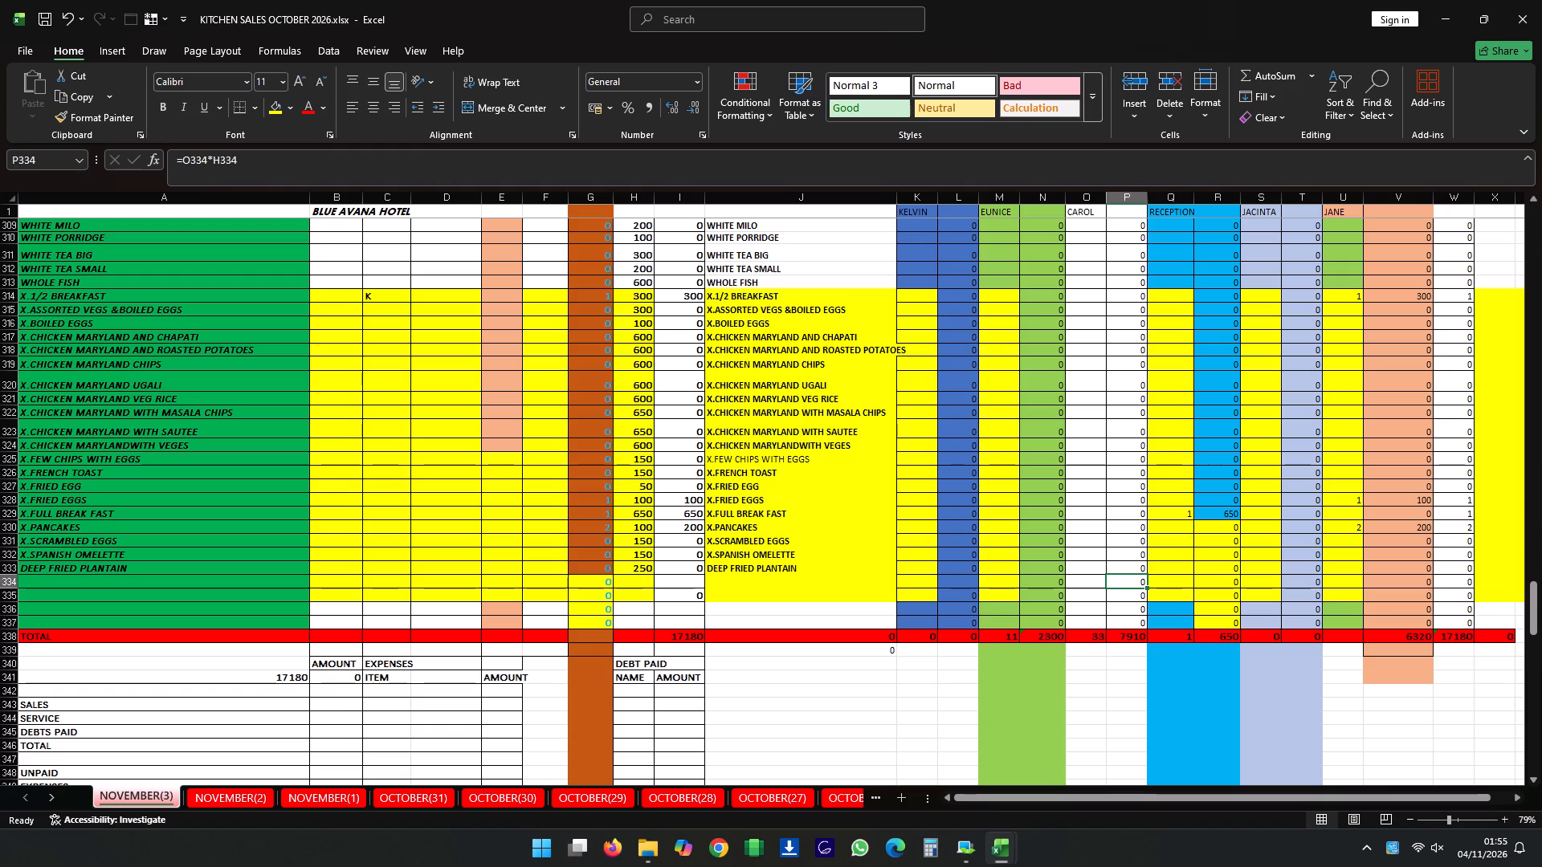
pyautogui.click(1128, 637)
pyautogui.click(1408, 635)
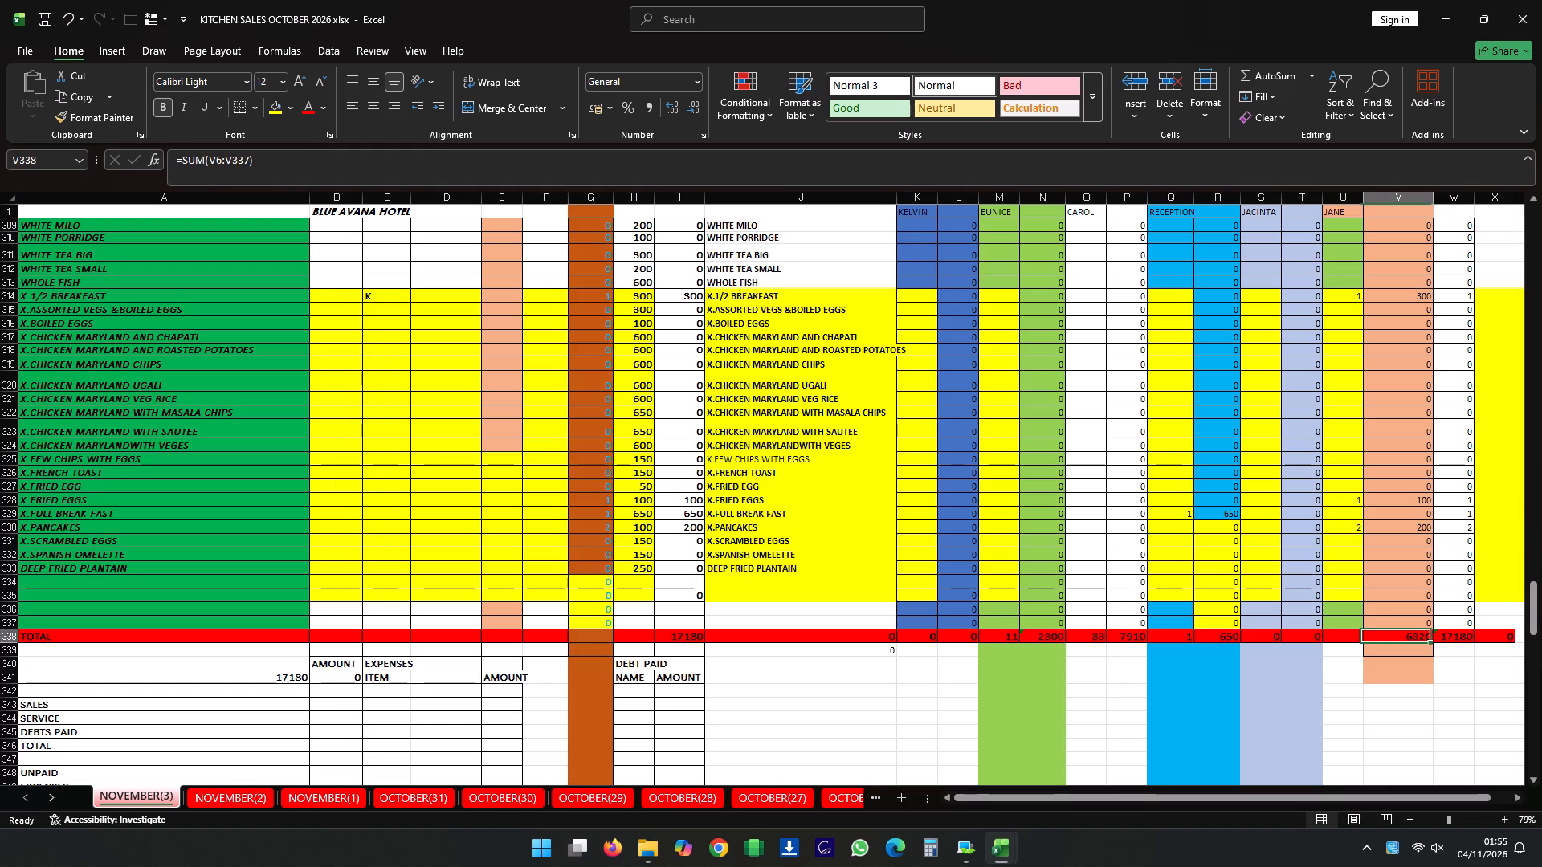
pyautogui.click(1342, 703)
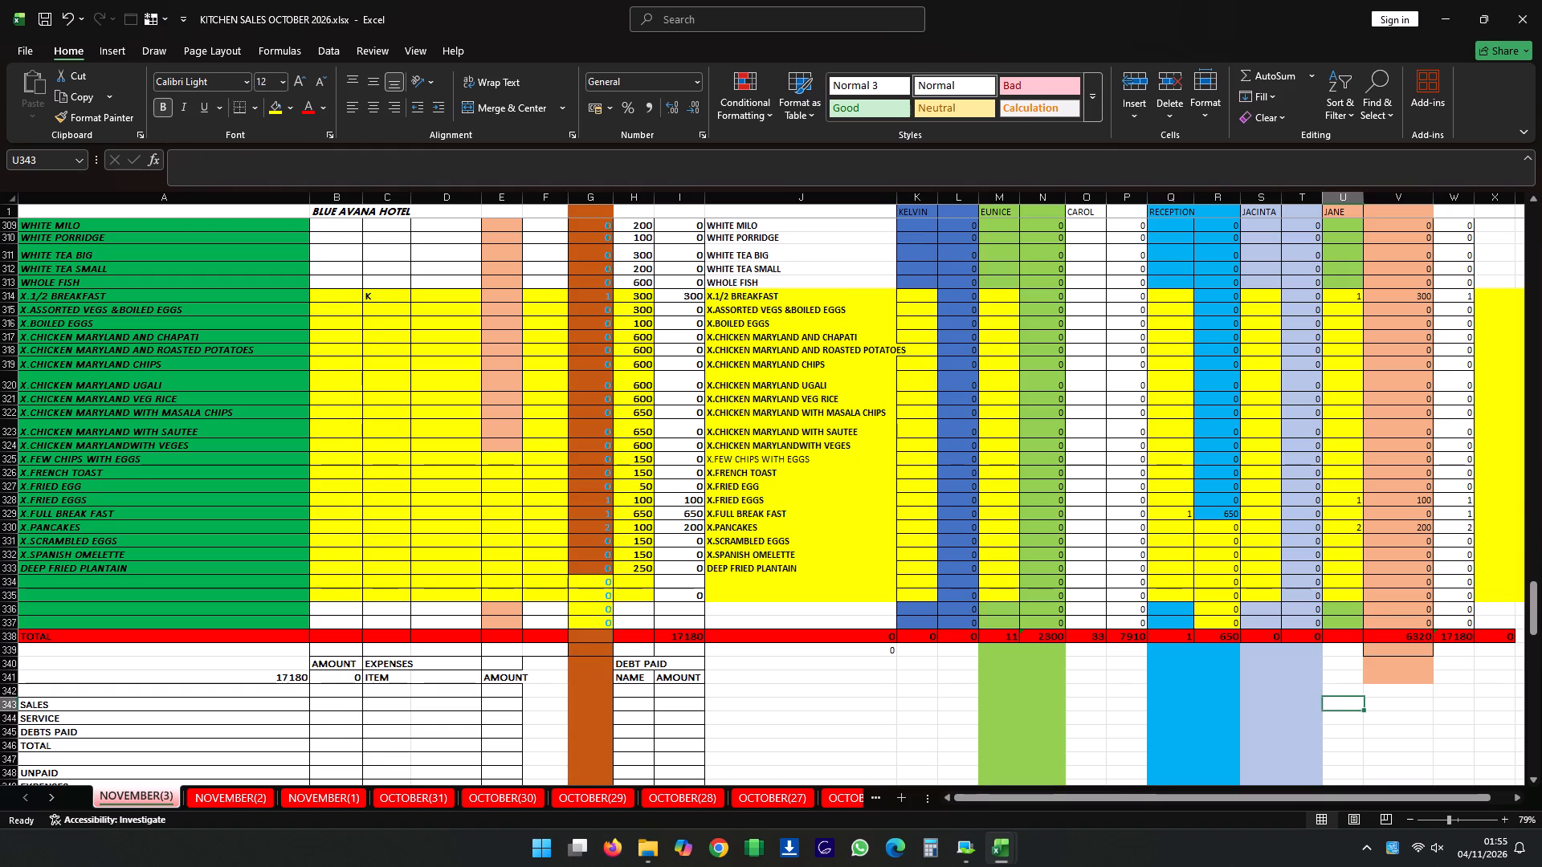
pyautogui.scroll(11, 1104, 682)
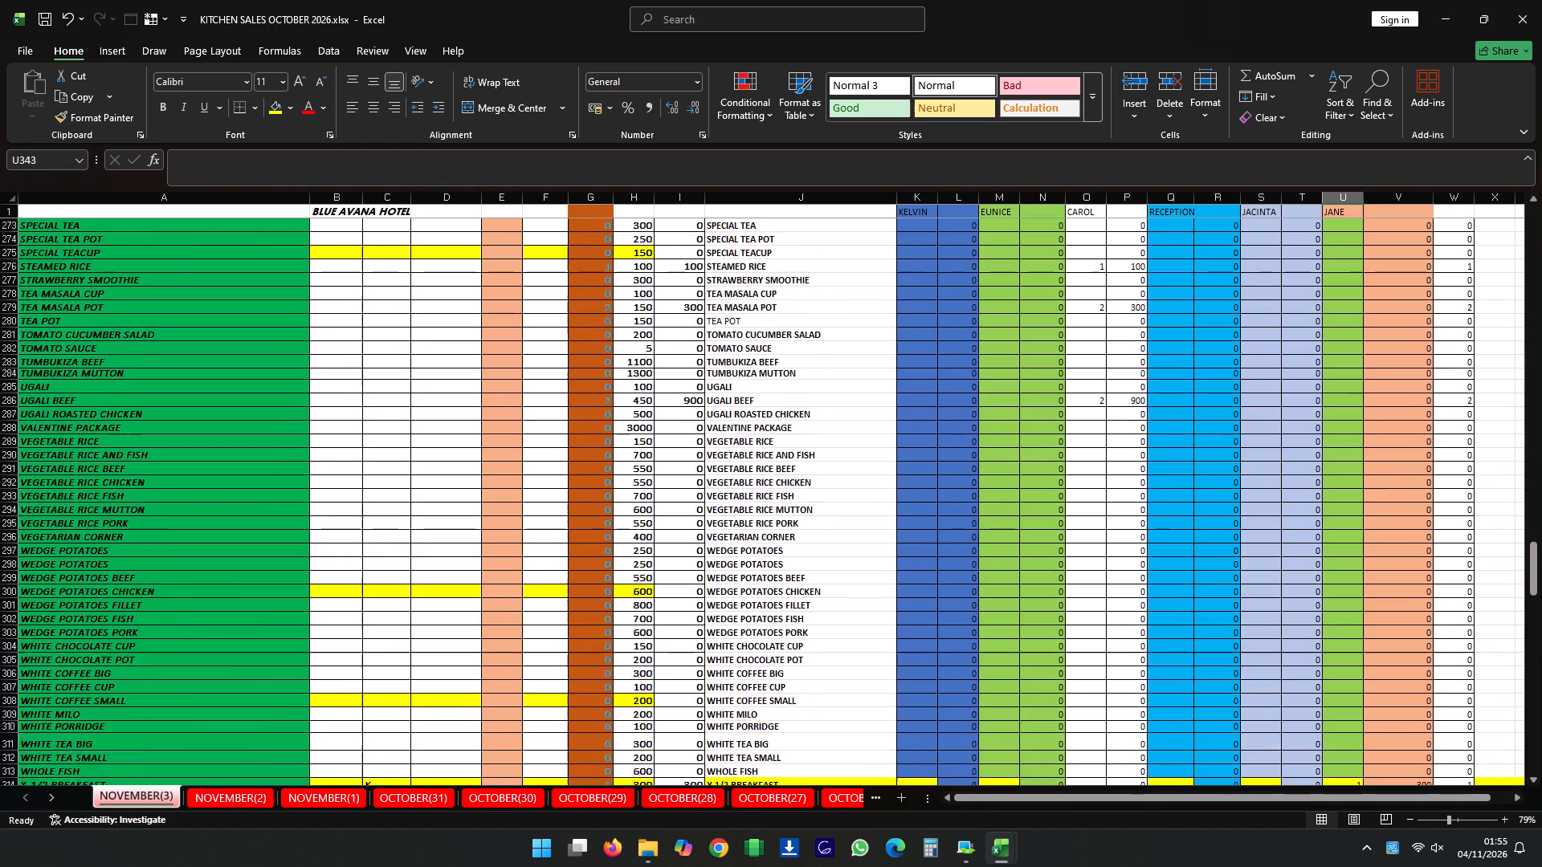
pyautogui.scroll(20, 1108, 678)
pyautogui.scroll(14, 1108, 678)
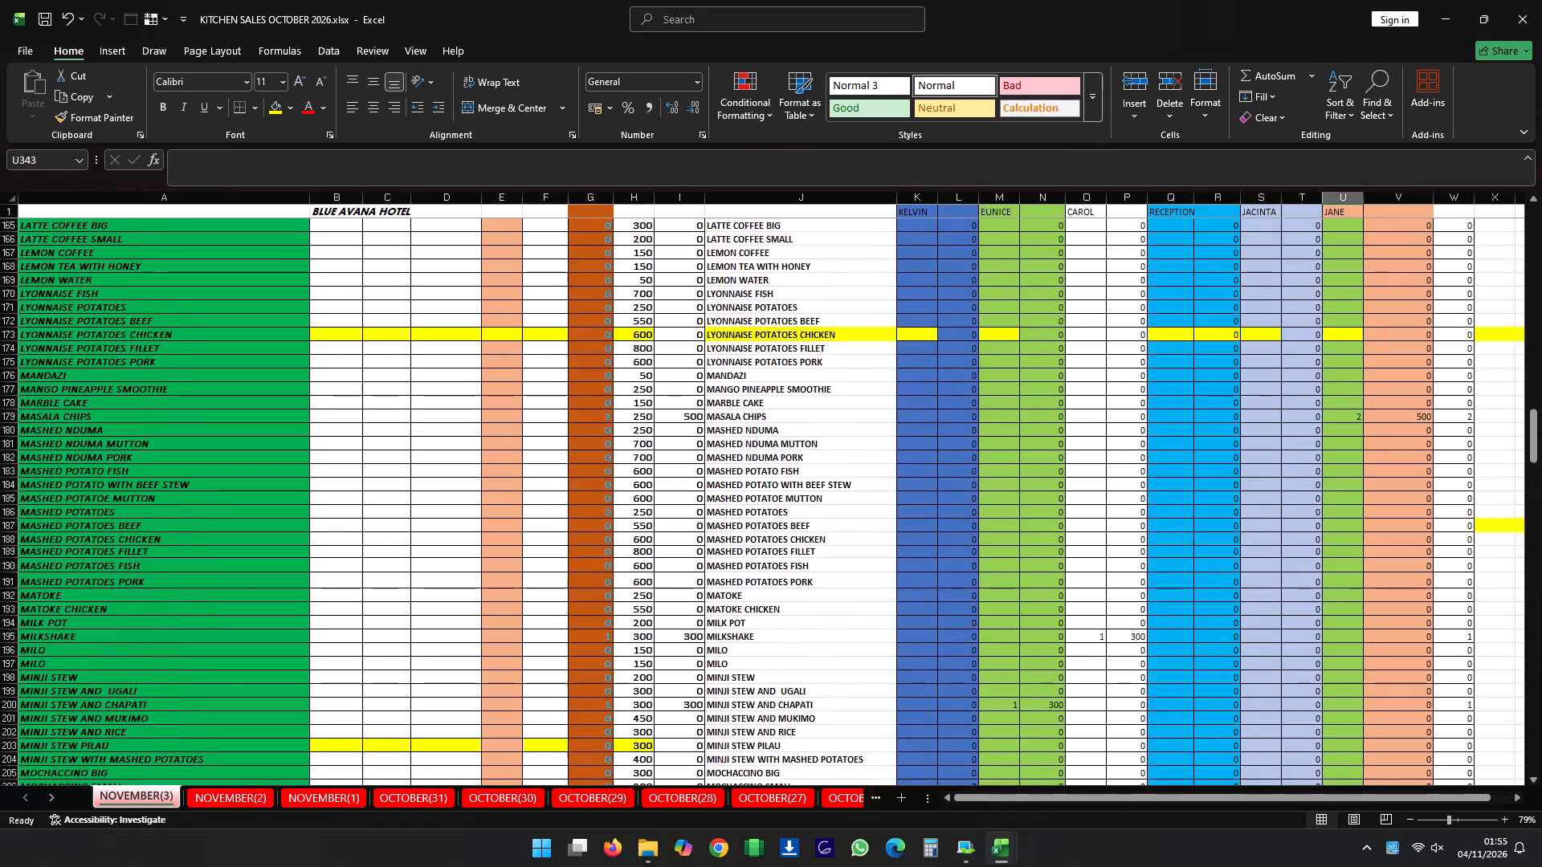
pyautogui.scroll(20, 1122, 672)
pyautogui.scroll(13, 1122, 672)
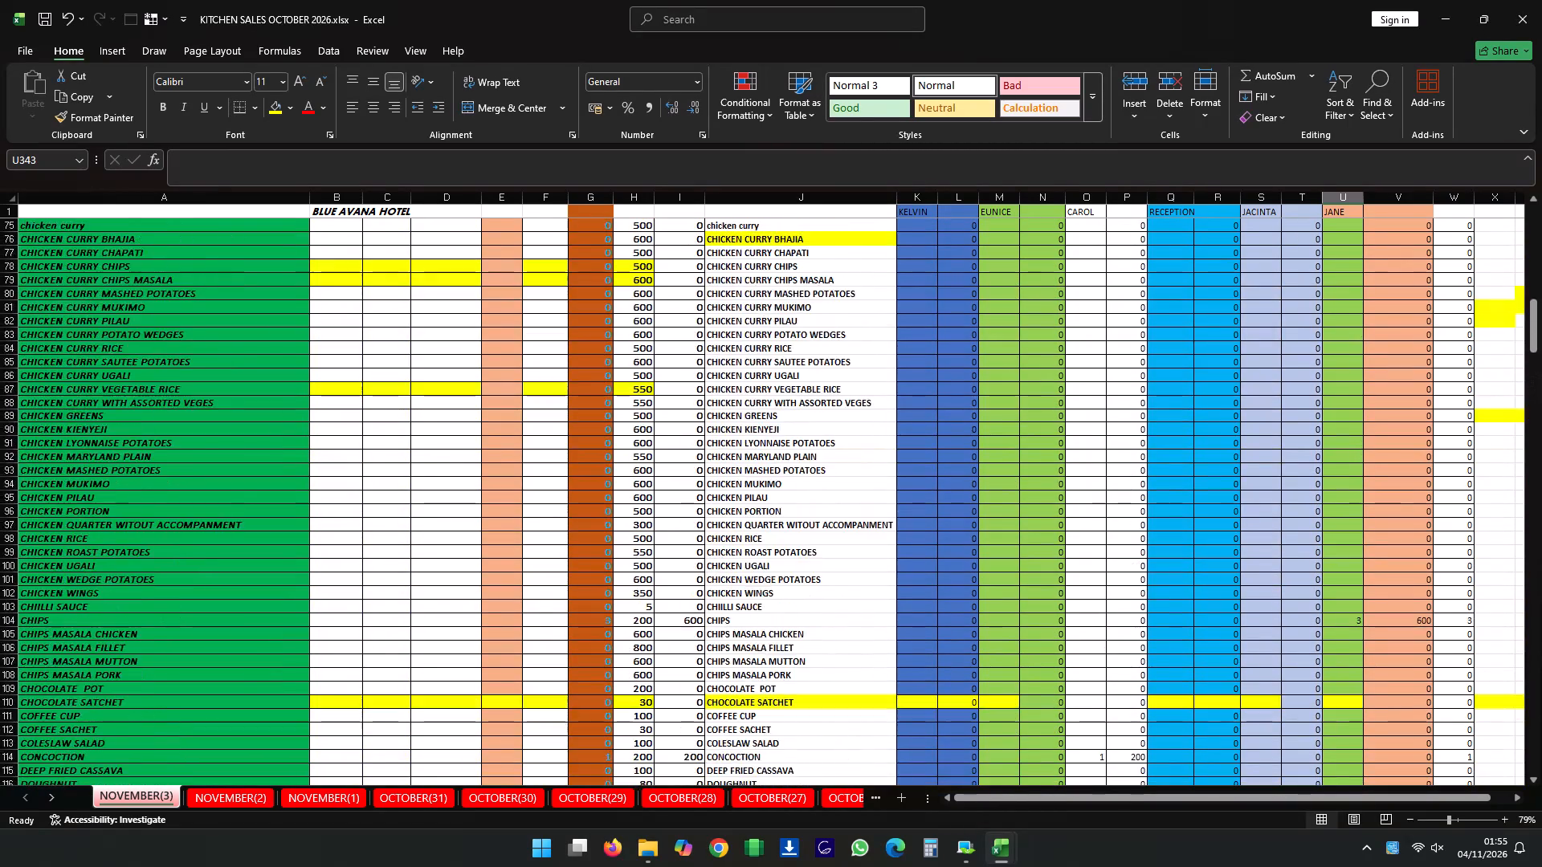
pyautogui.scroll(20, 1122, 672)
pyautogui.scroll(14, 1122, 672)
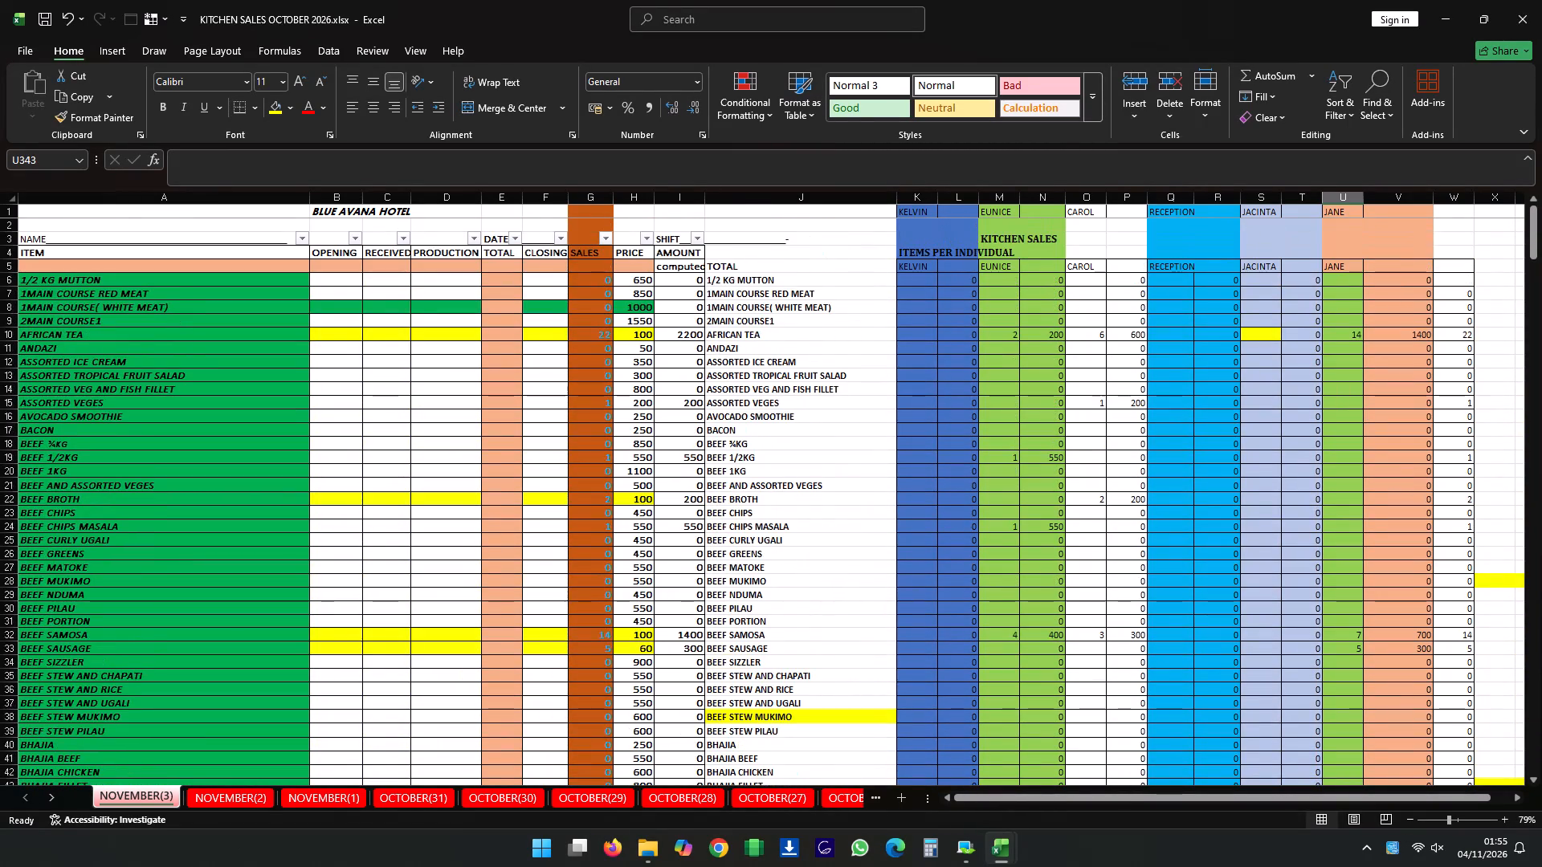
pyautogui.click(1214, 288)
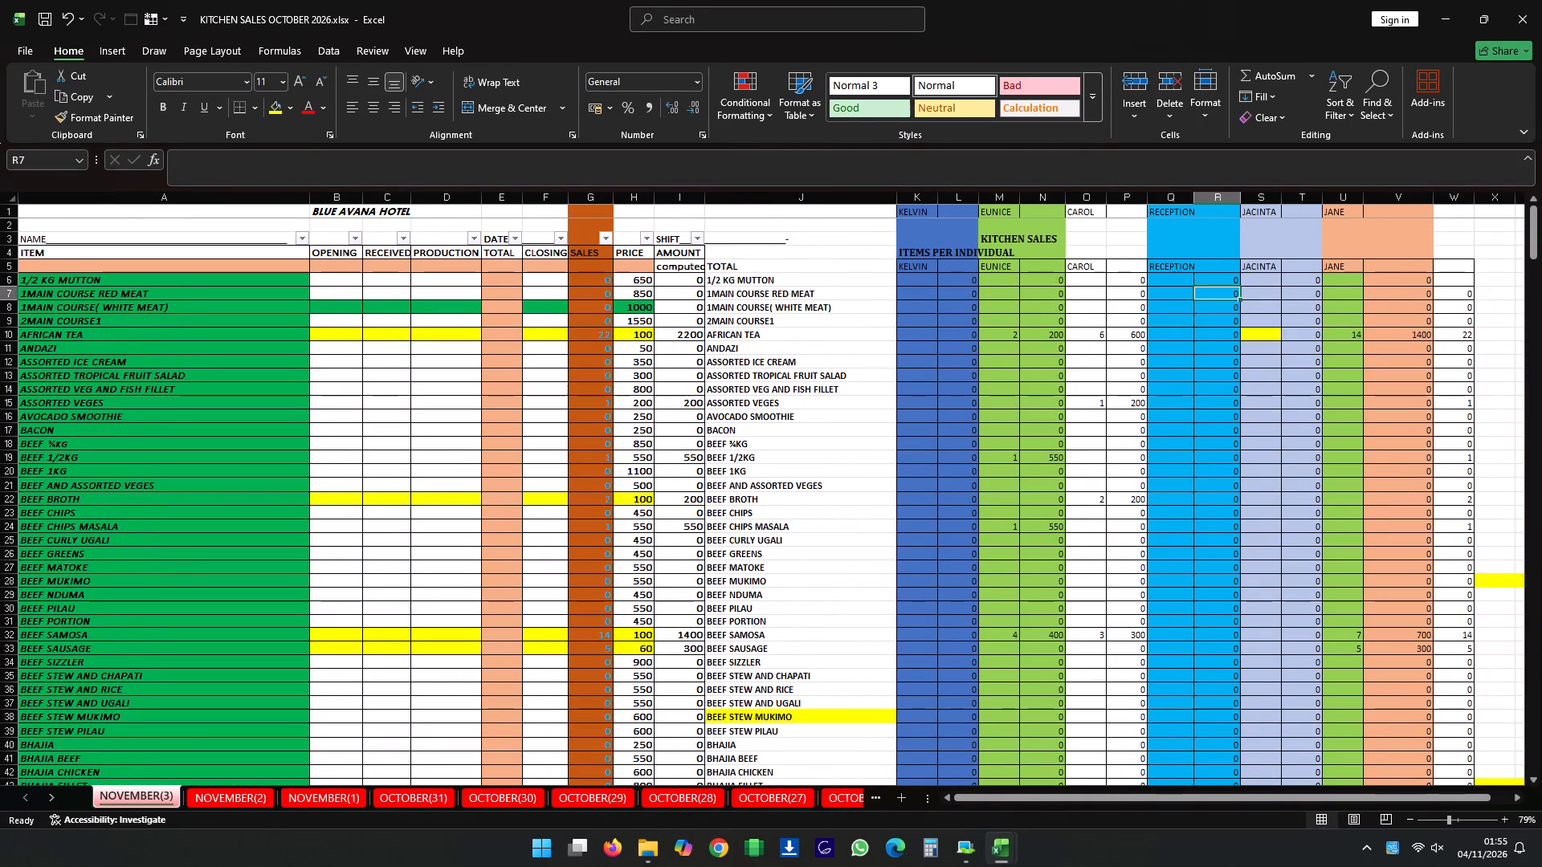
pyautogui.click(1334, 299)
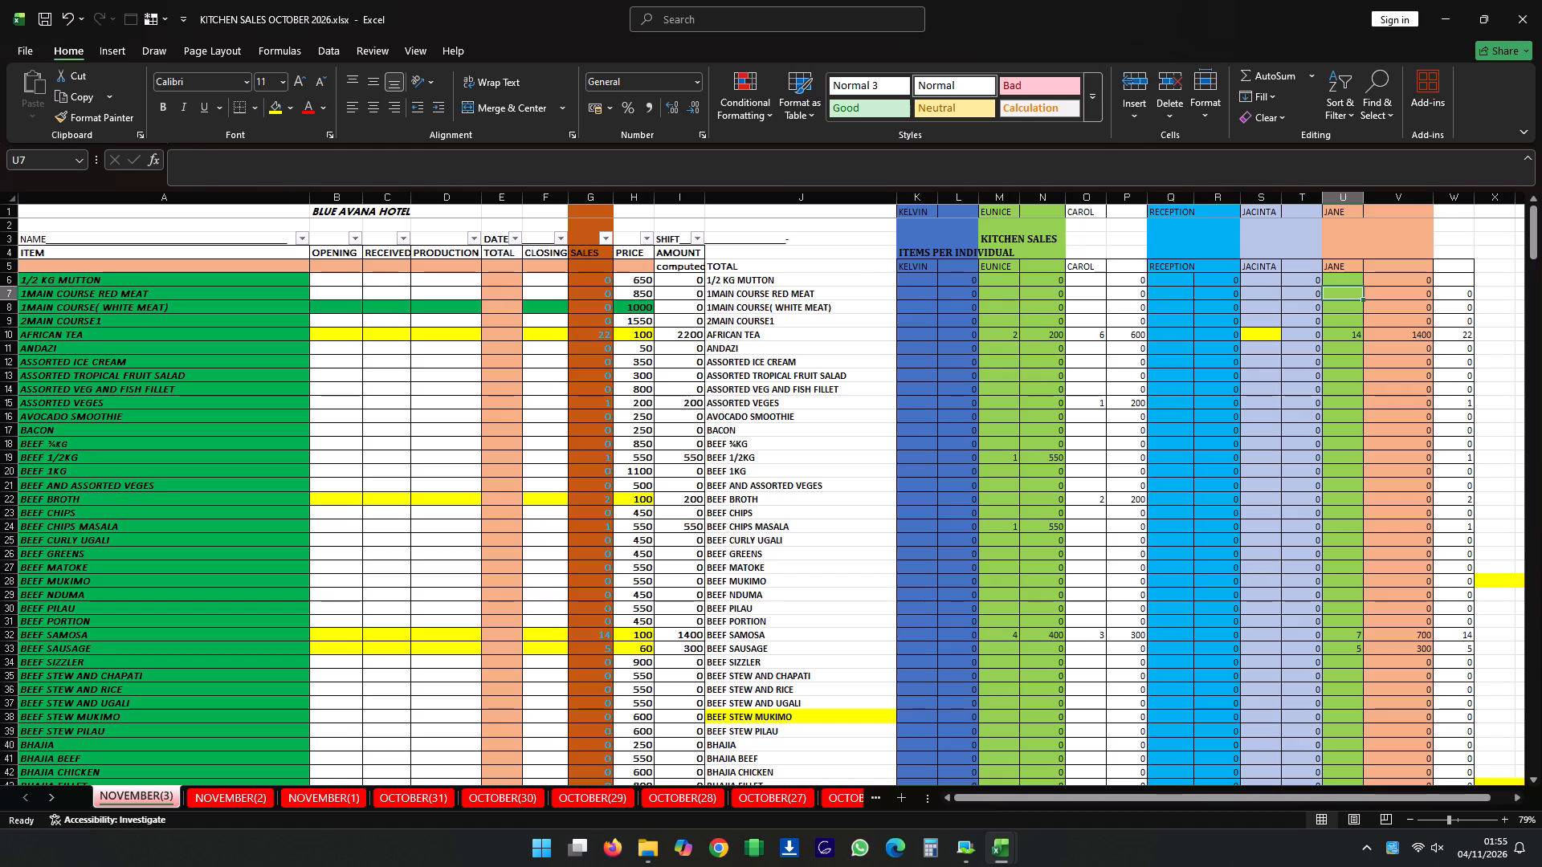
# Save the kitchen sales workbook again.
pyautogui.click(36, 22)
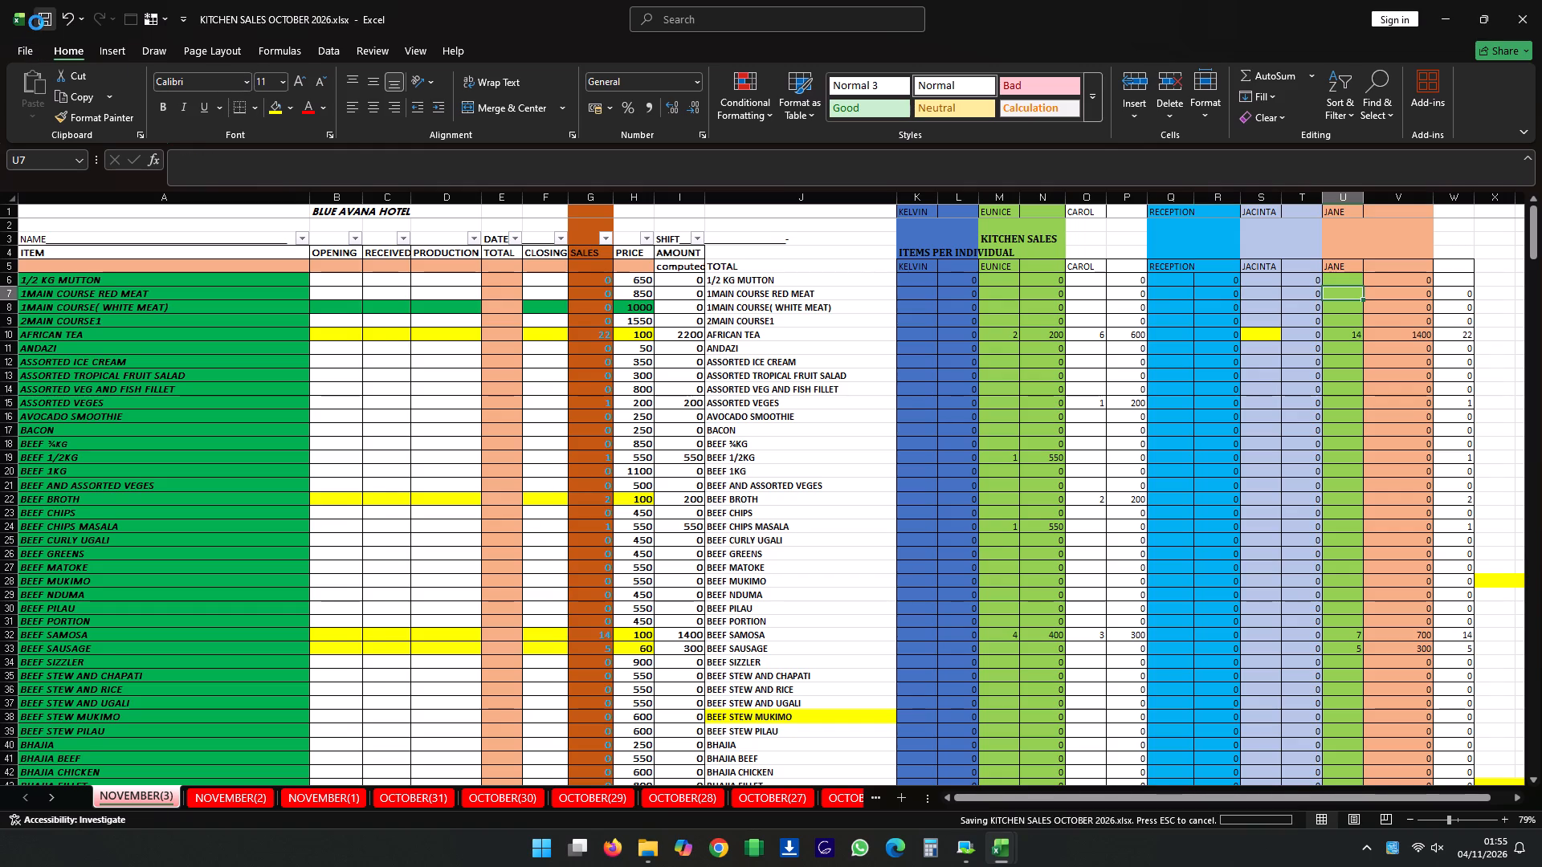
# Switch to the bar sales workbook and examine the NOVEMBER(3) daily summary and its paid and unpaid bills table.
pyautogui.click(1446, 0)
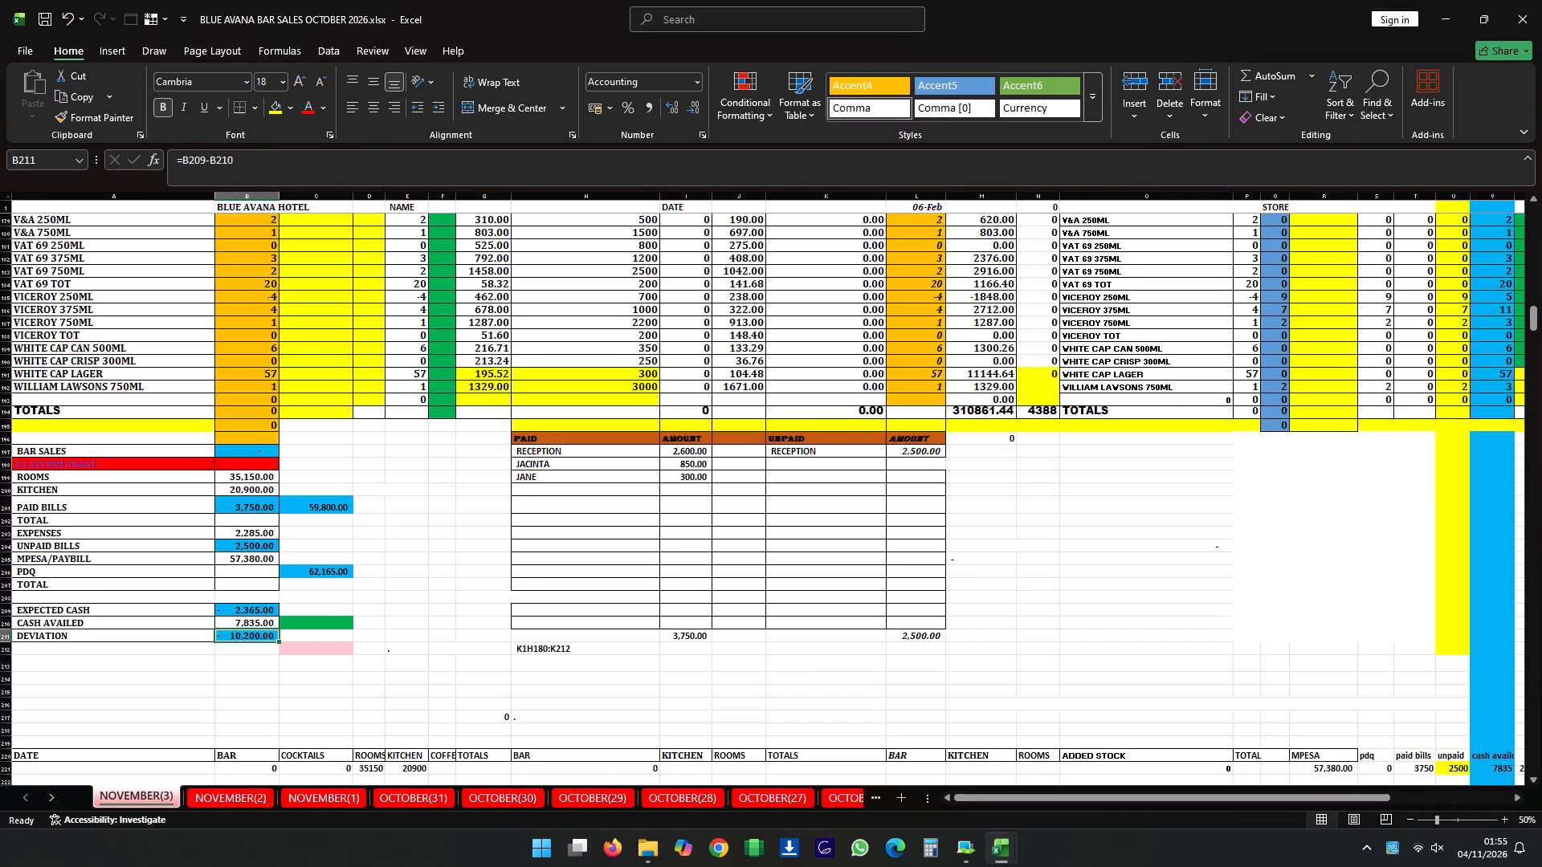
pyautogui.click(282, 545)
pyautogui.moveTo(518, 540); pyautogui.dragTo(744, 635)
pyautogui.click(719, 600)
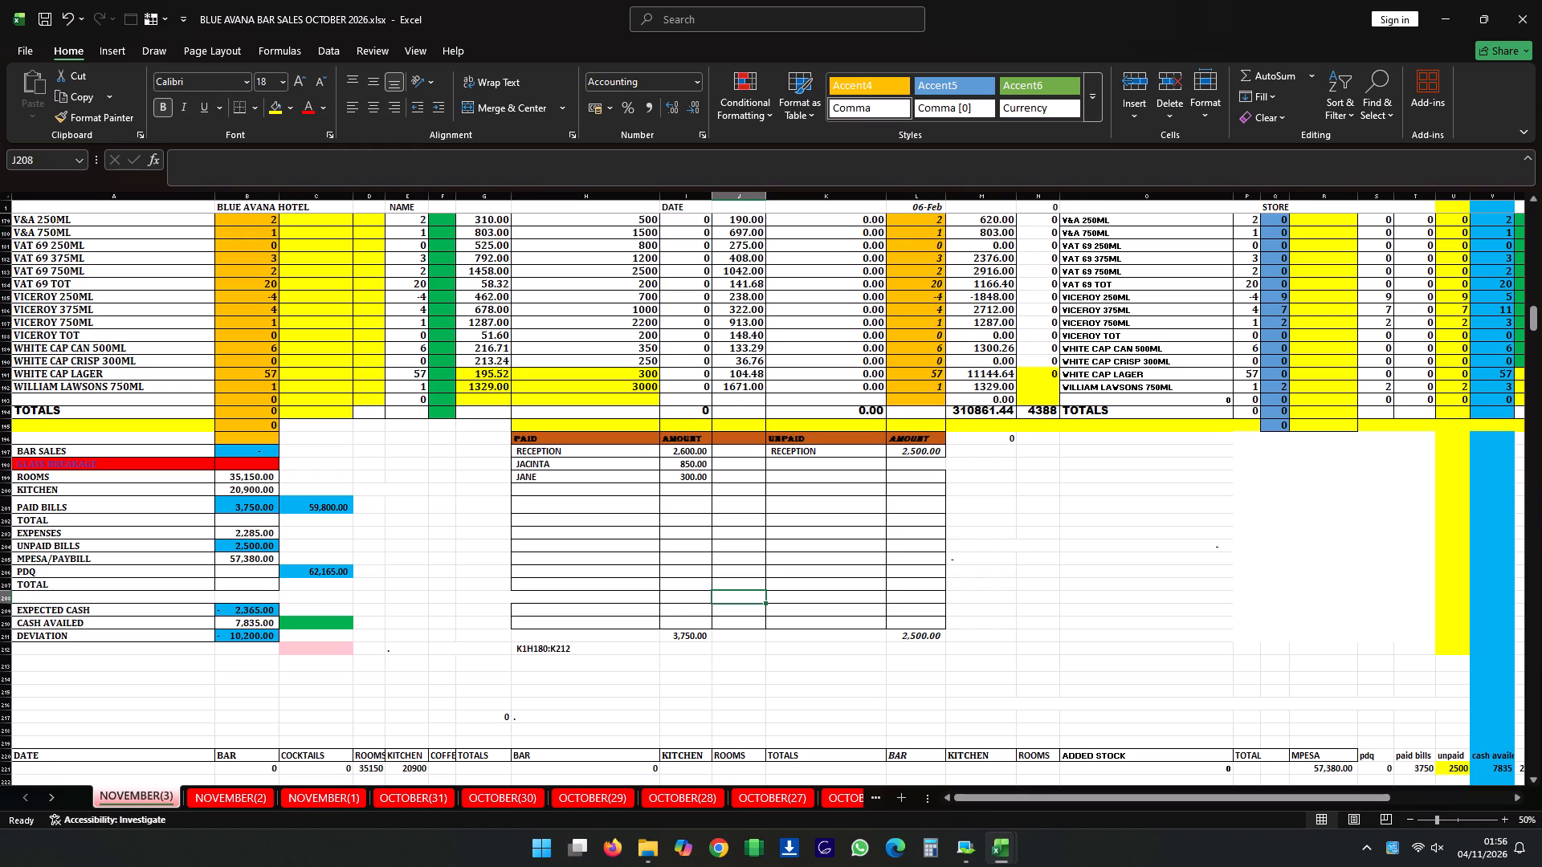
pyautogui.moveTo(575, 545); pyautogui.dragTo(578, 620)
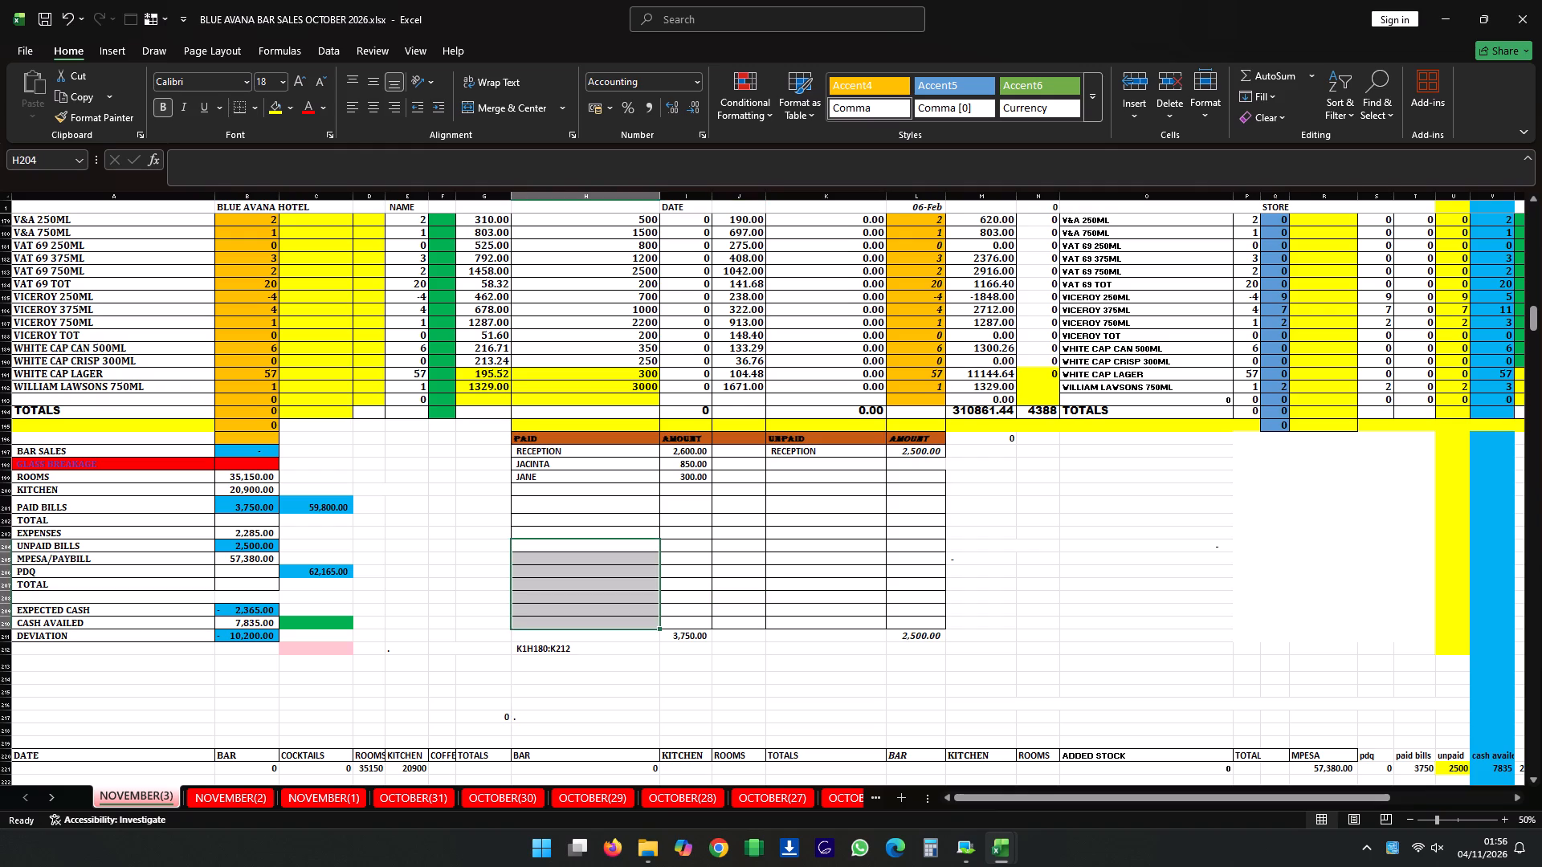
pyautogui.click(578, 596)
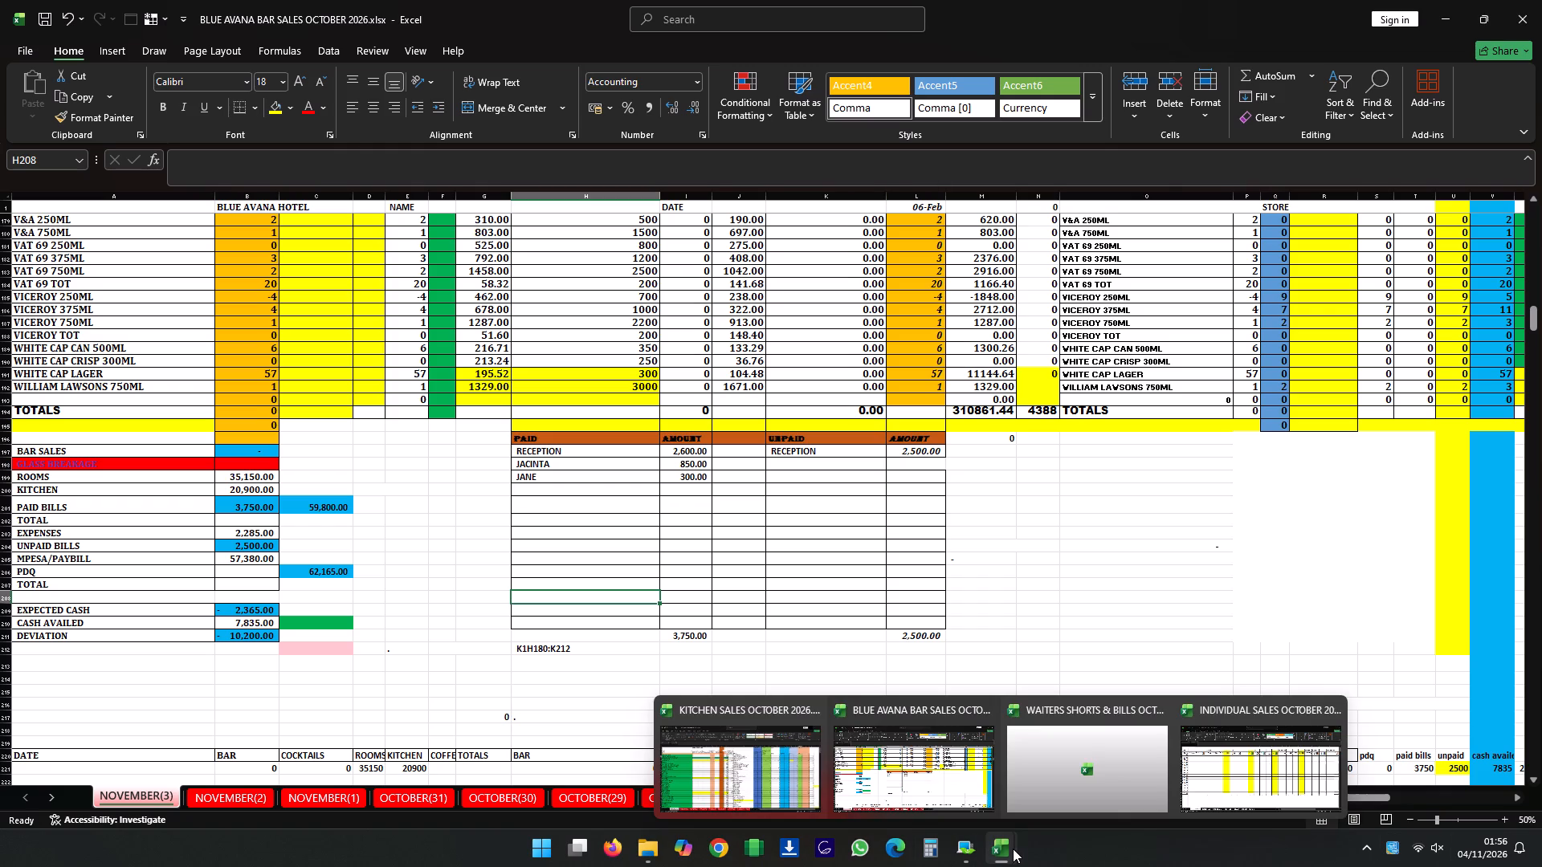
# In the individual sales workbook, enter 6200 as EUNICE's MPESA amount for 3 Nov 2026.
pyautogui.click(1199, 776)
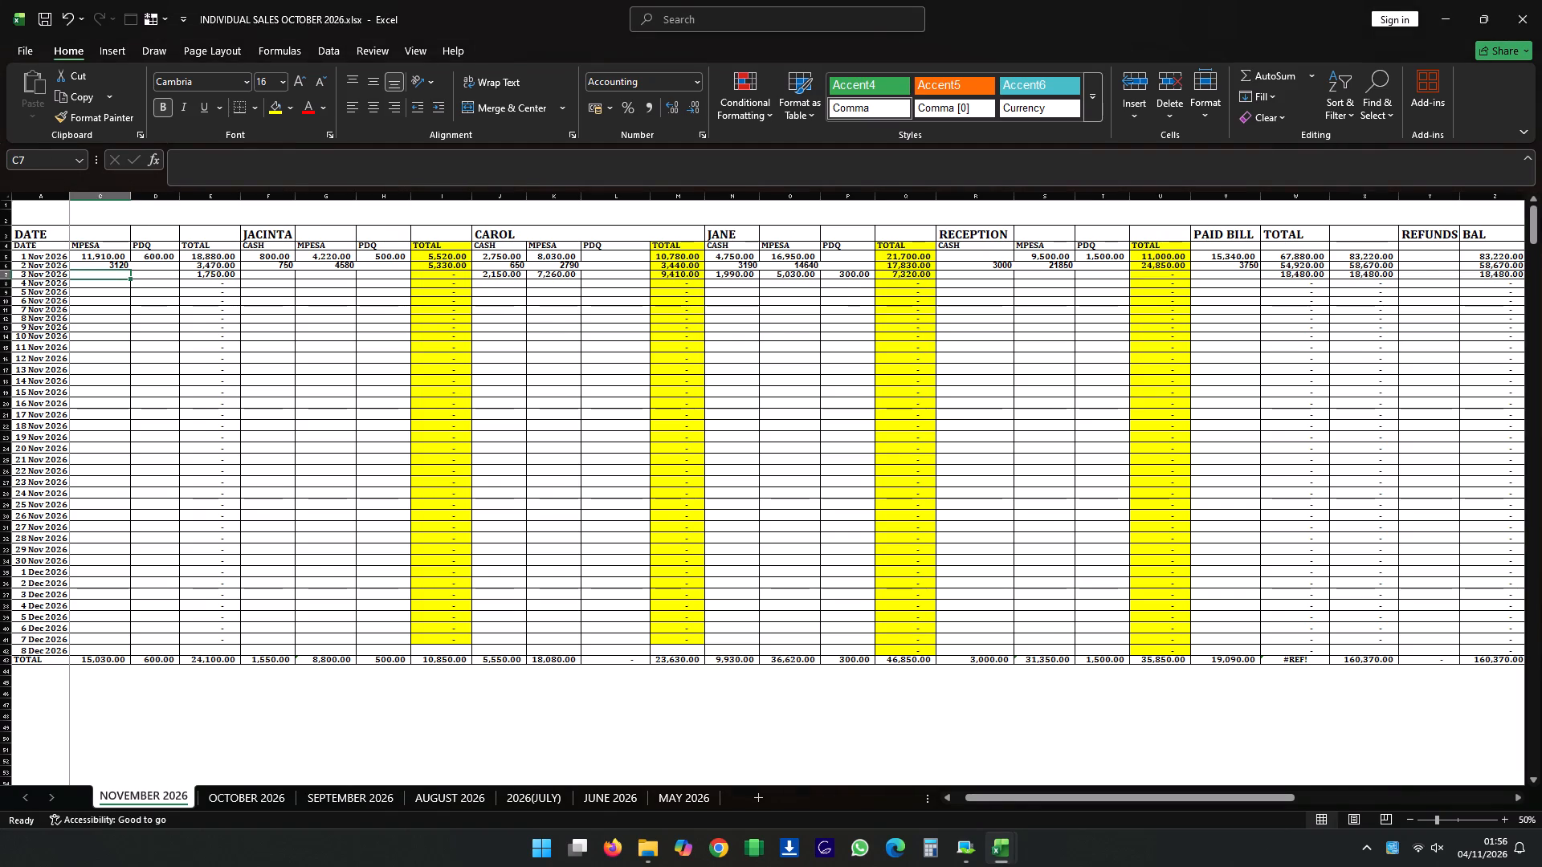
pyautogui.click(934, 291)
pyautogui.moveTo(1134, 804); pyautogui.dragTo(1028, 807)
pyautogui.click(157, 271)
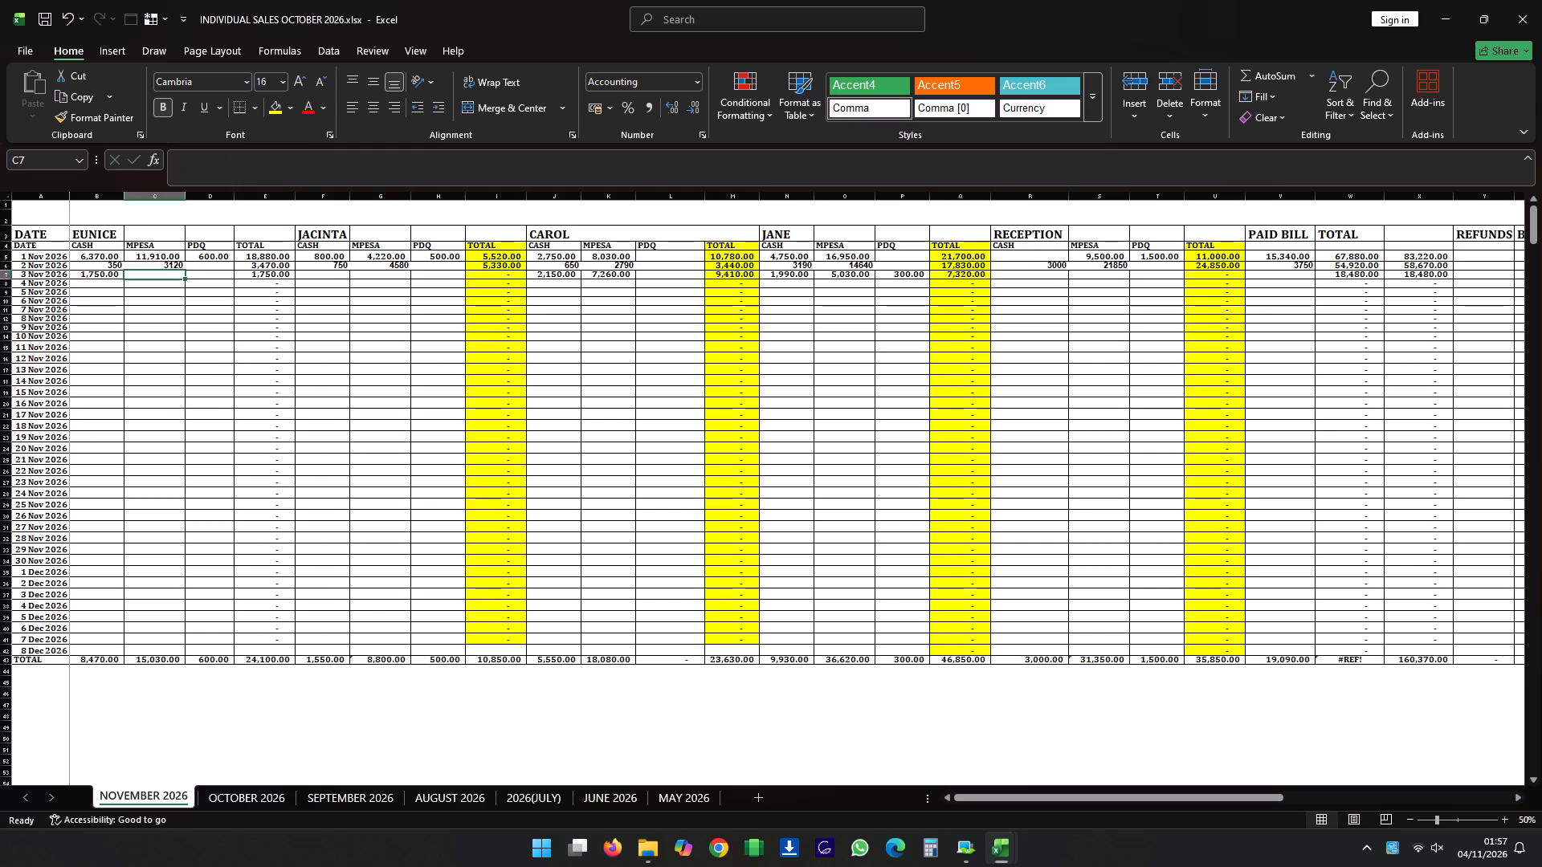
pyautogui.write('6200')
pyautogui.press('Right')
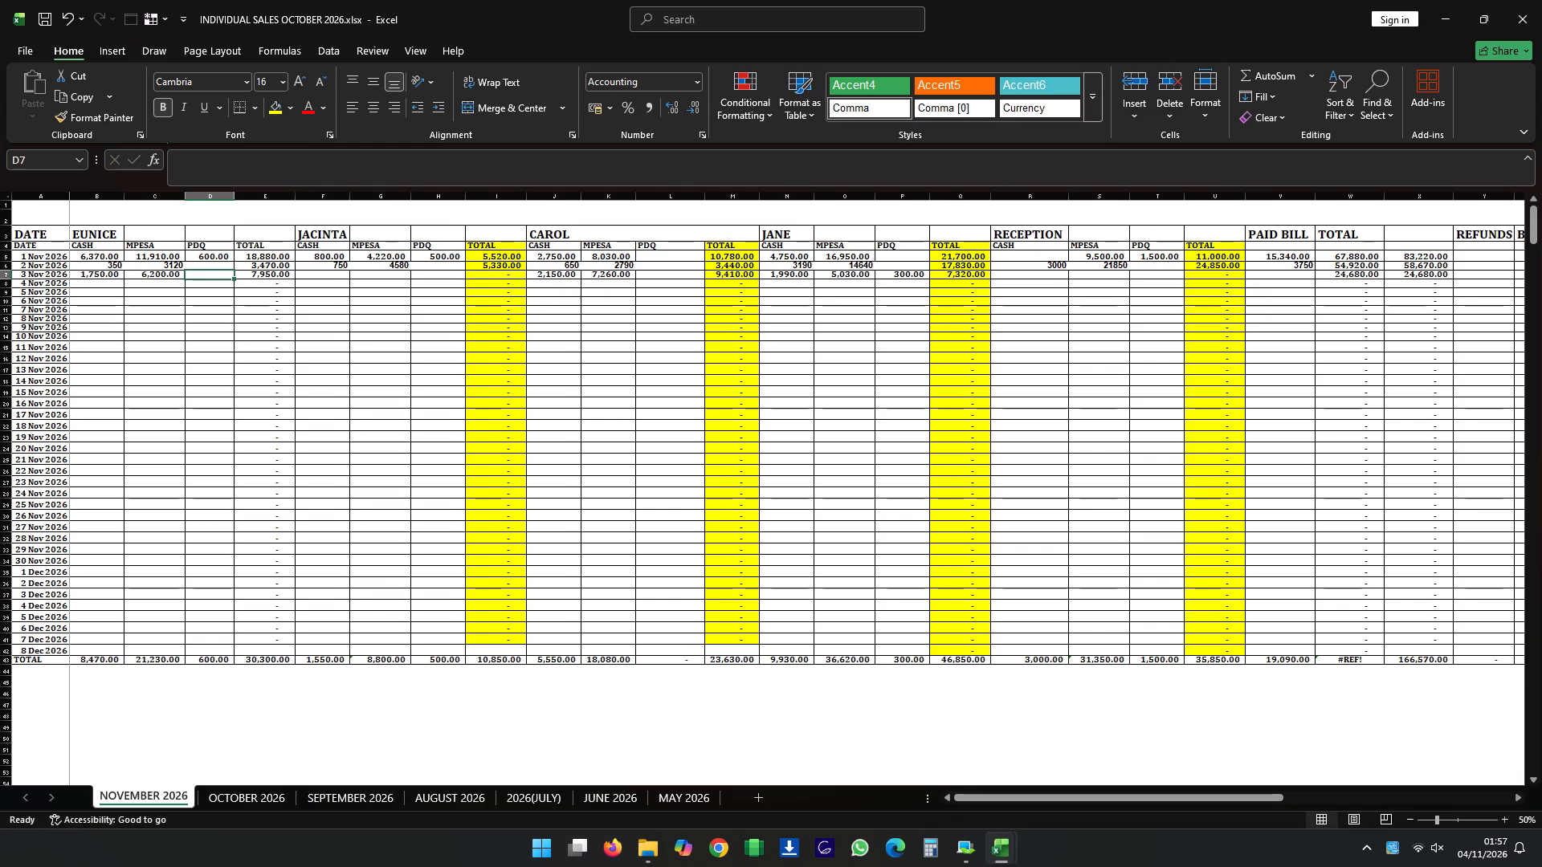
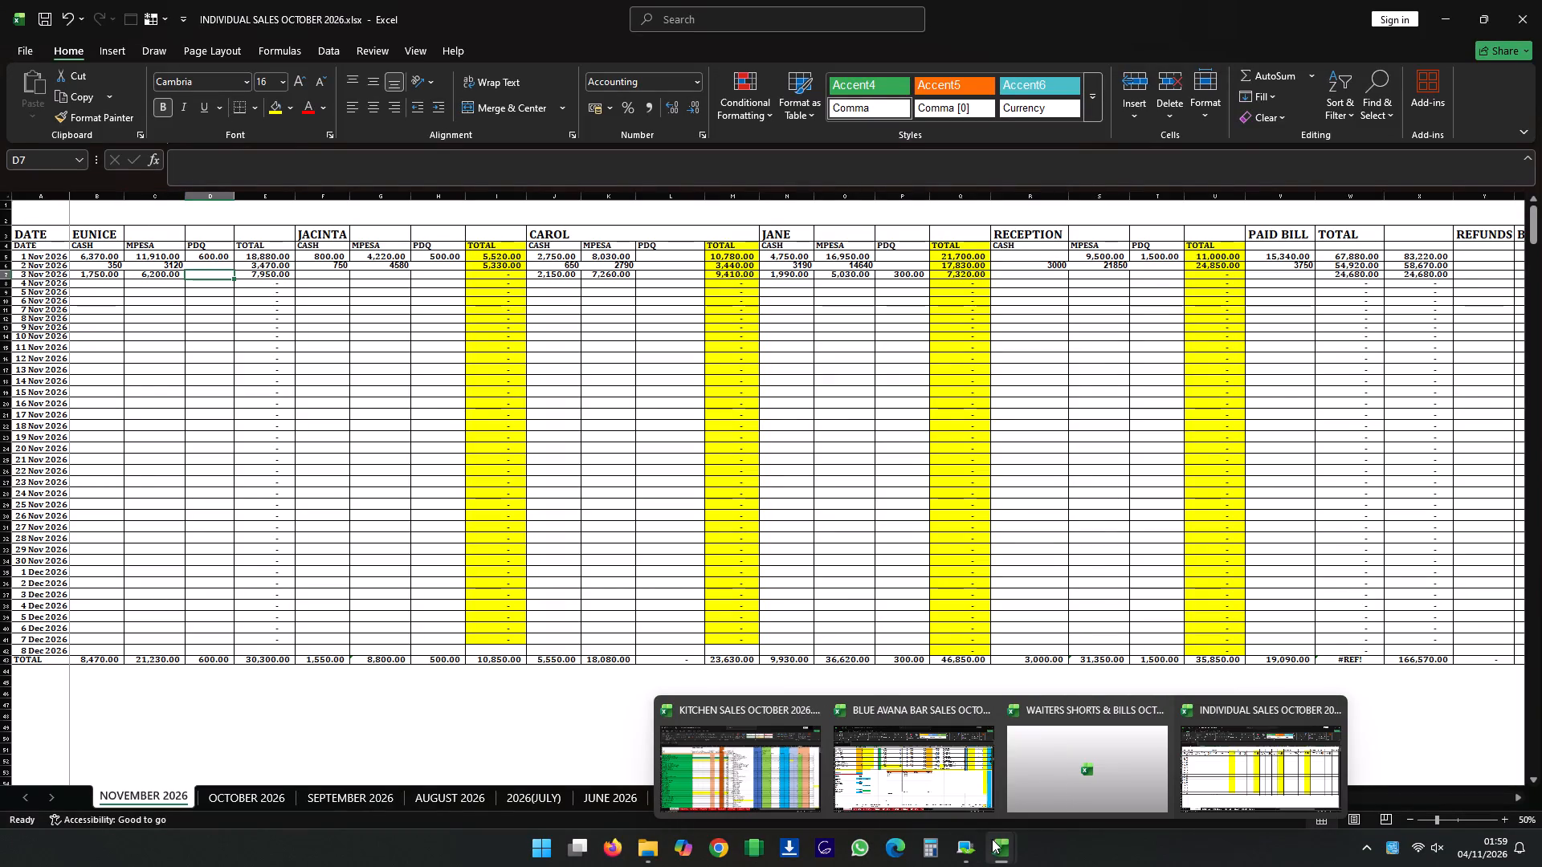
# Switch to the kitchen sales workbook and enter 1 as JACINTA's AFRICAN TEA quantity in the NOVEMBER(3) sheet.
pyautogui.click(759, 779)
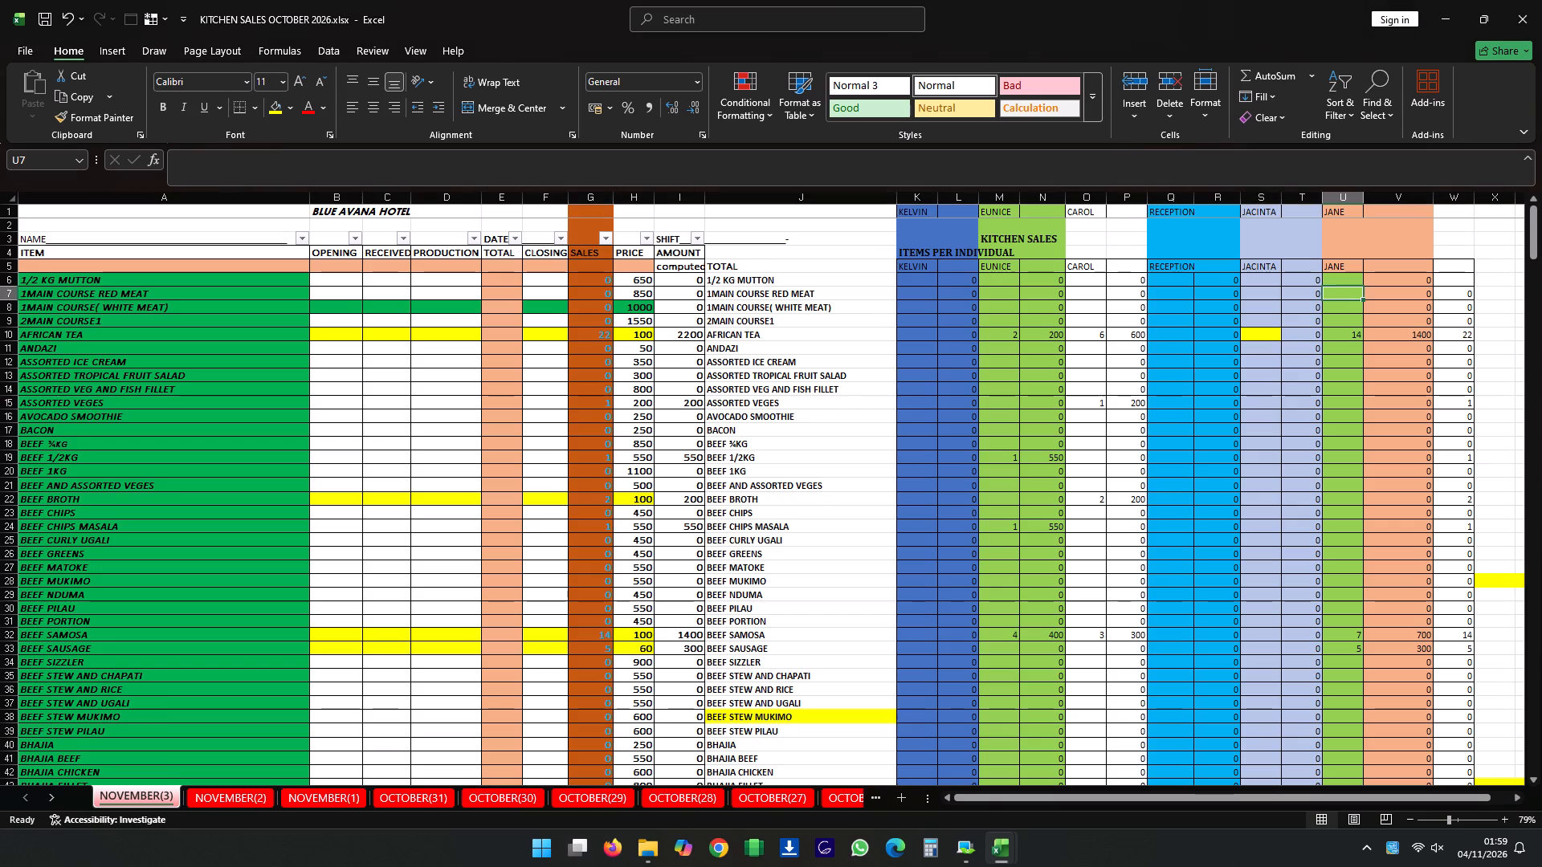
pyautogui.scroll(3, 1173, 695)
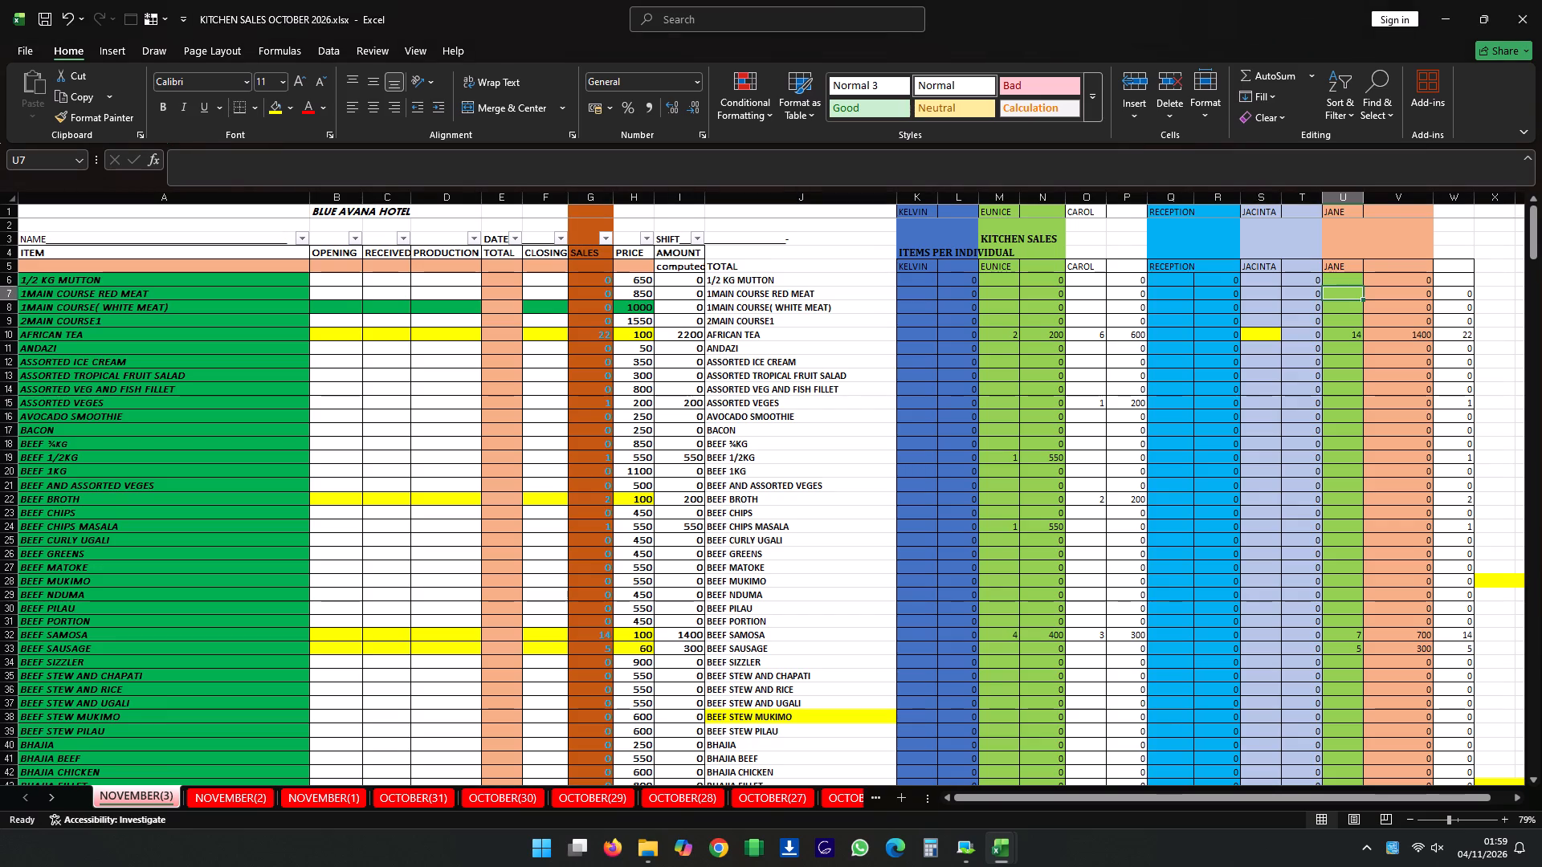
pyautogui.click(1262, 286)
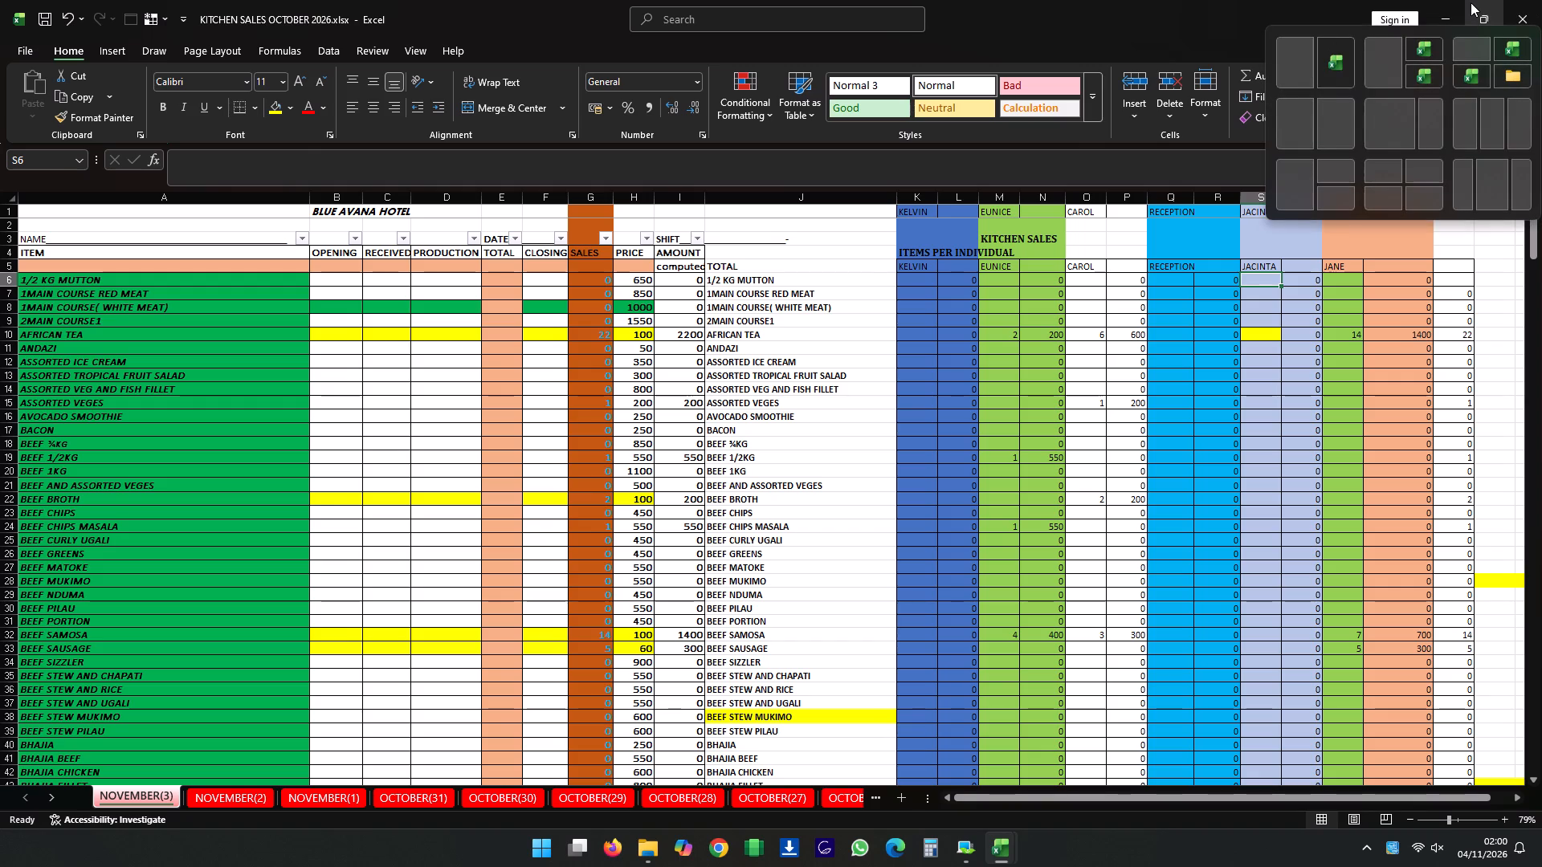
pyautogui.press('Down')
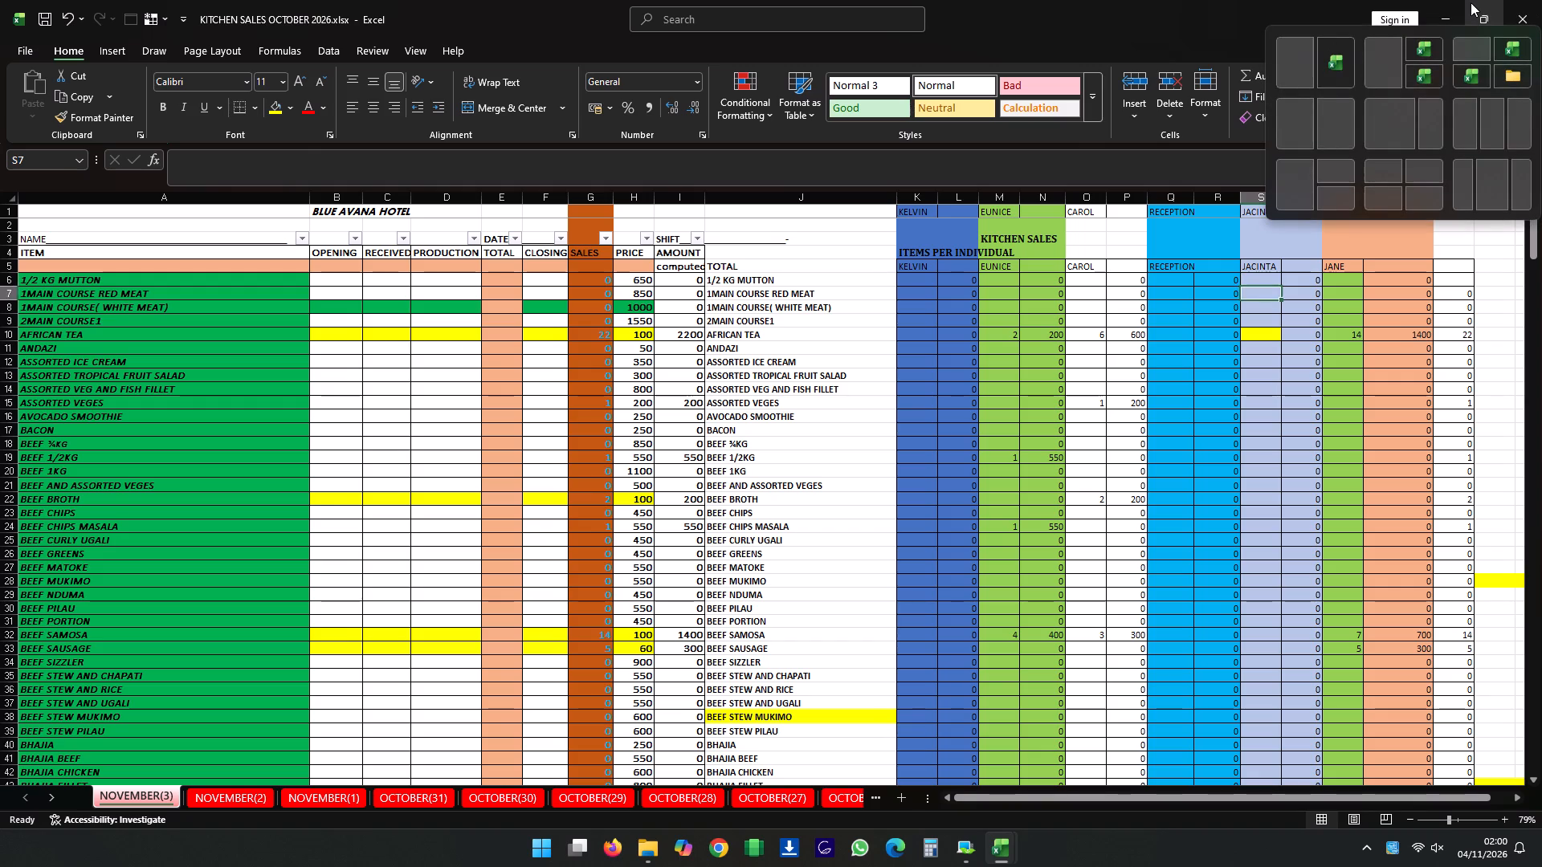
pyautogui.press('Down')
pyautogui.press('Down')
pyautogui.press('Down')
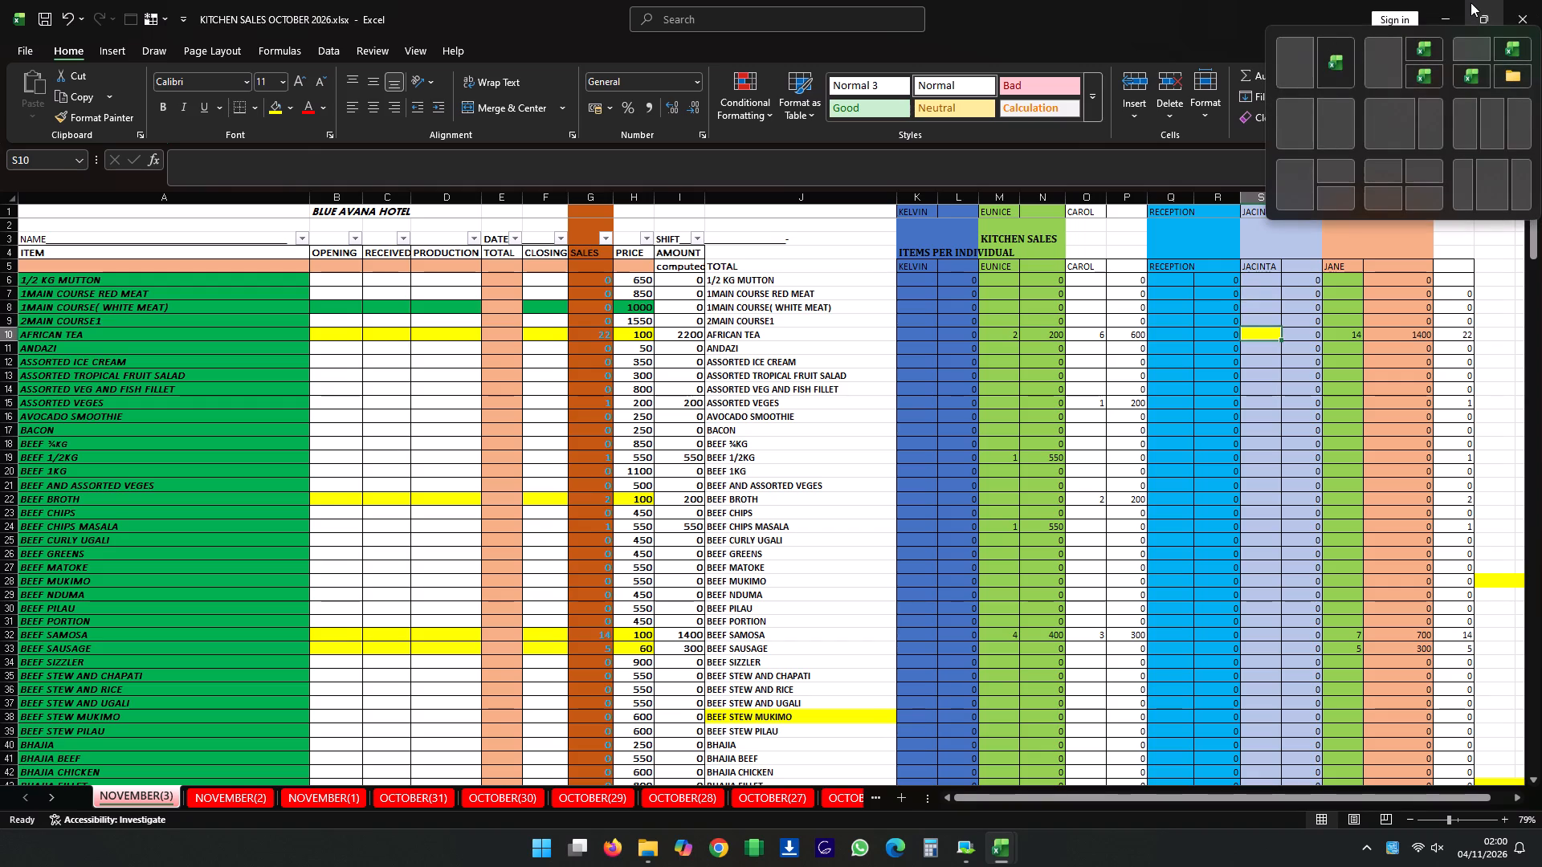
pyautogui.press('1')
pyautogui.press('Down')
pyautogui.press('Up')
# Enter 1 as JACINTA's BEEF CHIPS quantity in the NOVEMBER(3) kitchen sheet.
pyautogui.press('Down')
pyautogui.press('Down')
pyautogui.press('Down')
pyautogui.press('Down')
pyautogui.press('Down')
pyautogui.press('Down')
pyautogui.press('Down')
pyautogui.press('Down')
pyautogui.press('Down')
pyautogui.press('Down')
pyautogui.press('Down')
pyautogui.press('Down')
pyautogui.press('Down')
pyautogui.press('Down')
pyautogui.press('Up')
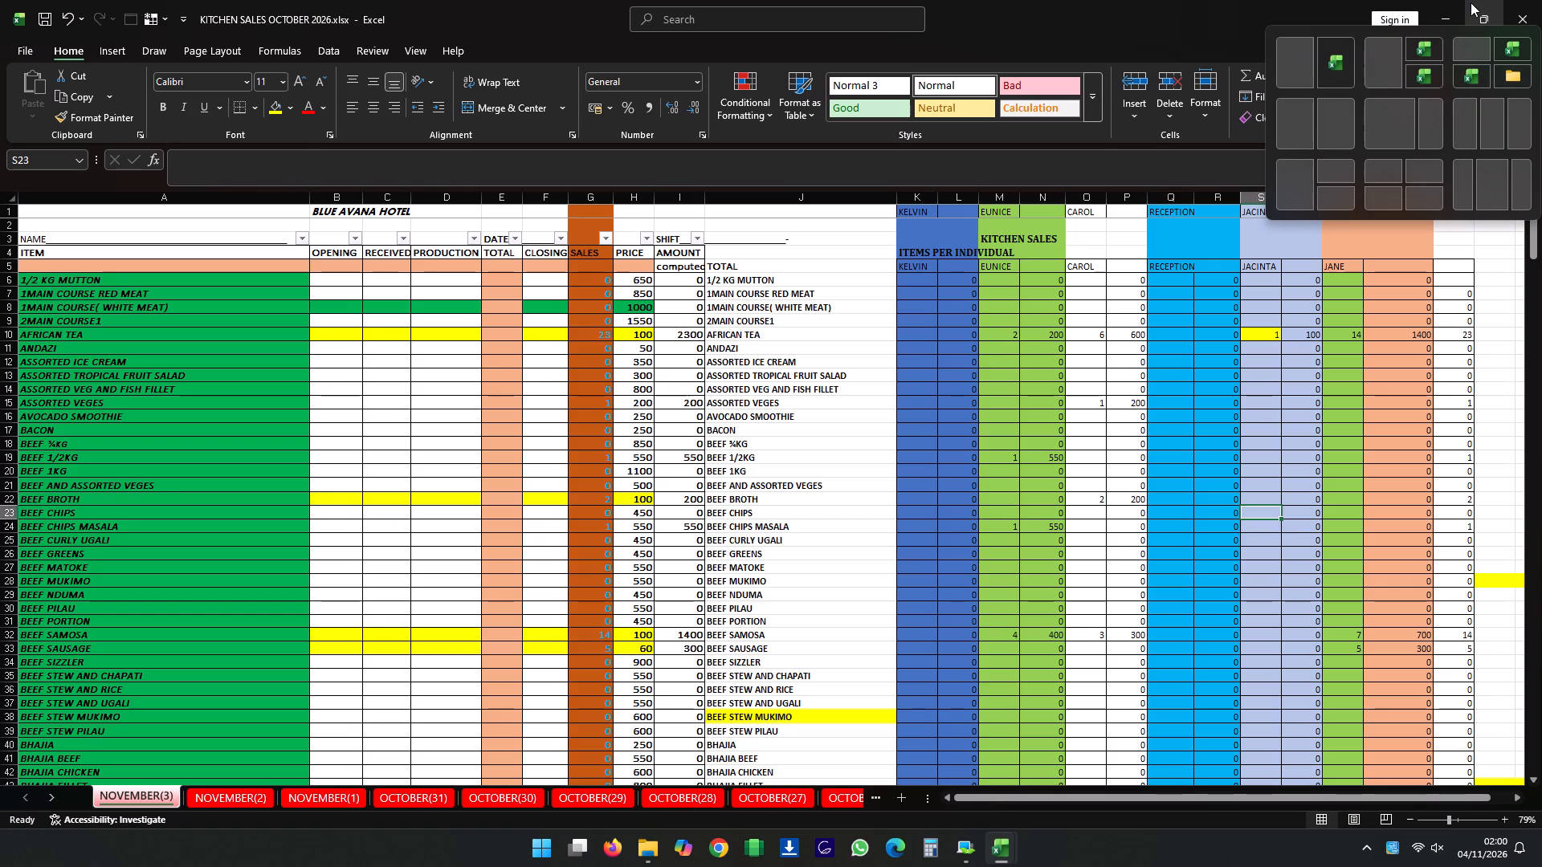
pyautogui.press('1')
pyautogui.press('Down')
pyautogui.press('Up')
# Enter 2 as JACINTA's BEEF SAMOSA quantity in the NOVEMBER(3) kitchen sheet.
pyautogui.press('Down')
pyautogui.press('Down')
pyautogui.press('Down')
pyautogui.press('Down')
pyautogui.press('Down')
pyautogui.press('Down')
pyautogui.press('Down')
pyautogui.press('Down')
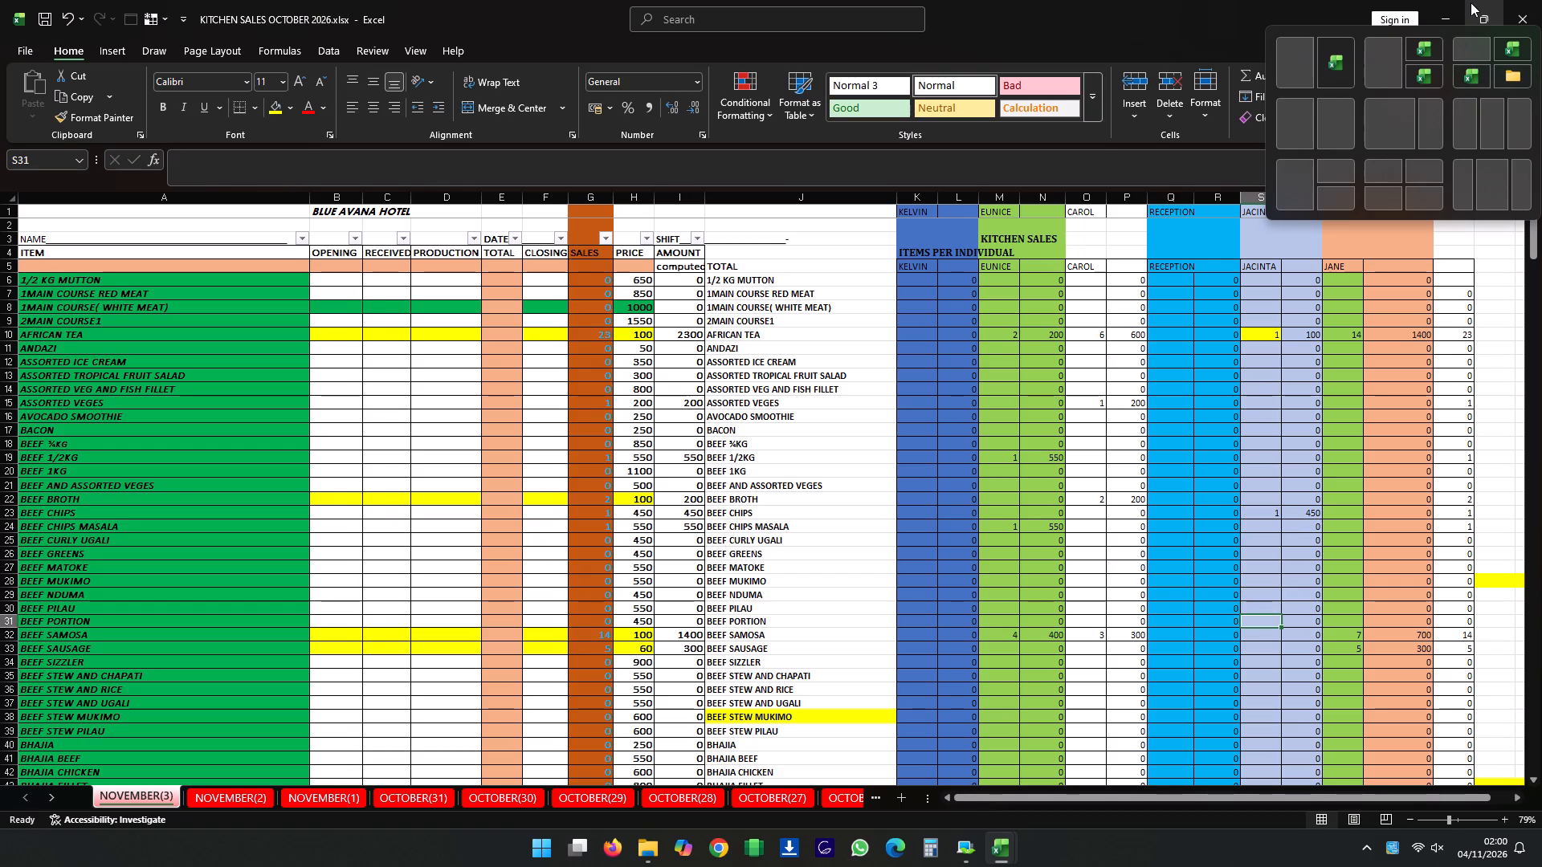
pyautogui.press('Down')
pyautogui.press('2')
pyautogui.press('Down')
pyautogui.press('Up')
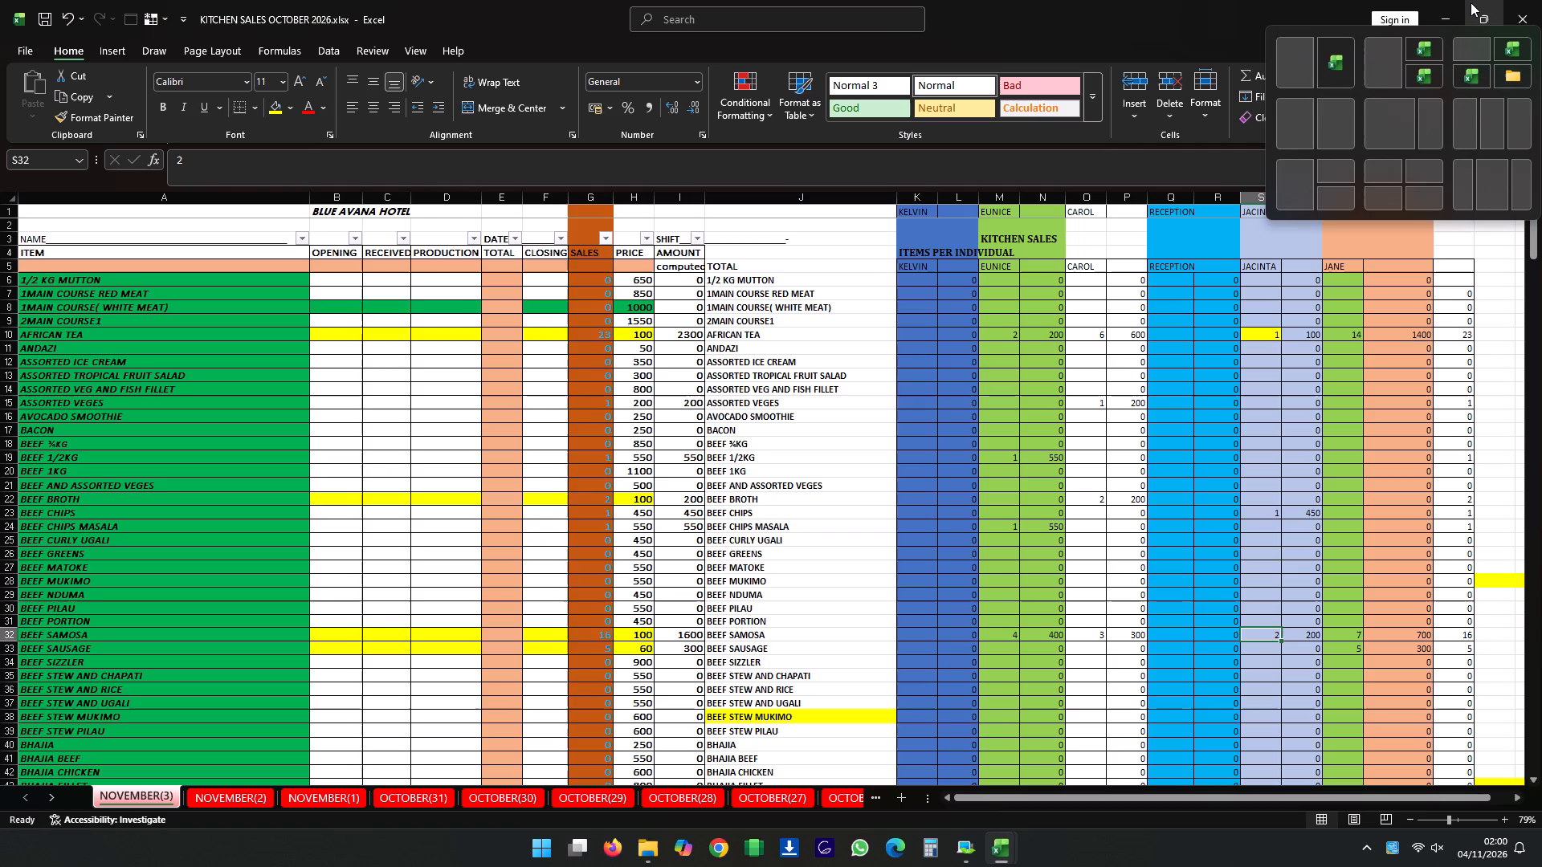
# Enter 4 as JACINTA's BEEF SAUSAGE quantity in the NOVEMBER(3) kitchen sheet.
pyautogui.press('Down')
pyautogui.press('4')
pyautogui.press('Down')
pyautogui.press('Up')
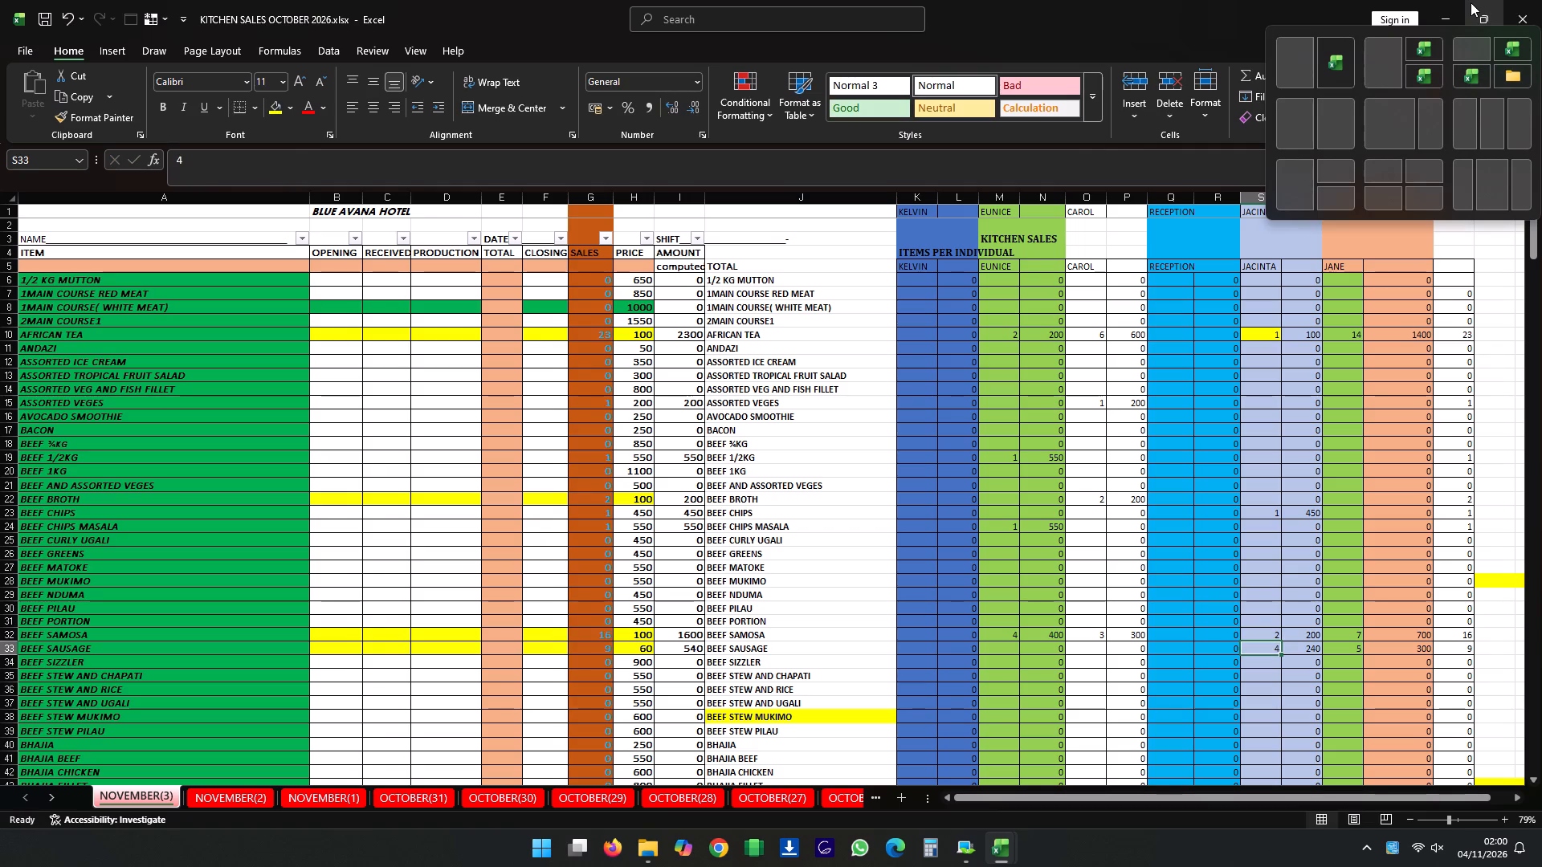
# Enter 1 as JACINTA's plain CHAPATI quantity in the NOVEMBER(3) kitchen sheet.
pyautogui.press('Down')
pyautogui.press('Down')
pyautogui.press('Down')
pyautogui.press('Down')
pyautogui.press('Down')
pyautogui.press('Down')
pyautogui.press('Down')
pyautogui.press('Down')
pyautogui.press('Down')
pyautogui.press('Down')
pyautogui.press('Down')
pyautogui.press('Down')
pyautogui.press('Down')
pyautogui.press('Down')
pyautogui.press('Down')
pyautogui.press('Down')
pyautogui.press('Down')
pyautogui.press('Down')
pyautogui.press('Down')
pyautogui.press('Down')
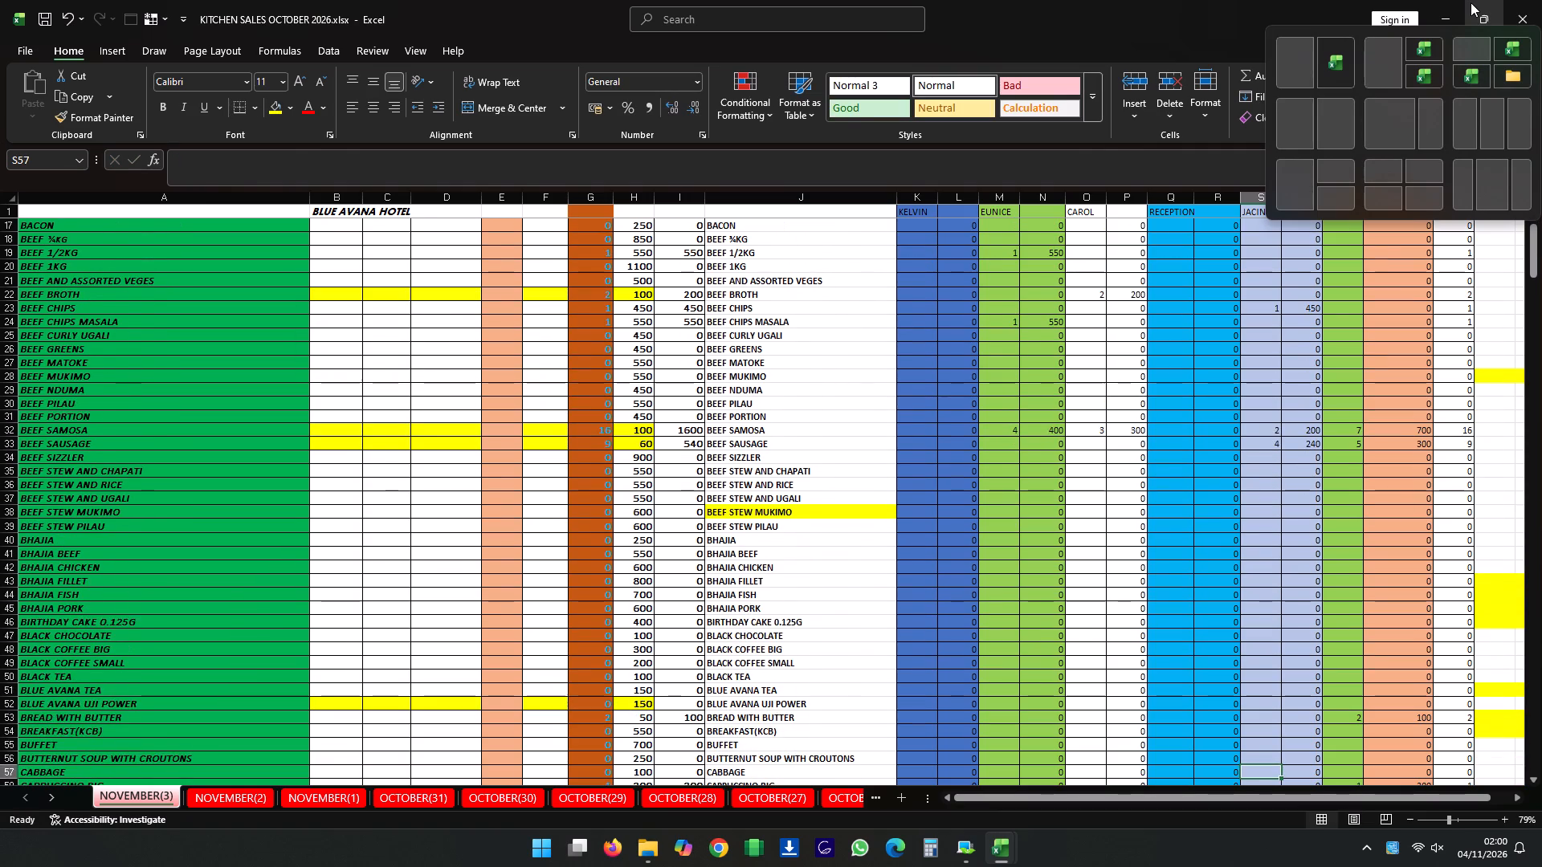
pyautogui.press('Down')
pyautogui.press('Down')
pyautogui.press('Down')
pyautogui.press('Down')
pyautogui.press('Down')
pyautogui.press('Down')
pyautogui.press('Down')
pyautogui.press('Down')
pyautogui.press('Down')
pyautogui.press('Down')
pyautogui.press('Down')
pyautogui.press('Down')
pyautogui.press('Down')
pyautogui.press('Down')
pyautogui.press('Down')
pyautogui.press('Down')
pyautogui.press('Down')
pyautogui.press('Down')
pyautogui.press('Down')
pyautogui.press('Down')
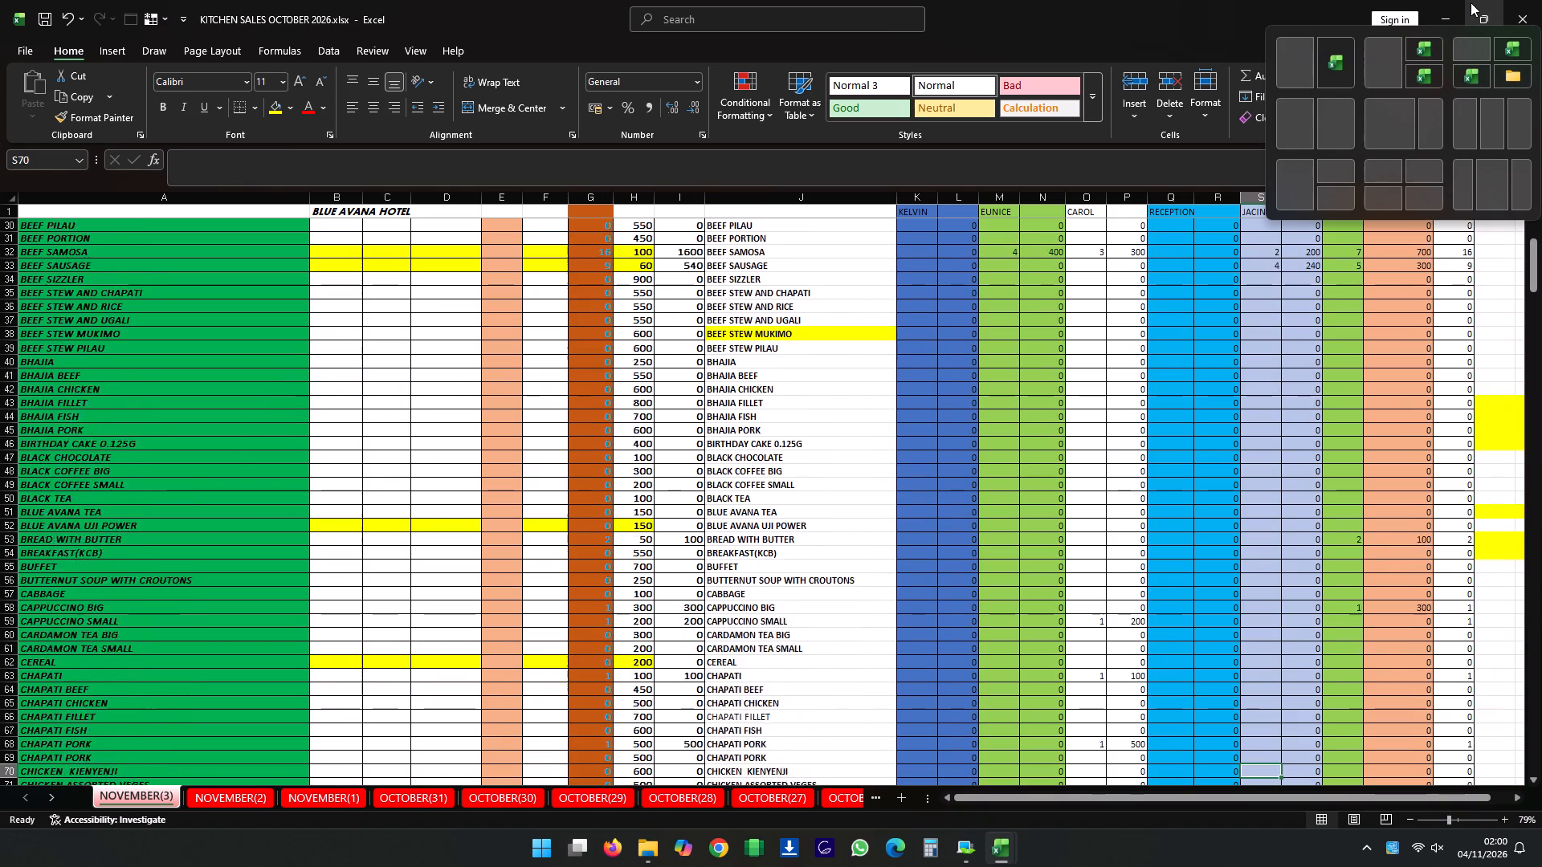
pyautogui.press('Up')
pyautogui.press('Up')
pyautogui.press('Up')
pyautogui.press('Up')
pyautogui.press('Up')
pyautogui.press('Up')
pyautogui.press('Up')
pyautogui.press('Up')
pyautogui.press('Up')
pyautogui.press('Up')
pyautogui.press('Up')
pyautogui.press('Up')
pyautogui.press('Up')
pyautogui.press('Up')
pyautogui.press('Up')
pyautogui.press('Down')
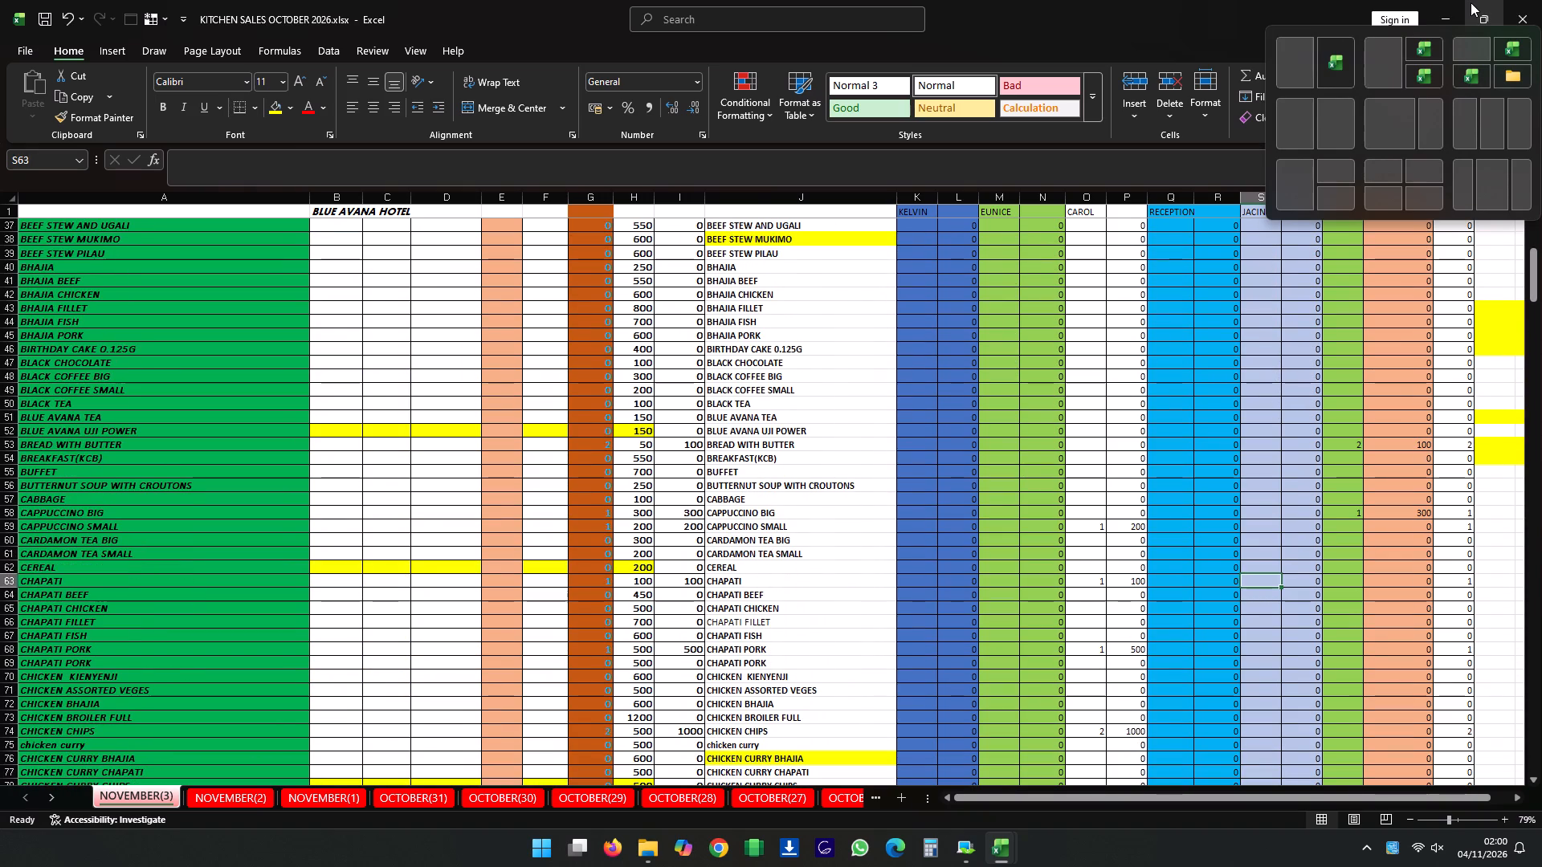
pyautogui.press('1')
pyautogui.press('Down')
pyautogui.press('Up')
# Enter 2 as JACINTA's plain CHIPS quantity in the NOVEMBER(3) kitchen sheet.
pyautogui.press('Down')
pyautogui.press('Down')
pyautogui.press('Down')
pyautogui.press('Down')
pyautogui.press('Down')
pyautogui.press('Down')
pyautogui.press('Down')
pyautogui.press('Down')
pyautogui.press('Down')
pyautogui.press('Down')
pyautogui.press('Down')
pyautogui.press('Down')
pyautogui.press('Down')
pyautogui.press('Down')
pyautogui.press('Down')
pyautogui.press('Down')
pyautogui.press('Down')
pyautogui.press('Down')
pyautogui.press('Down')
pyautogui.press('Down')
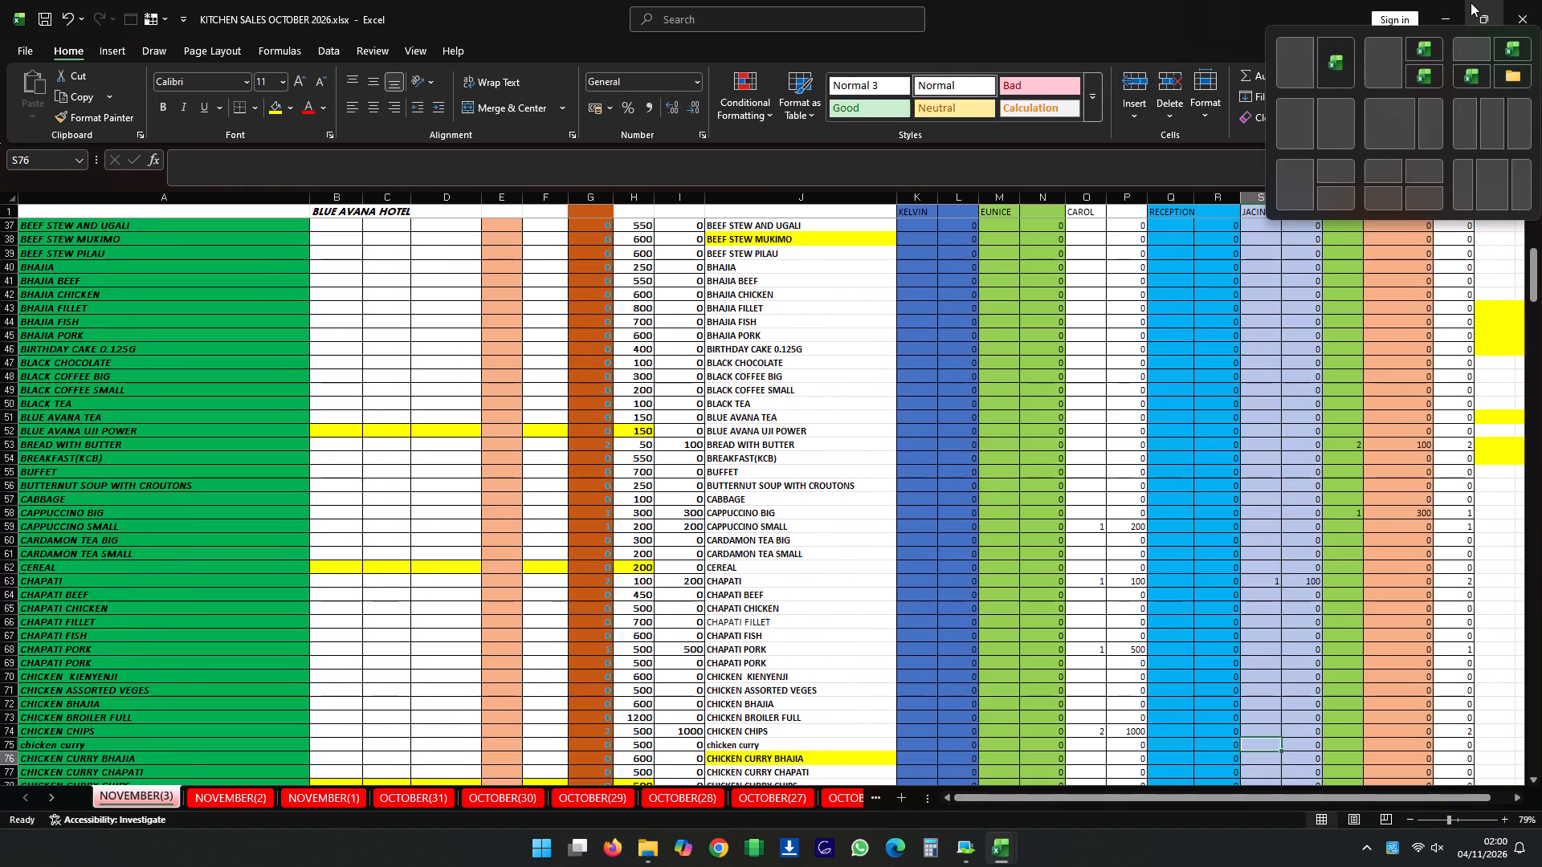
pyautogui.press('Up')
pyautogui.press('Up')
pyautogui.press('Up')
pyautogui.press('Up')
pyautogui.press('Up')
pyautogui.press('Up')
pyautogui.press('Up')
pyautogui.press('Up')
pyautogui.press('Up')
pyautogui.press('Up')
pyautogui.press('Up')
pyautogui.press('Up')
pyautogui.press('Up')
pyautogui.press('Up')
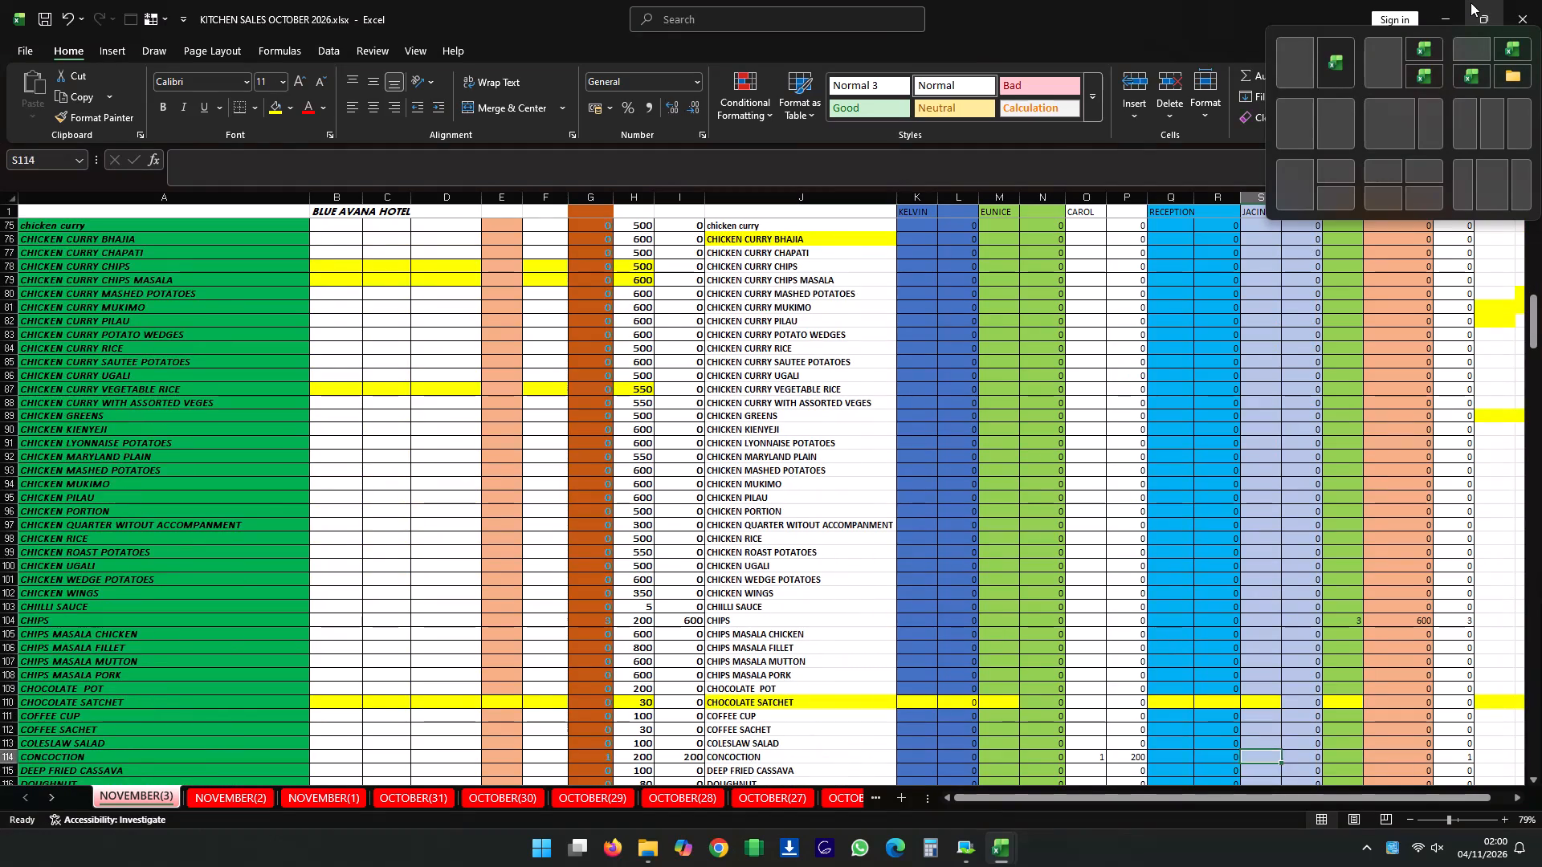
pyautogui.press('Down')
pyautogui.press('Down')
pyautogui.press('Down')
pyautogui.press('2')
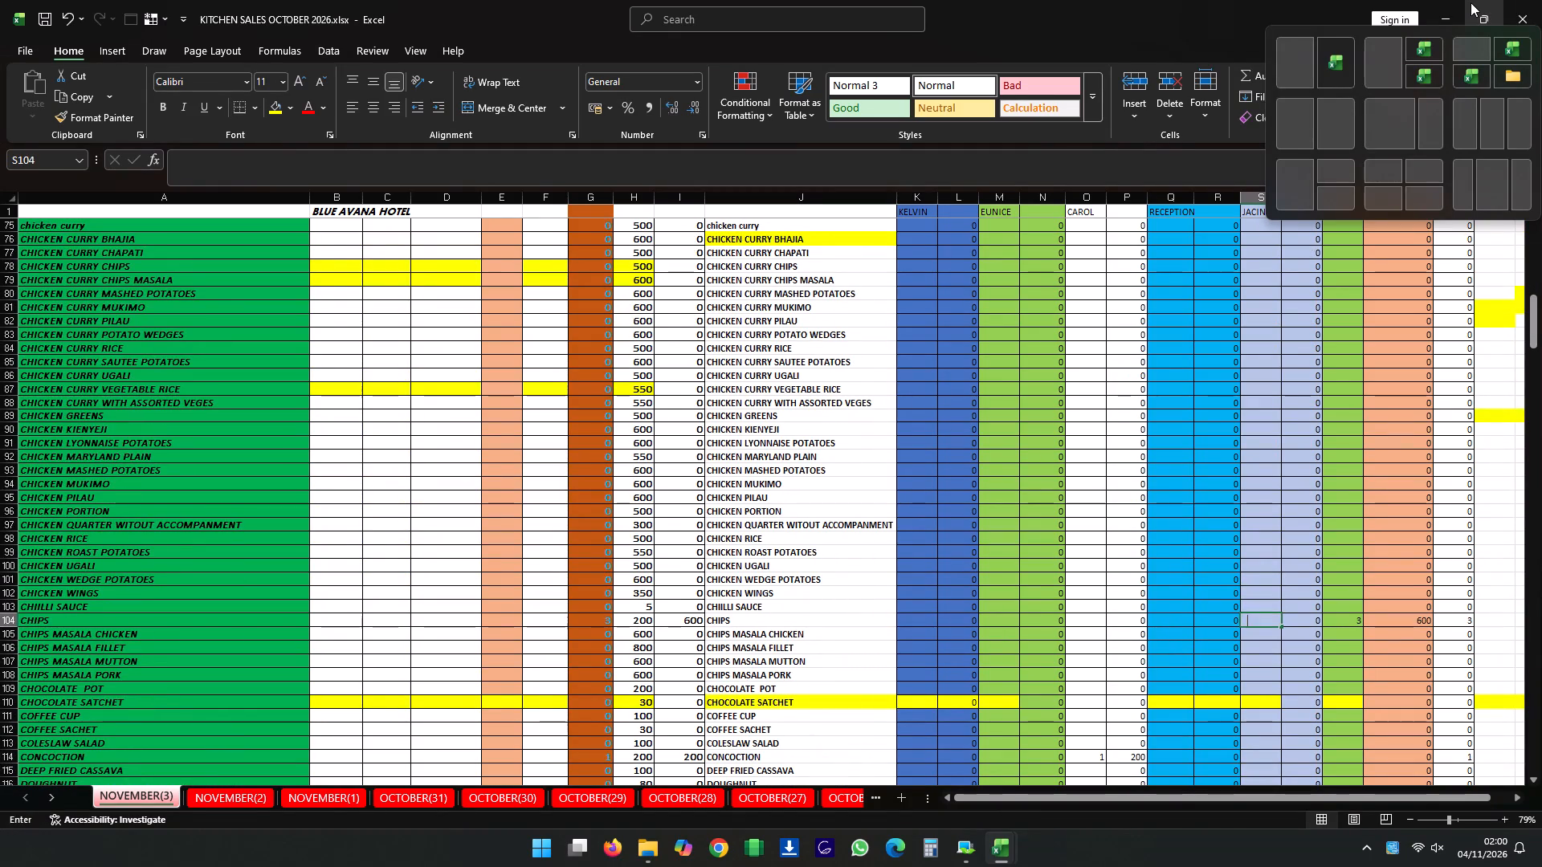
pyautogui.press('Down')
pyautogui.press('Up')
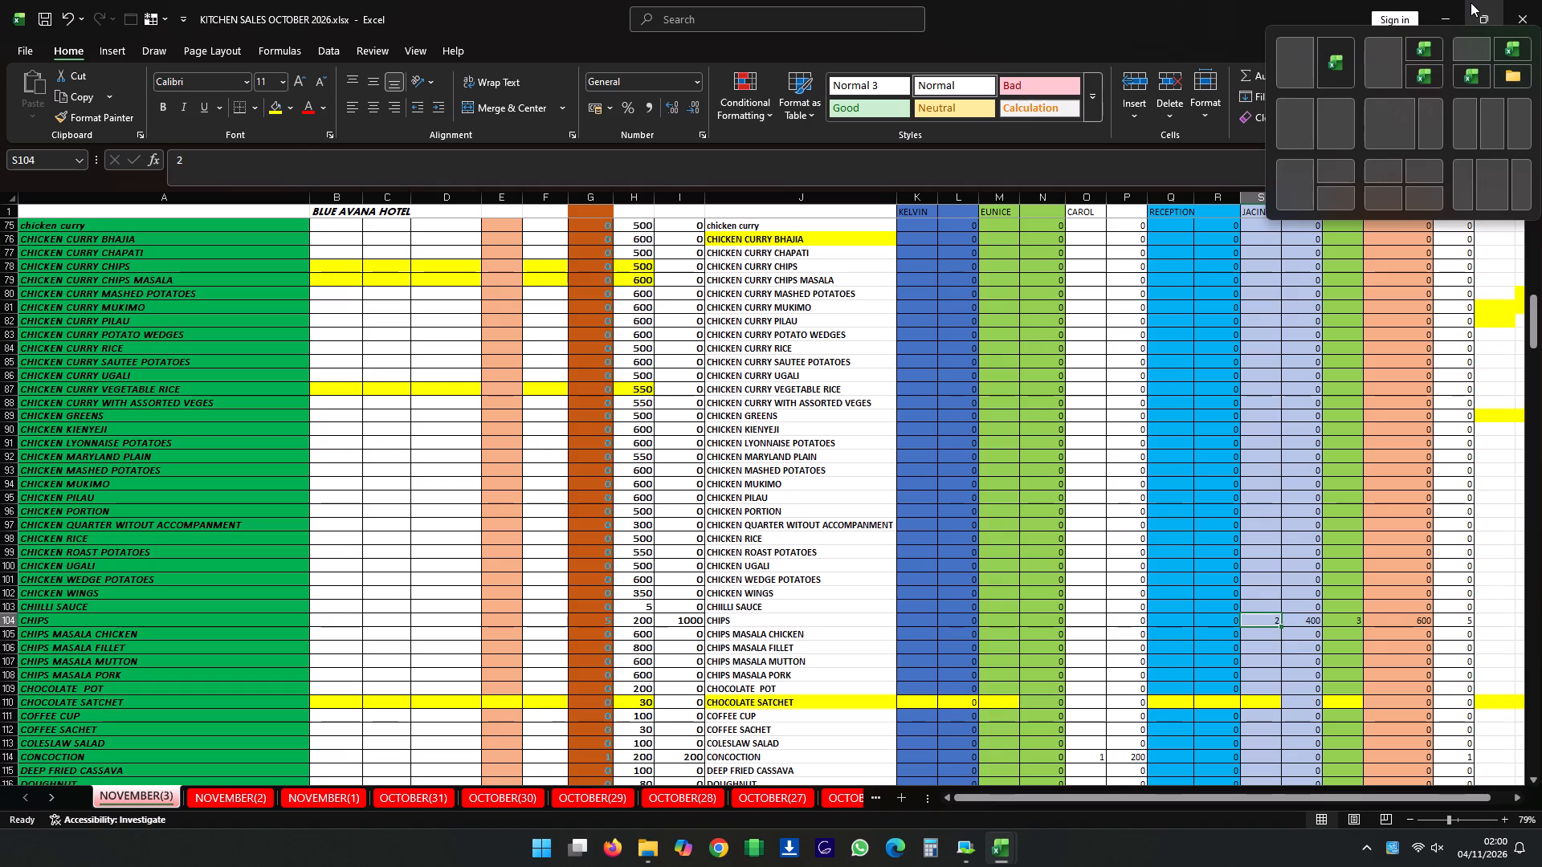
# Enter 1 as JACINTA's MASALA CHIPS quantity in the NOVEMBER(3) kitchen sheet.
pyautogui.press('Down')
pyautogui.press('Down')
pyautogui.press('Down')
pyautogui.press('Down')
pyautogui.press('Down')
pyautogui.press('Down')
pyautogui.press('Down')
pyautogui.press('Down')
pyautogui.press('Down')
pyautogui.press('Down')
pyautogui.press('Down')
pyautogui.press('Down')
pyautogui.press('Down')
pyautogui.press('Down')
pyautogui.press('Down')
pyautogui.press('Down')
pyautogui.press('Down')
pyautogui.press('Down')
pyautogui.press('Down')
pyautogui.press('Down')
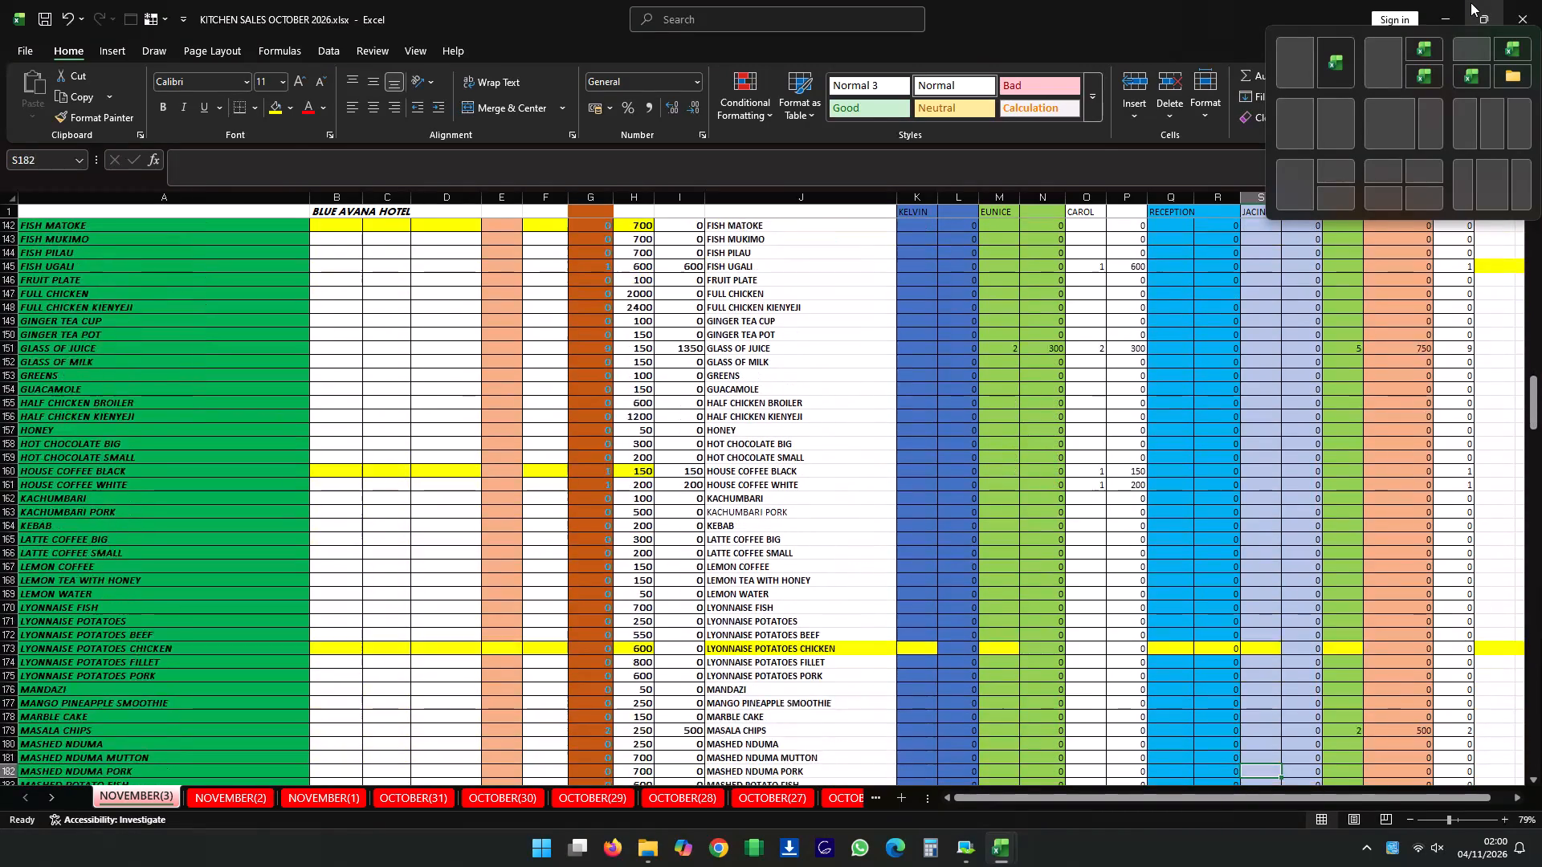
pyautogui.press('Up')
pyautogui.press('Up')
pyautogui.press('Up')
pyautogui.press('Up')
pyautogui.press('Up')
pyautogui.press('Up')
pyautogui.press('Up')
pyautogui.press('Up')
pyautogui.press('Up')
pyautogui.press('Up')
pyautogui.press('Up')
pyautogui.press('Up')
pyautogui.press('Up')
pyautogui.press('Down')
pyautogui.press('Down')
pyautogui.press('Down')
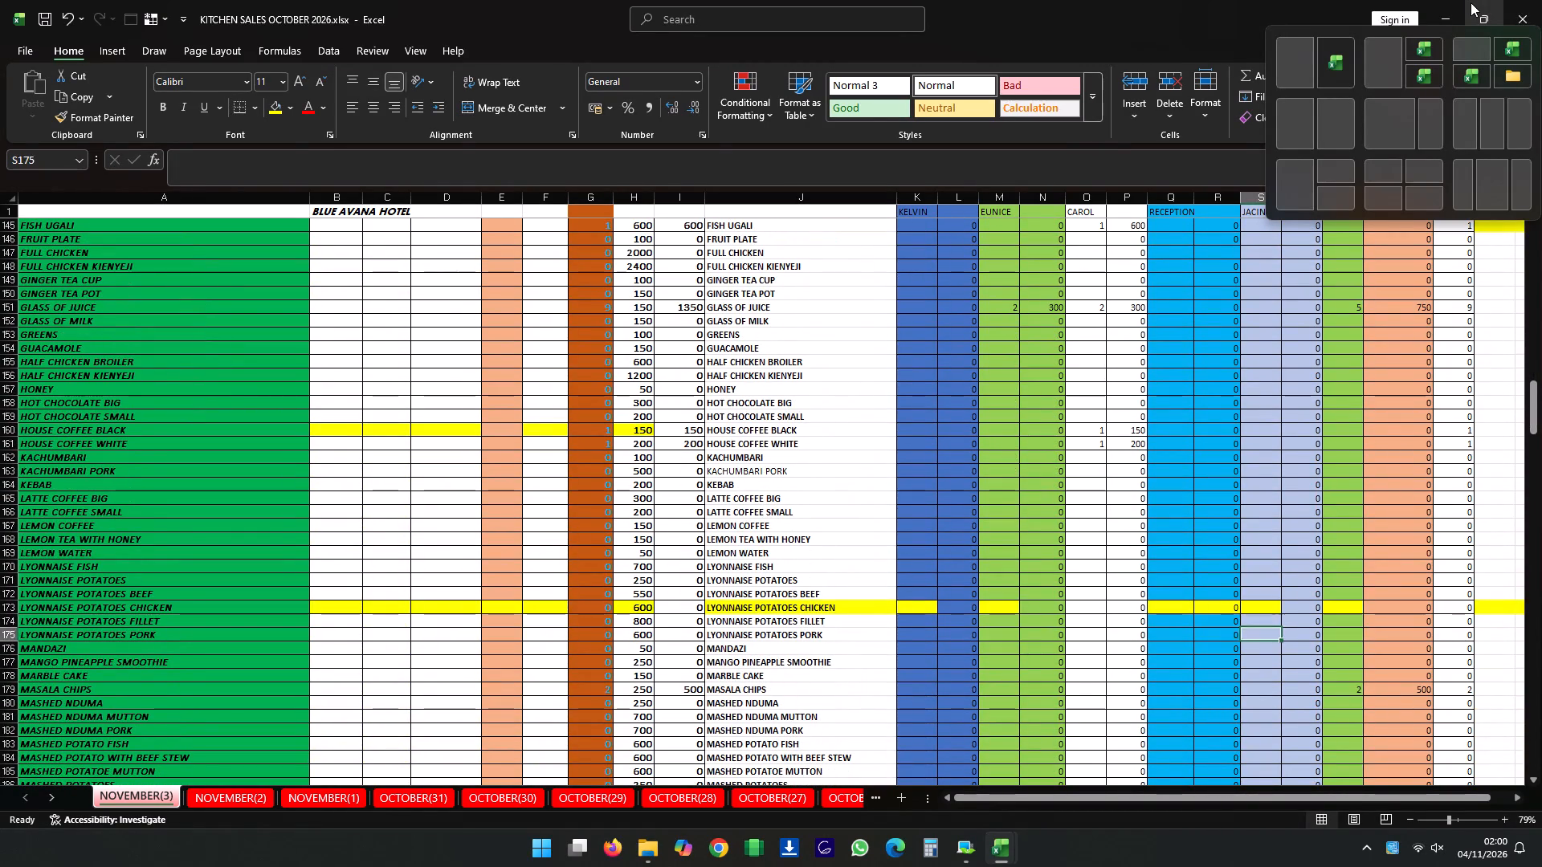
pyautogui.press('Down')
pyautogui.press('Down')
pyautogui.press('Down')
pyautogui.press('Down')
pyautogui.press('1')
pyautogui.press('Down')
pyautogui.press('Up')
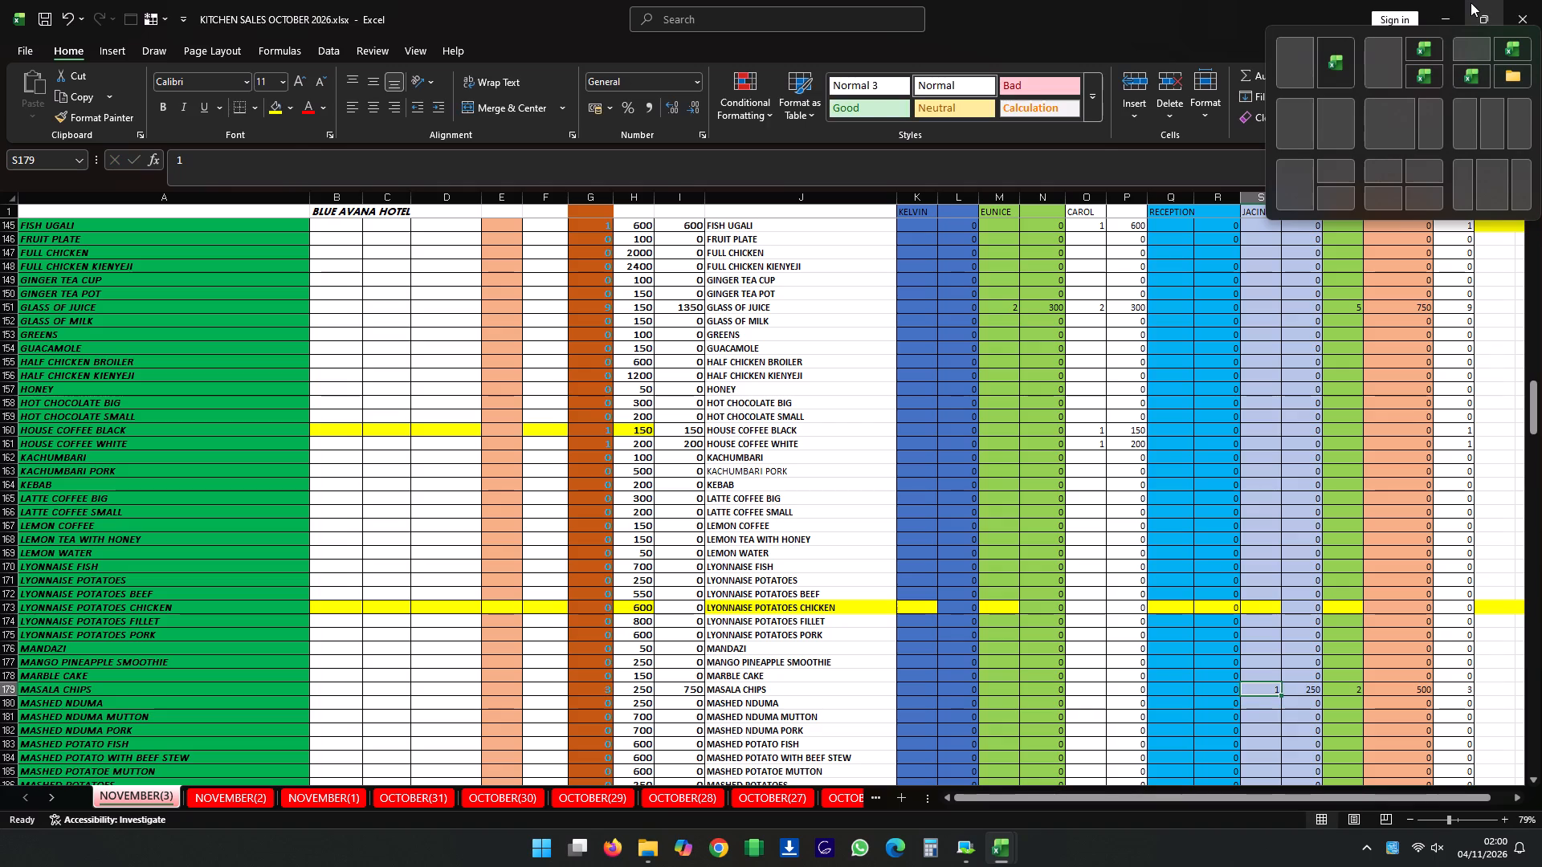
# Enter 1 as JACINTA's SPECIAL GIZZARDS quantity in the NOVEMBER(3) kitchen sheet.
pyautogui.press('Down')
pyautogui.press('Down')
pyautogui.press('Down')
pyautogui.press('Down')
pyautogui.press('Down')
pyautogui.press('Down')
pyautogui.press('Down')
pyautogui.press('Down')
pyautogui.press('Down')
pyautogui.press('Down')
pyautogui.press('Down')
pyautogui.press('Down')
pyautogui.press('Down')
pyautogui.press('Down')
pyautogui.press('Down')
pyautogui.press('Down')
pyautogui.press('Down')
pyautogui.press('Down')
pyautogui.press('Down')
pyautogui.press('Down')
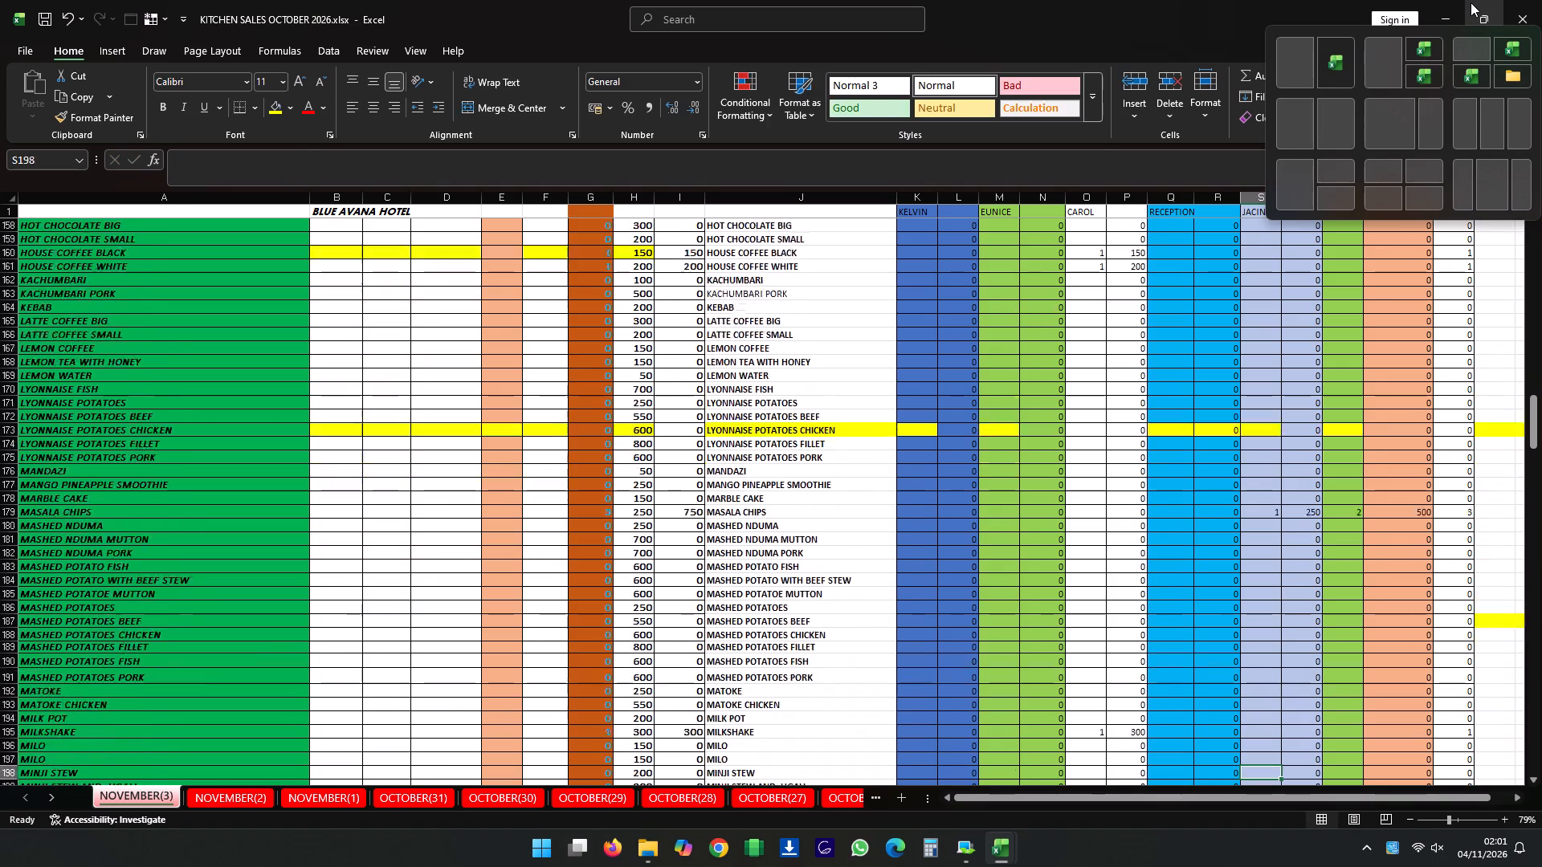
pyautogui.press('Down')
pyautogui.press('Down')
pyautogui.press('Down')
pyautogui.press('Down')
pyautogui.press('Down')
pyautogui.press('Down')
pyautogui.press('Down')
pyautogui.press('Down')
pyautogui.press('Down')
pyautogui.press('Down')
pyautogui.press('Down')
pyautogui.press('Down')
pyautogui.press('Down')
pyautogui.press('Down')
pyautogui.press('Down')
pyautogui.press('Down')
pyautogui.press('Down')
pyautogui.press('Down')
pyautogui.press('Down')
pyautogui.press('Down')
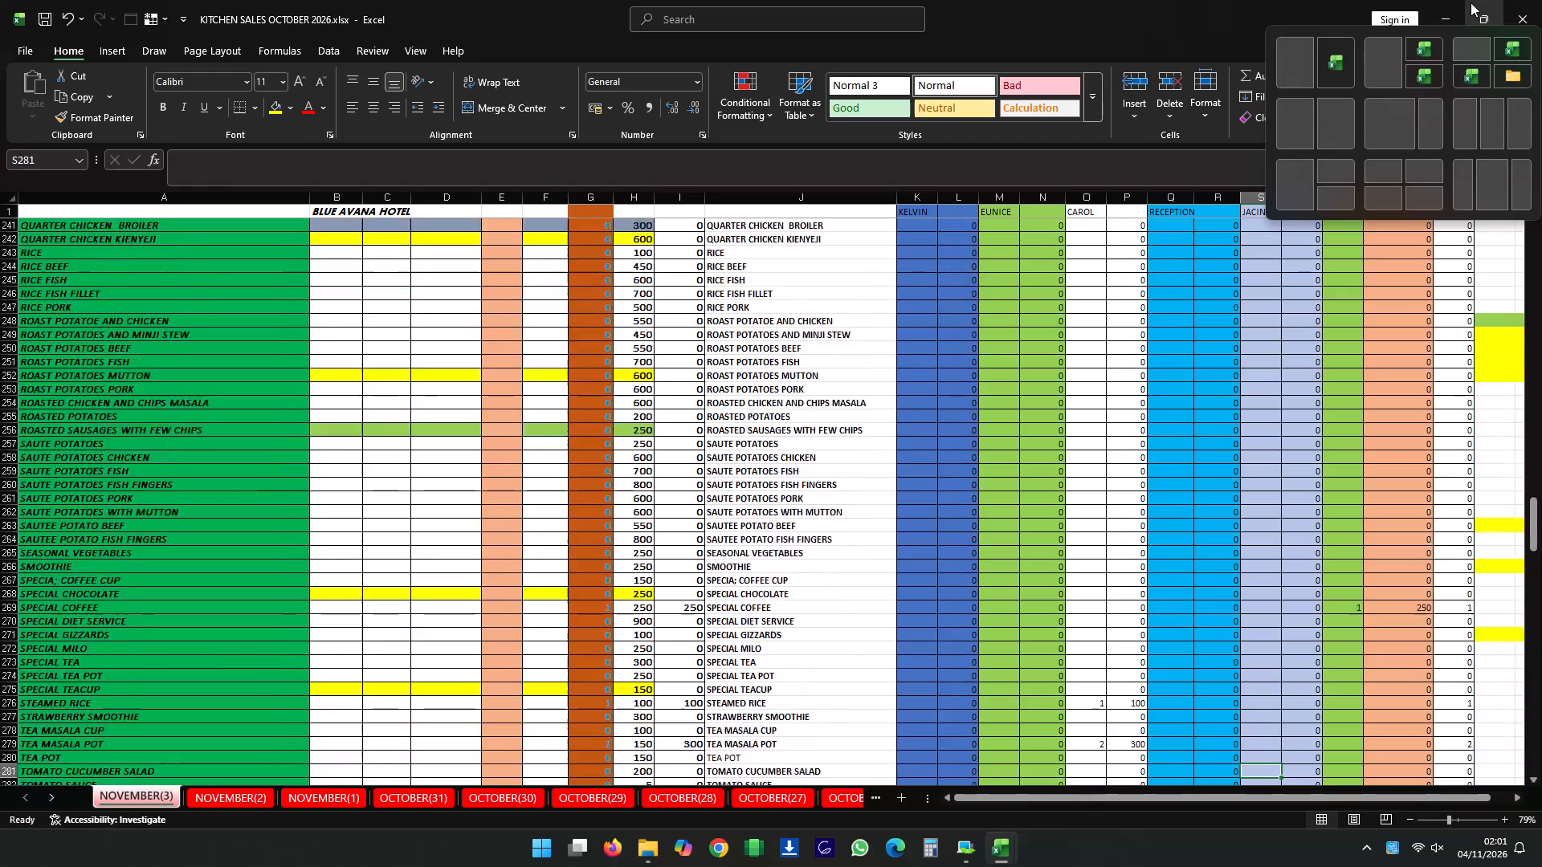
pyautogui.press('Up')
pyautogui.press('Up')
pyautogui.press('Up')
pyautogui.press('Up')
pyautogui.press('Up')
pyautogui.press('Up')
pyautogui.press('Up')
pyautogui.press('Up')
pyautogui.press('Up')
pyautogui.press('Up')
pyautogui.press('Up')
pyautogui.press('Up')
pyautogui.press('Up')
pyautogui.press('Up')
pyautogui.press('Up')
pyautogui.press('Up')
pyautogui.press('Up')
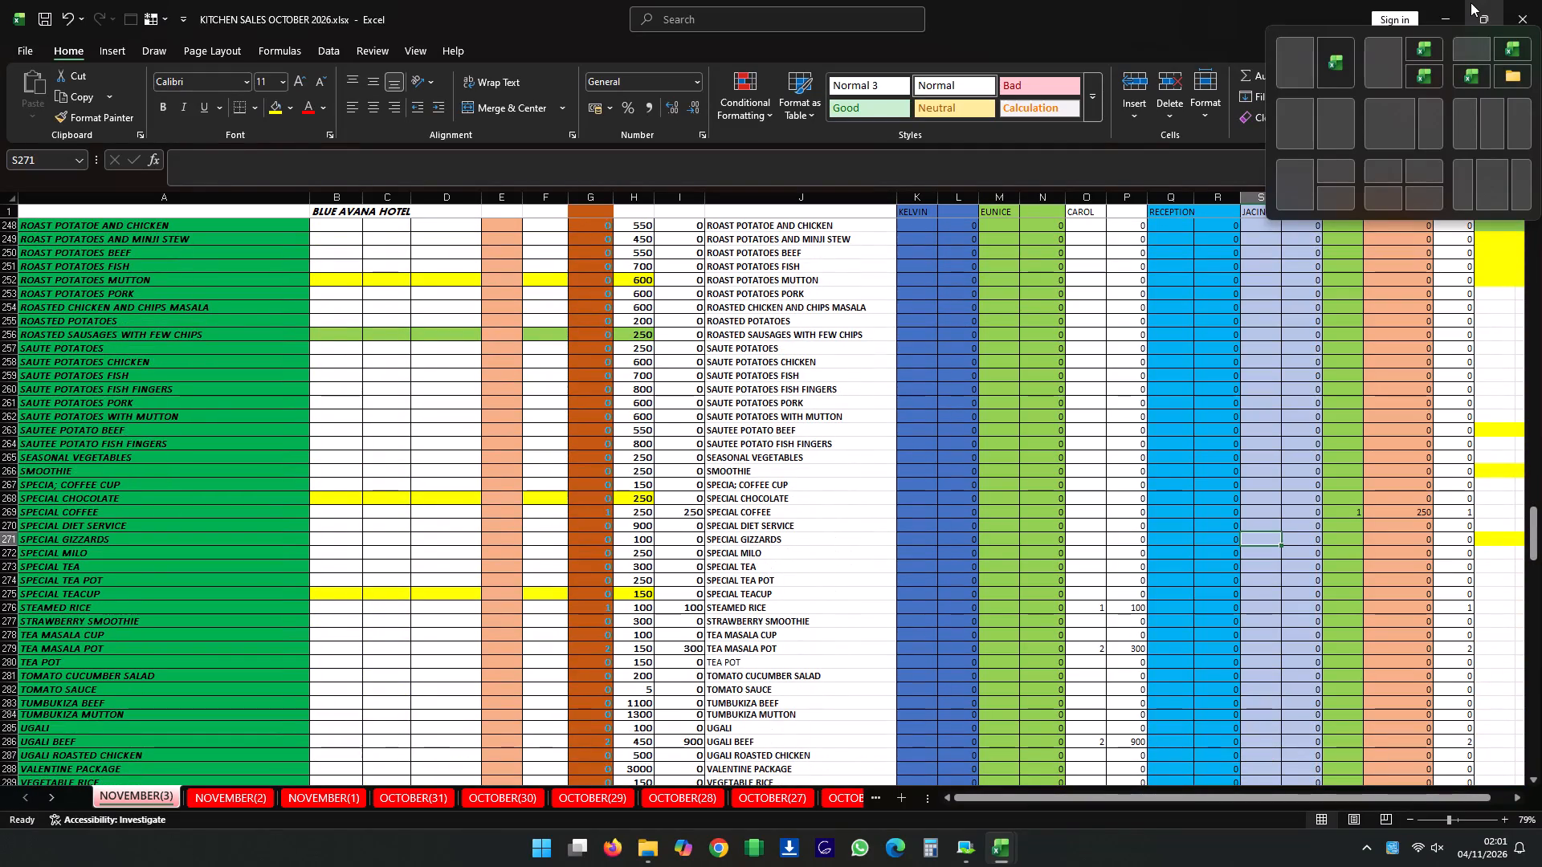
pyautogui.press('1')
pyautogui.press('Down')
pyautogui.press('Up')
# Enter 1 as JACINTA's X.FRIED EGGS quantity in the NOVEMBER(3) kitchen sheet.
pyautogui.press('Down')
pyautogui.press('Down')
pyautogui.press('Down')
pyautogui.press('Down')
pyautogui.press('Down')
pyautogui.press('Down')
pyautogui.press('Down')
pyautogui.press('Down')
pyautogui.press('Down')
pyautogui.press('Down')
pyautogui.press('Down')
pyautogui.press('Down')
pyautogui.press('Down')
pyautogui.press('Down')
pyautogui.press('Down')
pyautogui.press('Down')
pyautogui.press('Down')
pyautogui.press('Down')
pyautogui.press('Down')
pyautogui.press('Down')
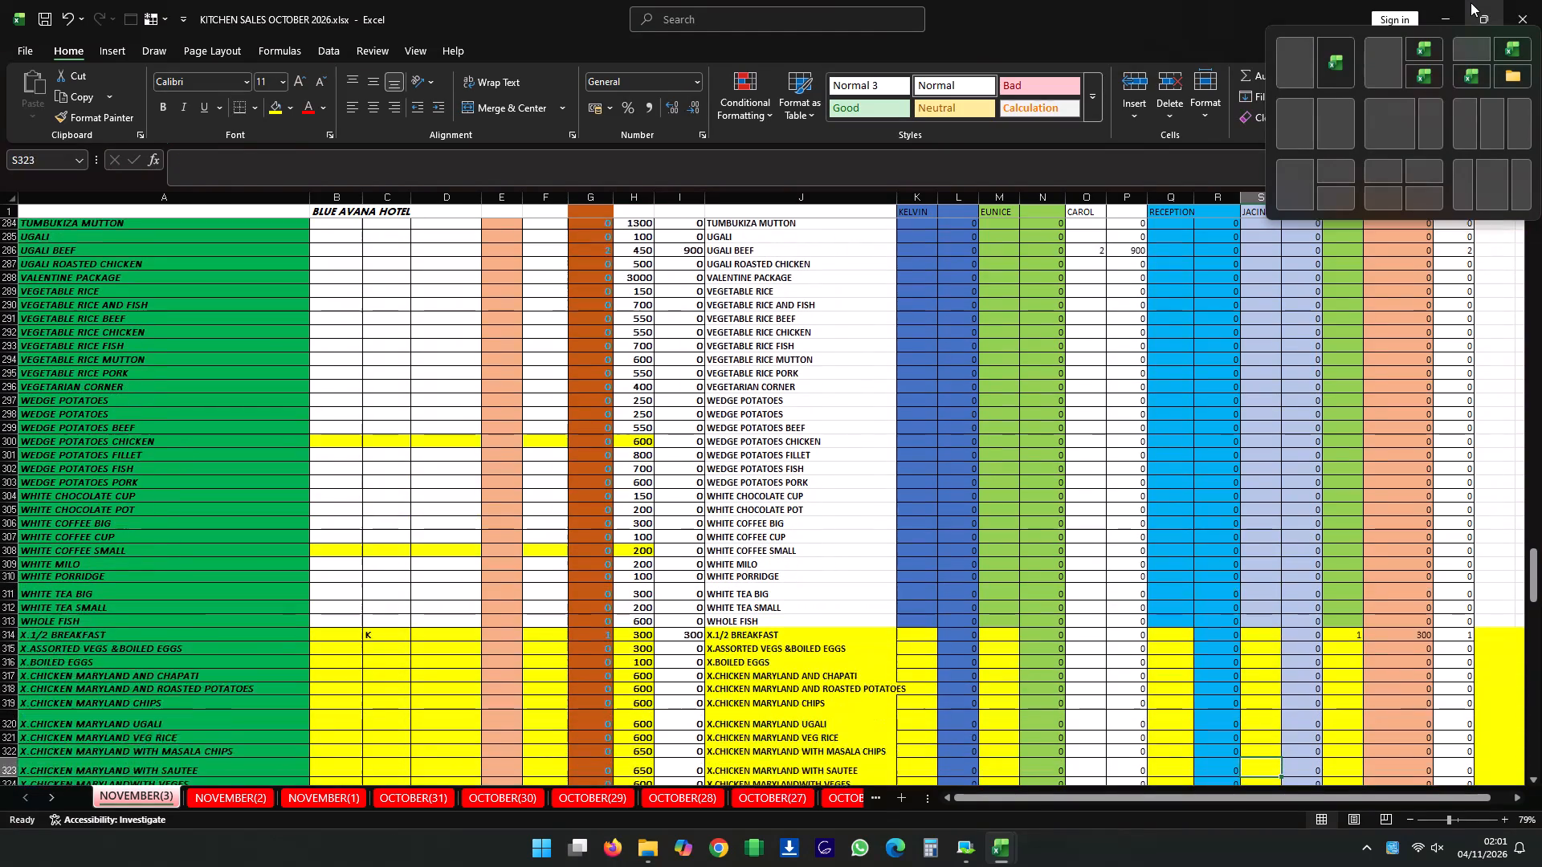
pyautogui.press('Down')
pyautogui.press('Up')
pyautogui.press('Up')
pyautogui.press('Up')
pyautogui.press('Up')
pyautogui.press('Up')
pyautogui.press('Up')
pyautogui.press('Up')
pyautogui.press('Up')
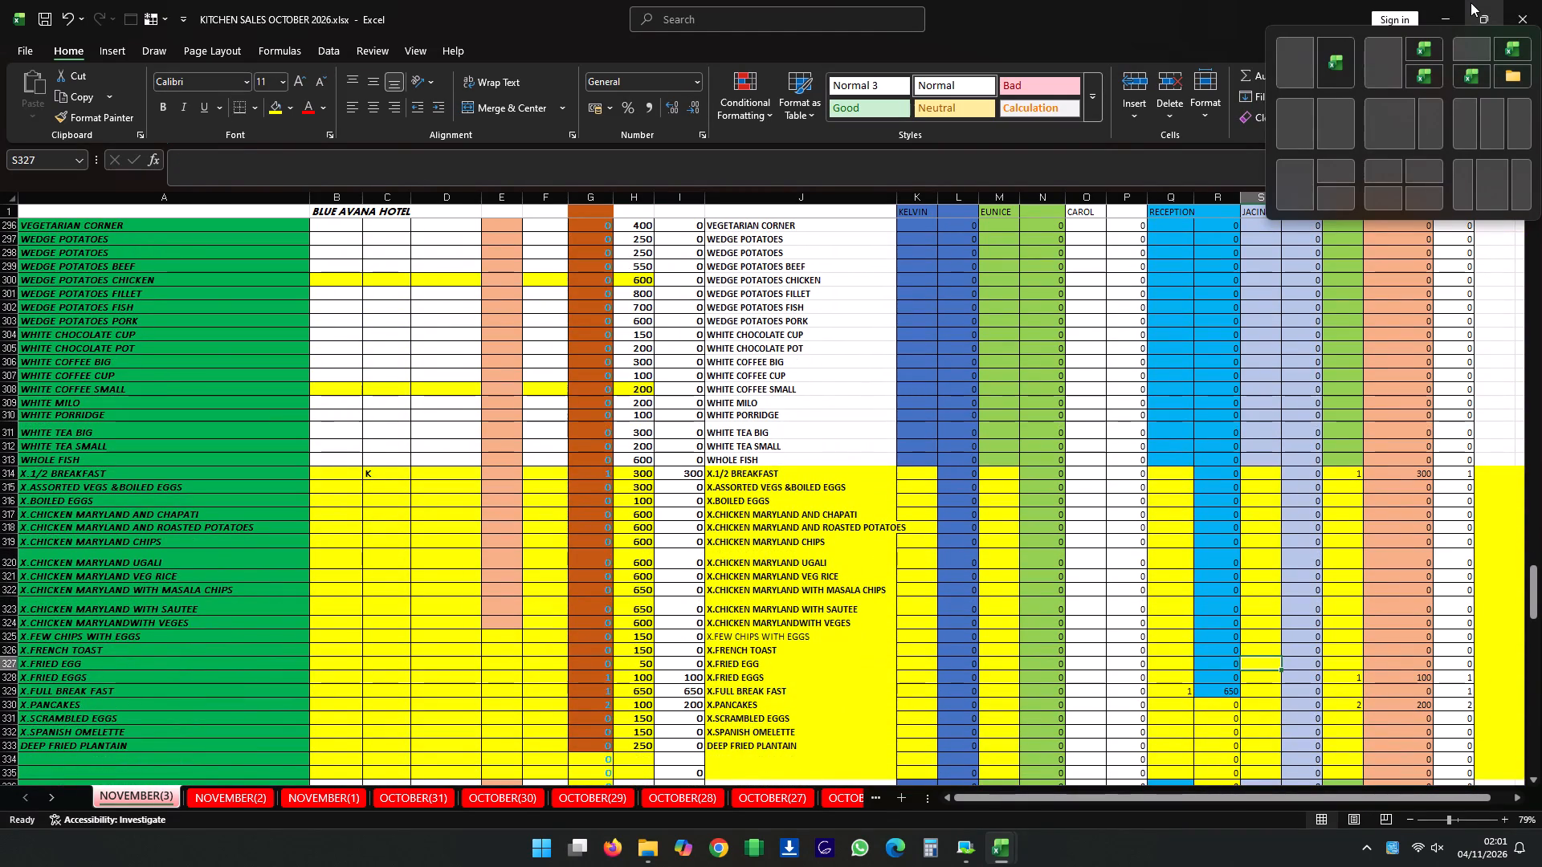
pyautogui.press('Down')
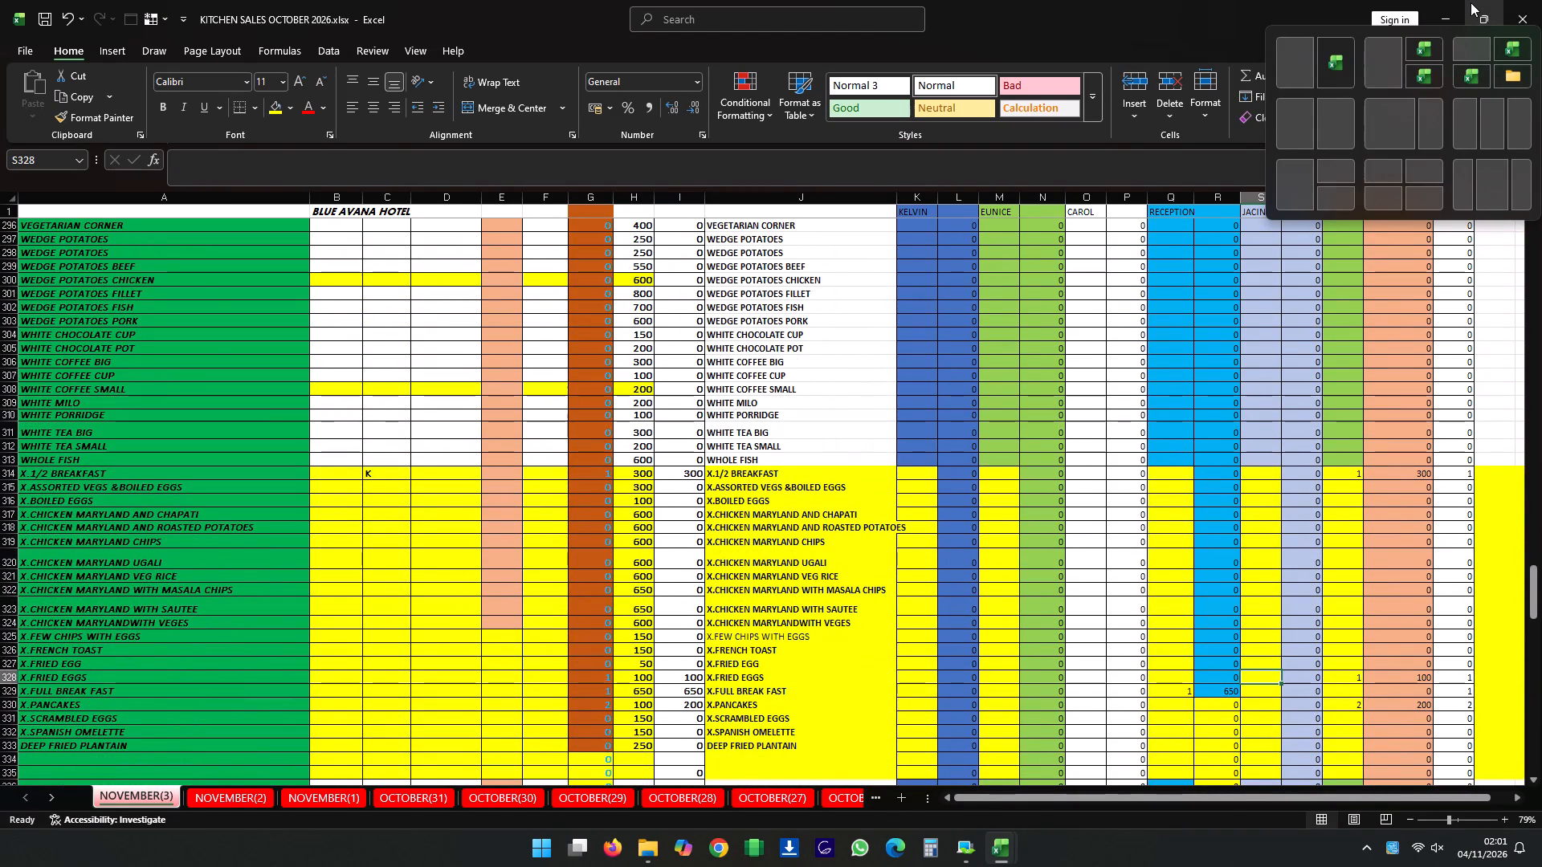
pyautogui.press('1')
pyautogui.press('Down')
pyautogui.press('Up')
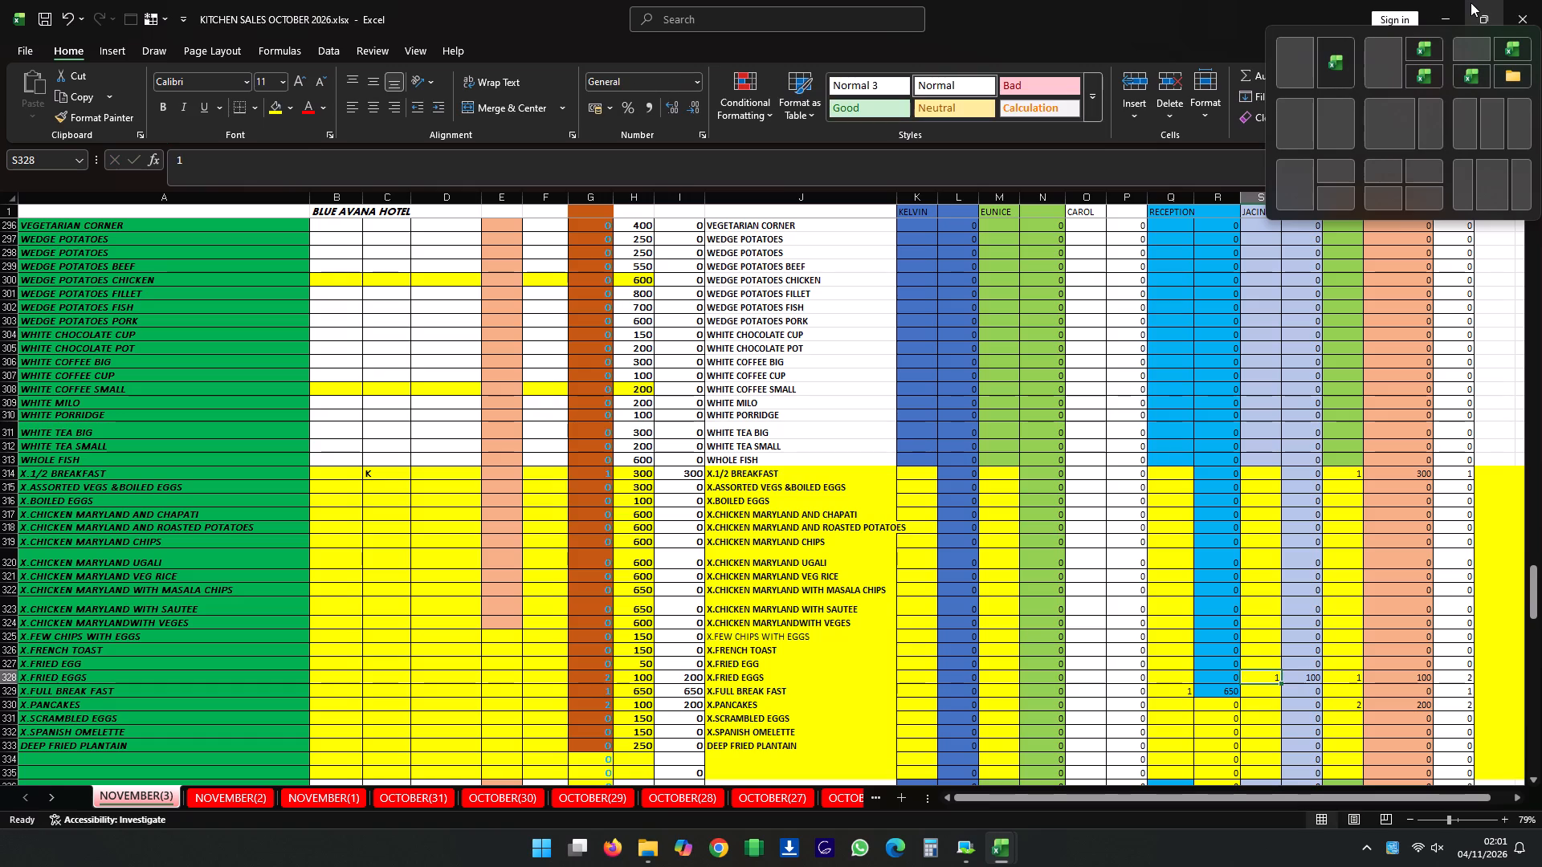
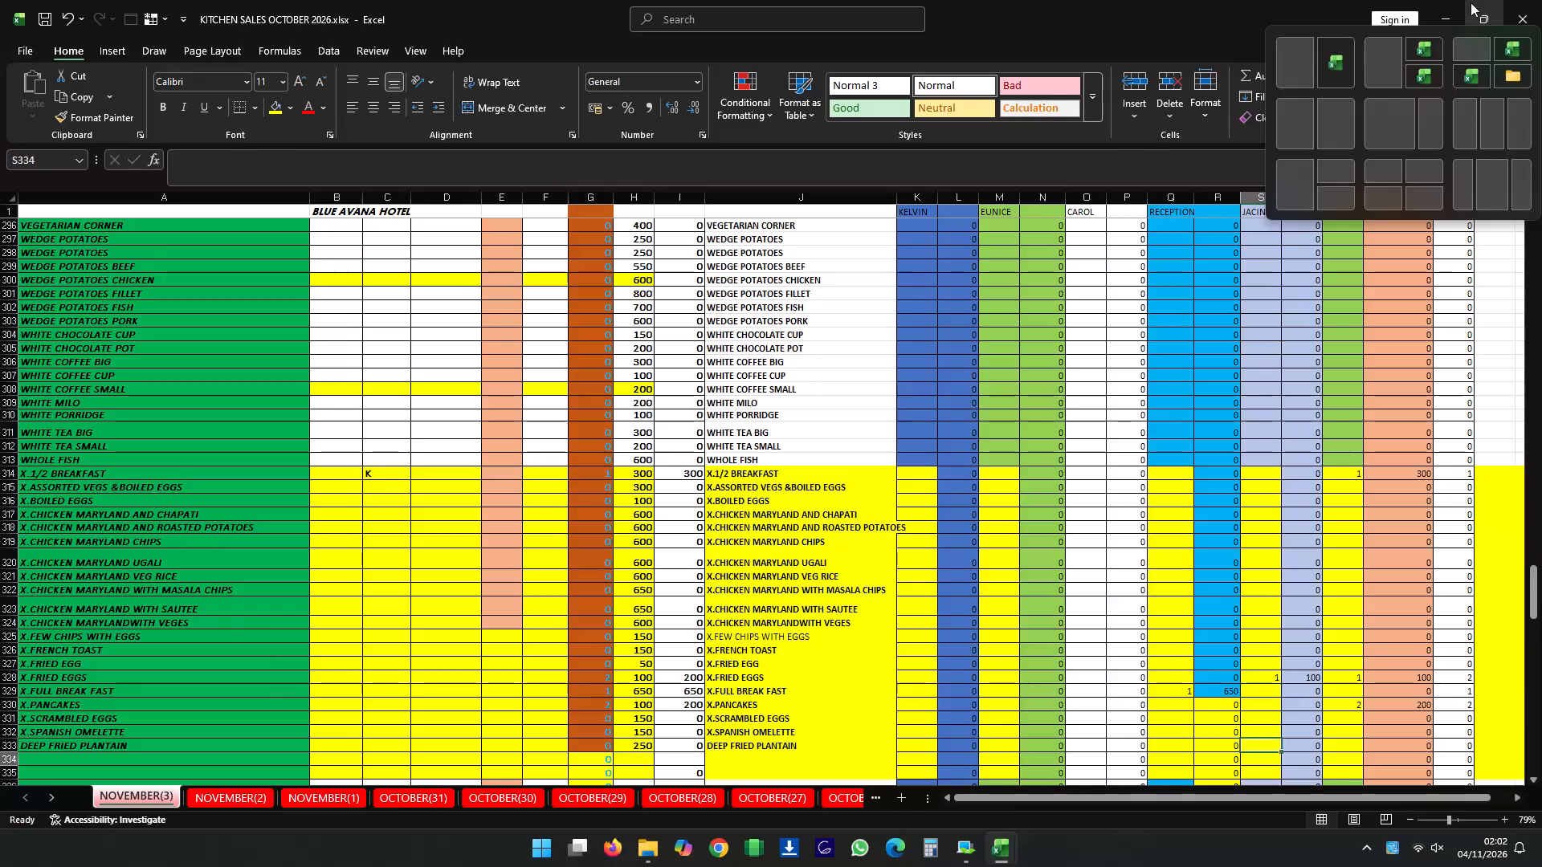
# Check the TOTAL row for JACINTA's column in the NOVEMBER(3) kitchen sheet.
pyautogui.press('Up')
pyautogui.press('Up')
pyautogui.press('Up')
pyautogui.press('Up')
pyautogui.press('Up')
pyautogui.press('Up')
pyautogui.press('Up')
pyautogui.press('Up')
pyautogui.press('Up')
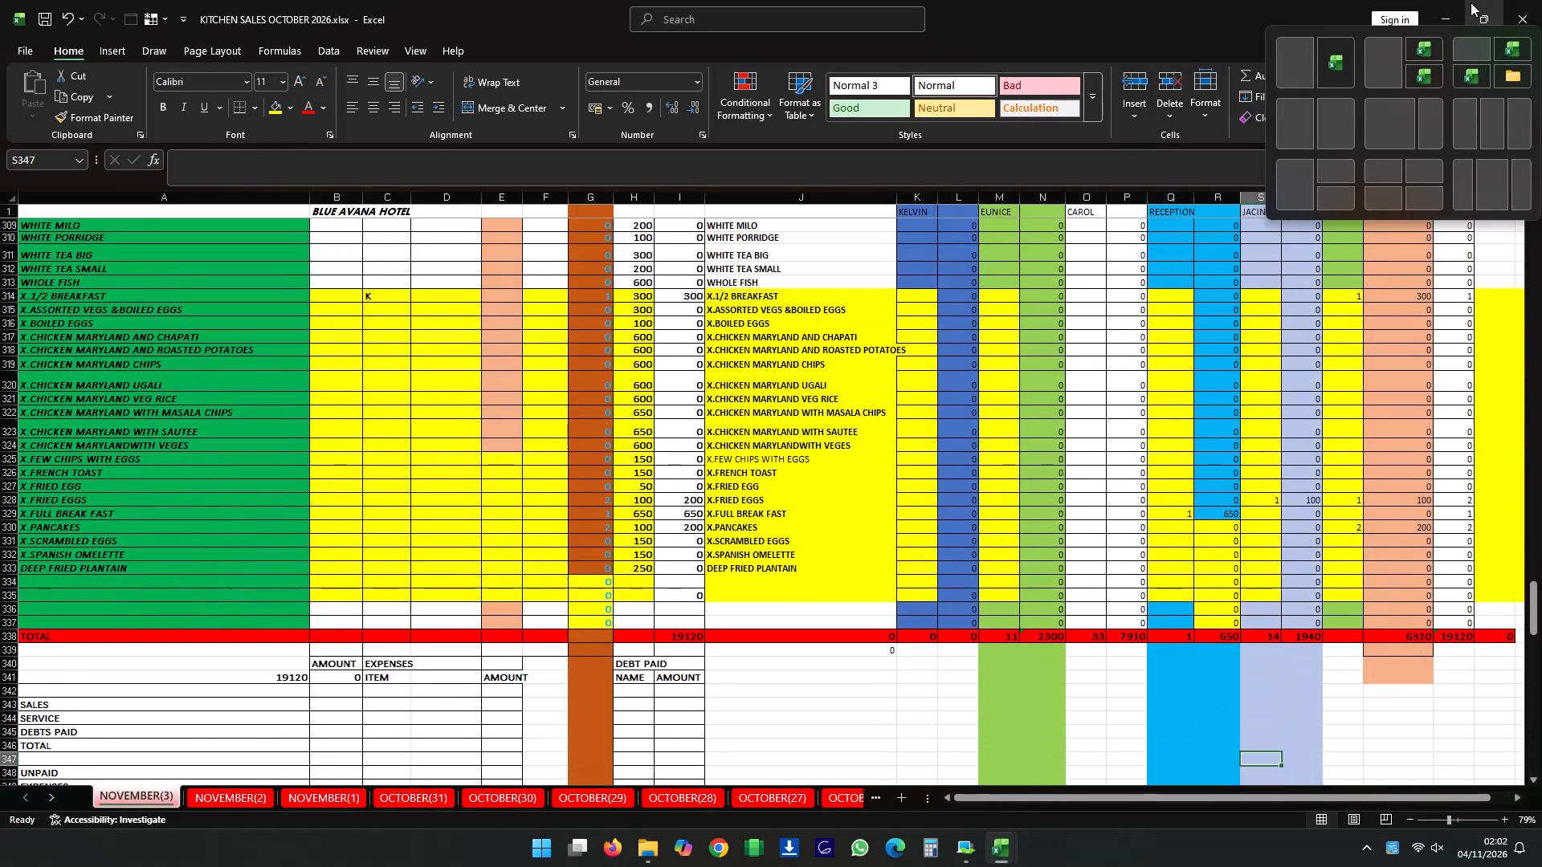
pyautogui.press('Up')
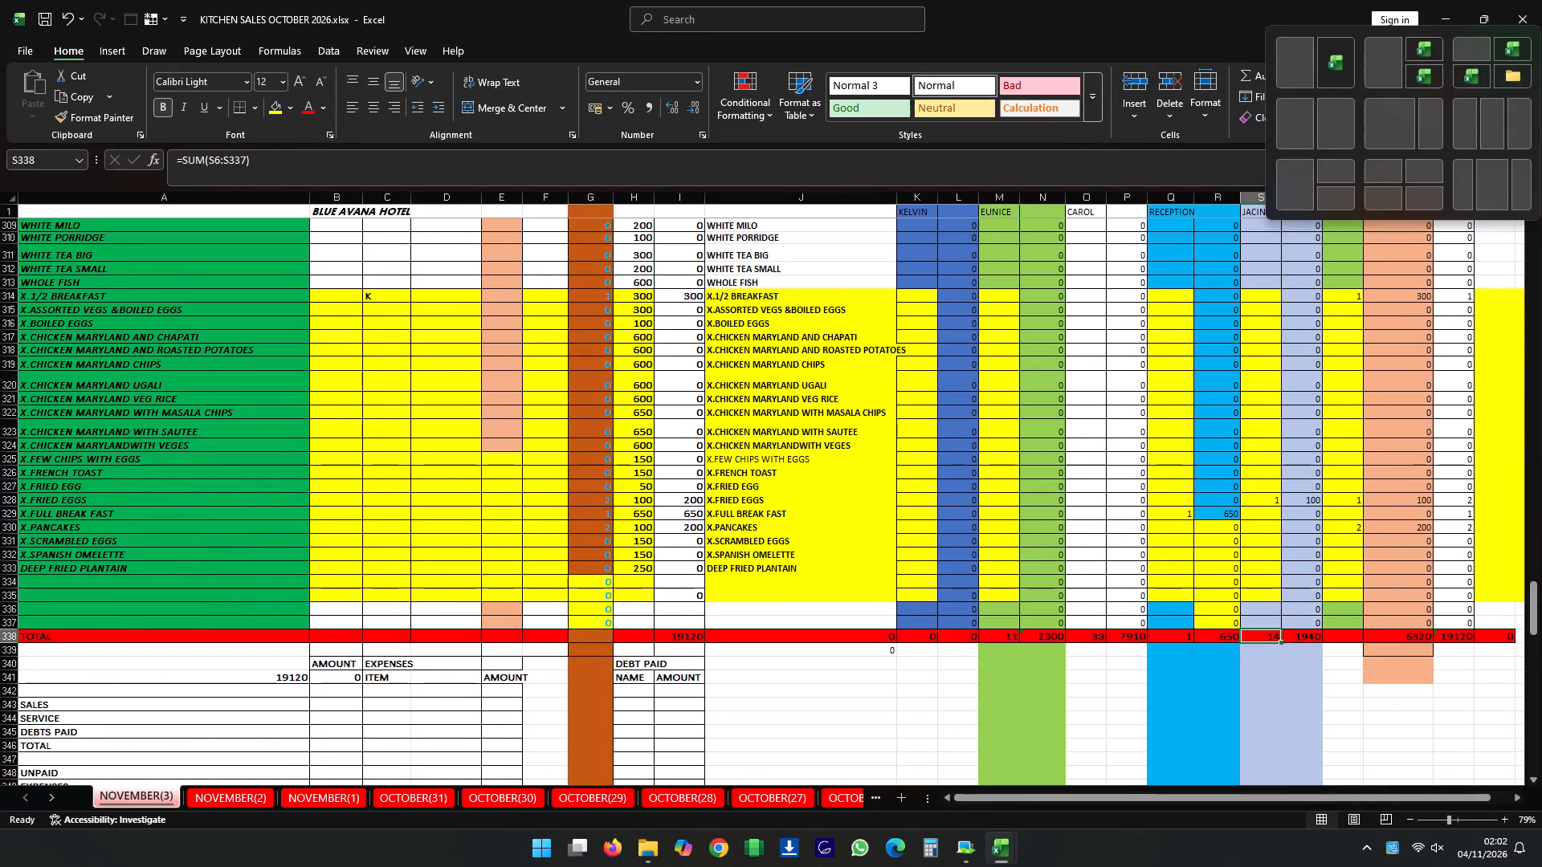
# Save the kitchen sales workbook.
pyautogui.click(39, 21)
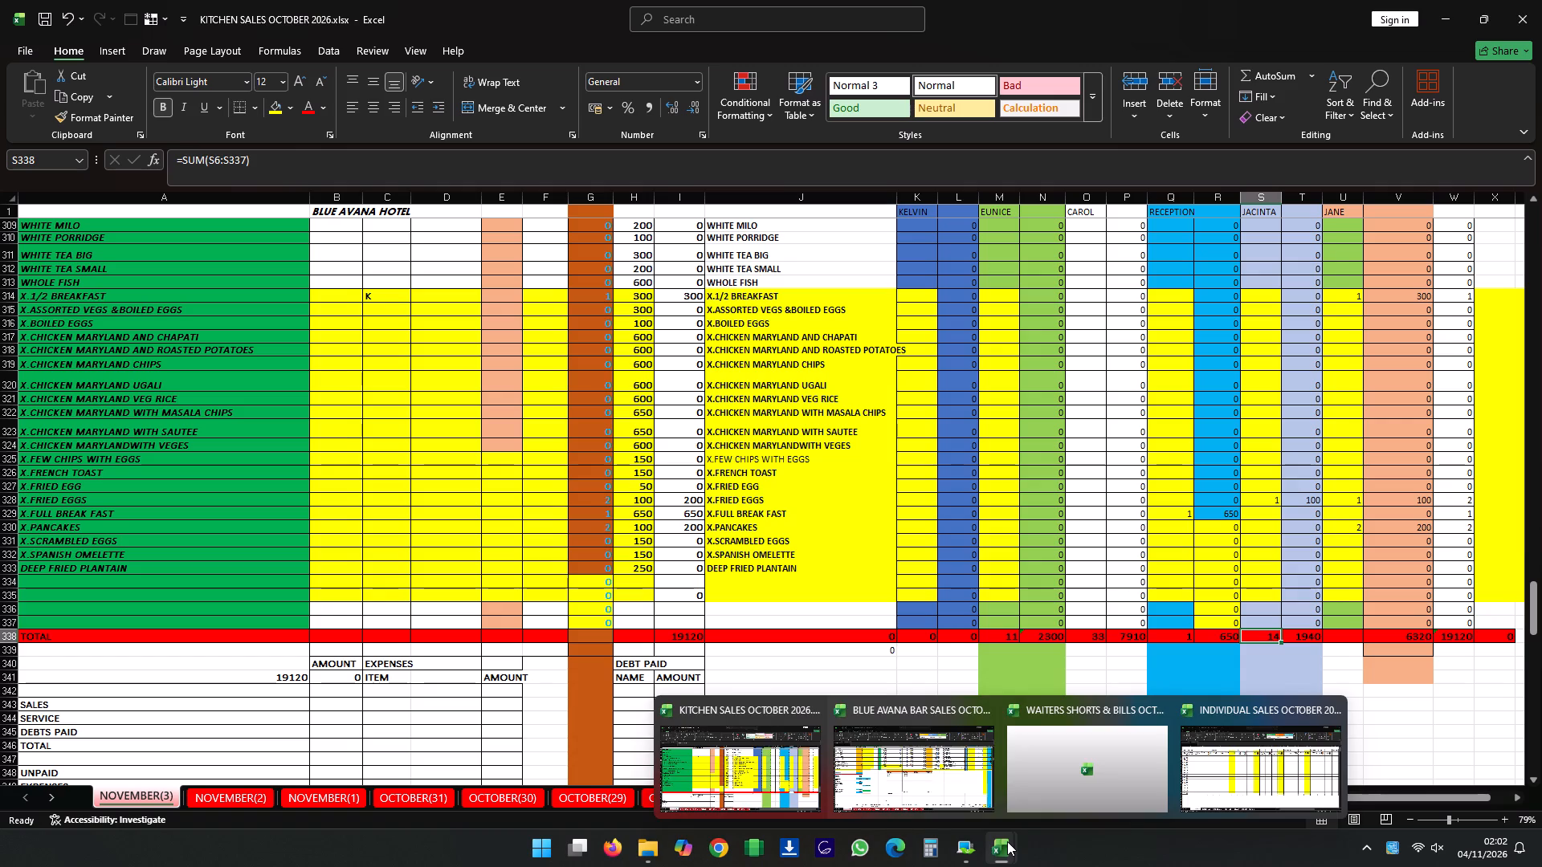
# Switch to the bar sales workbook and set KITCHEN to 19120 in the NOVEMBER(3) daily summary.
pyautogui.click(962, 766)
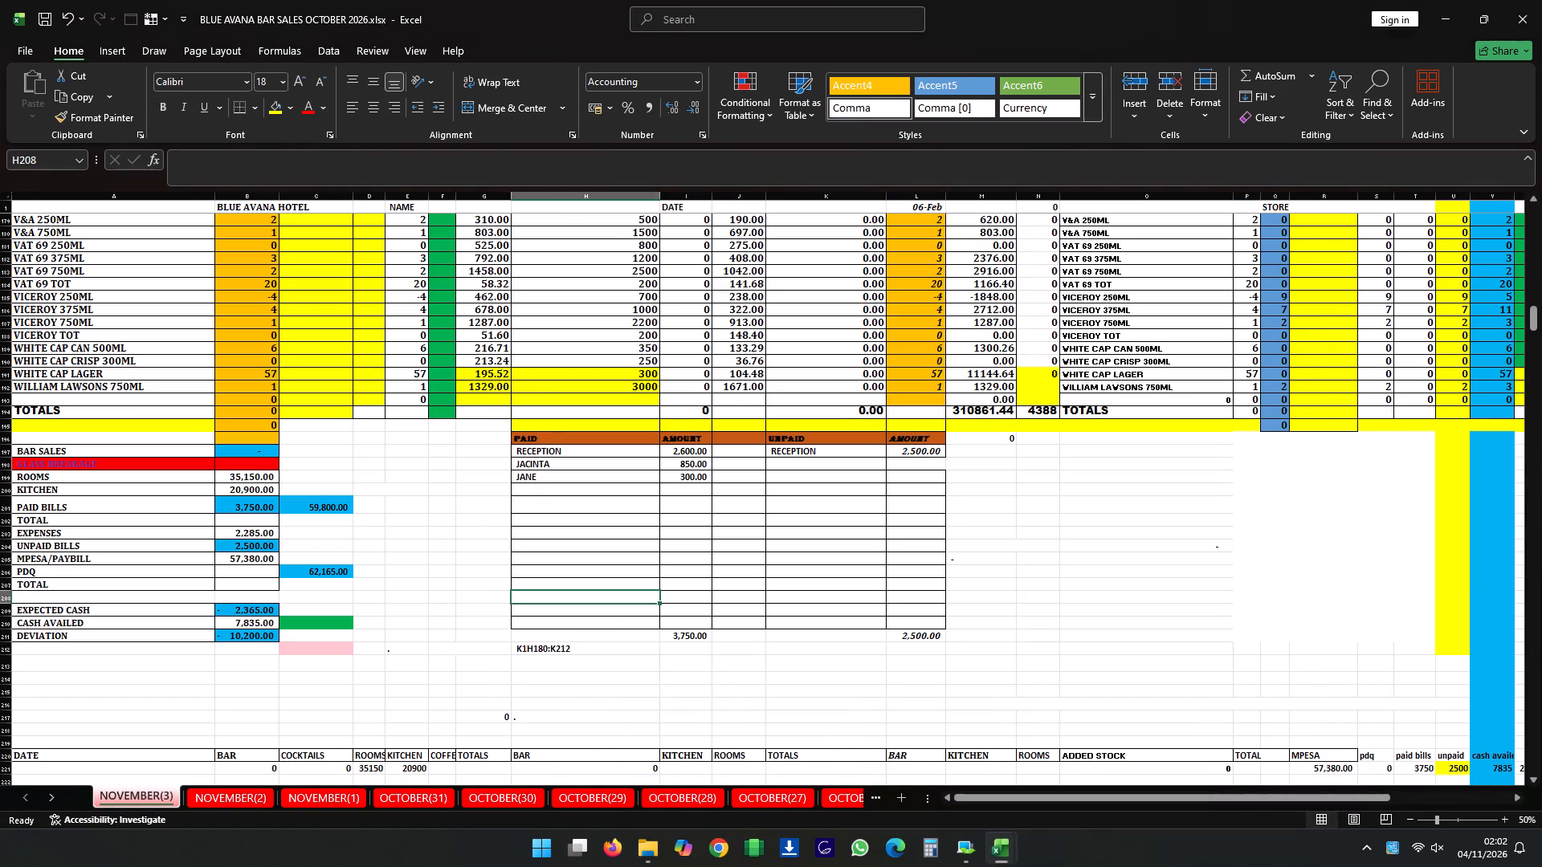
pyautogui.click(255, 493)
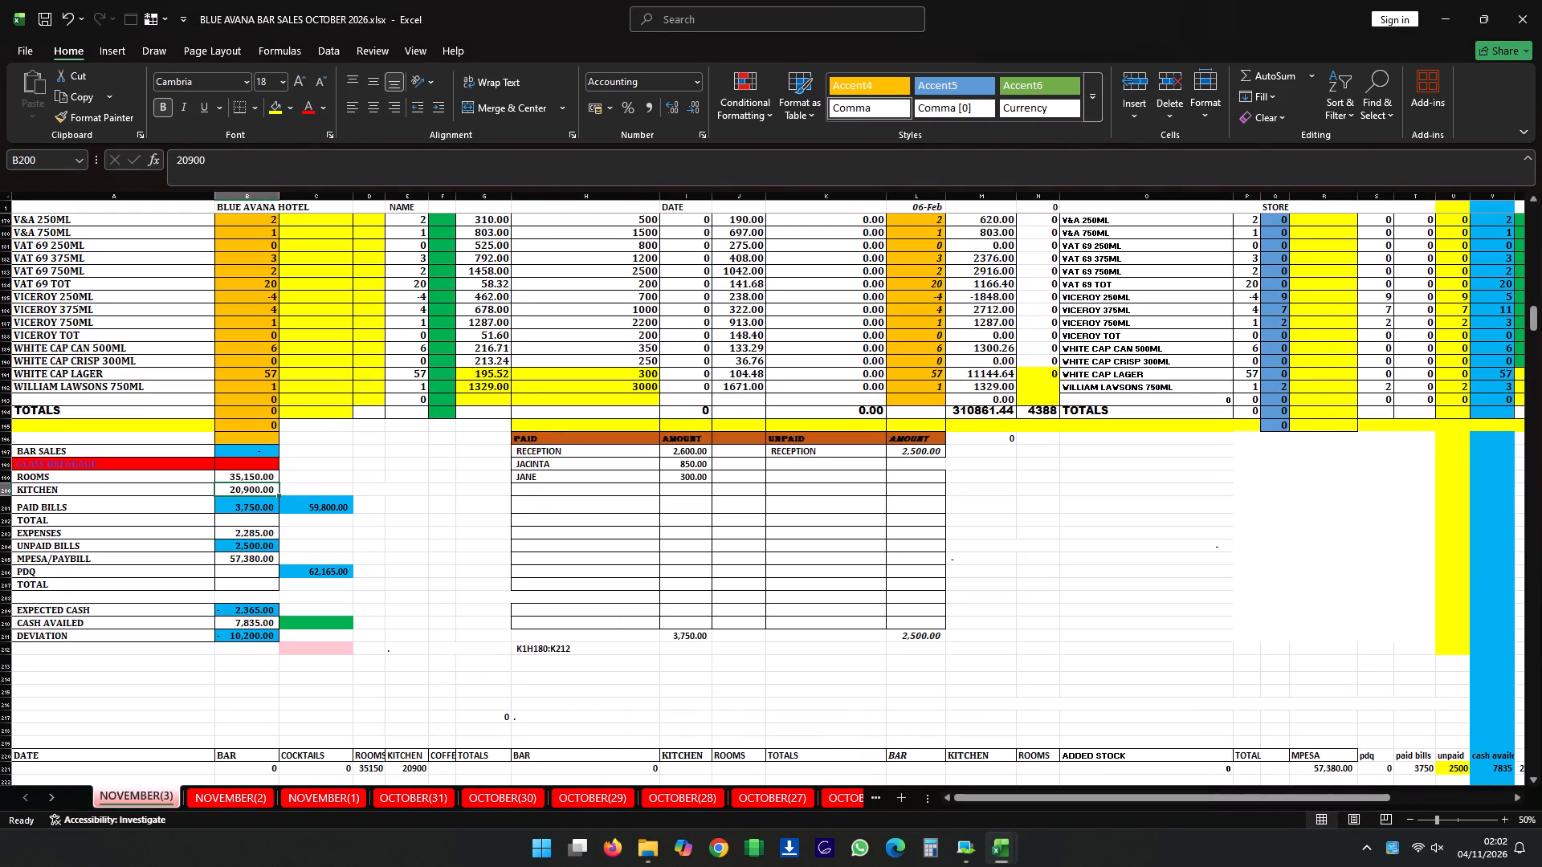
pyautogui.write('19')
pyautogui.write('120')
pyautogui.press('Up')
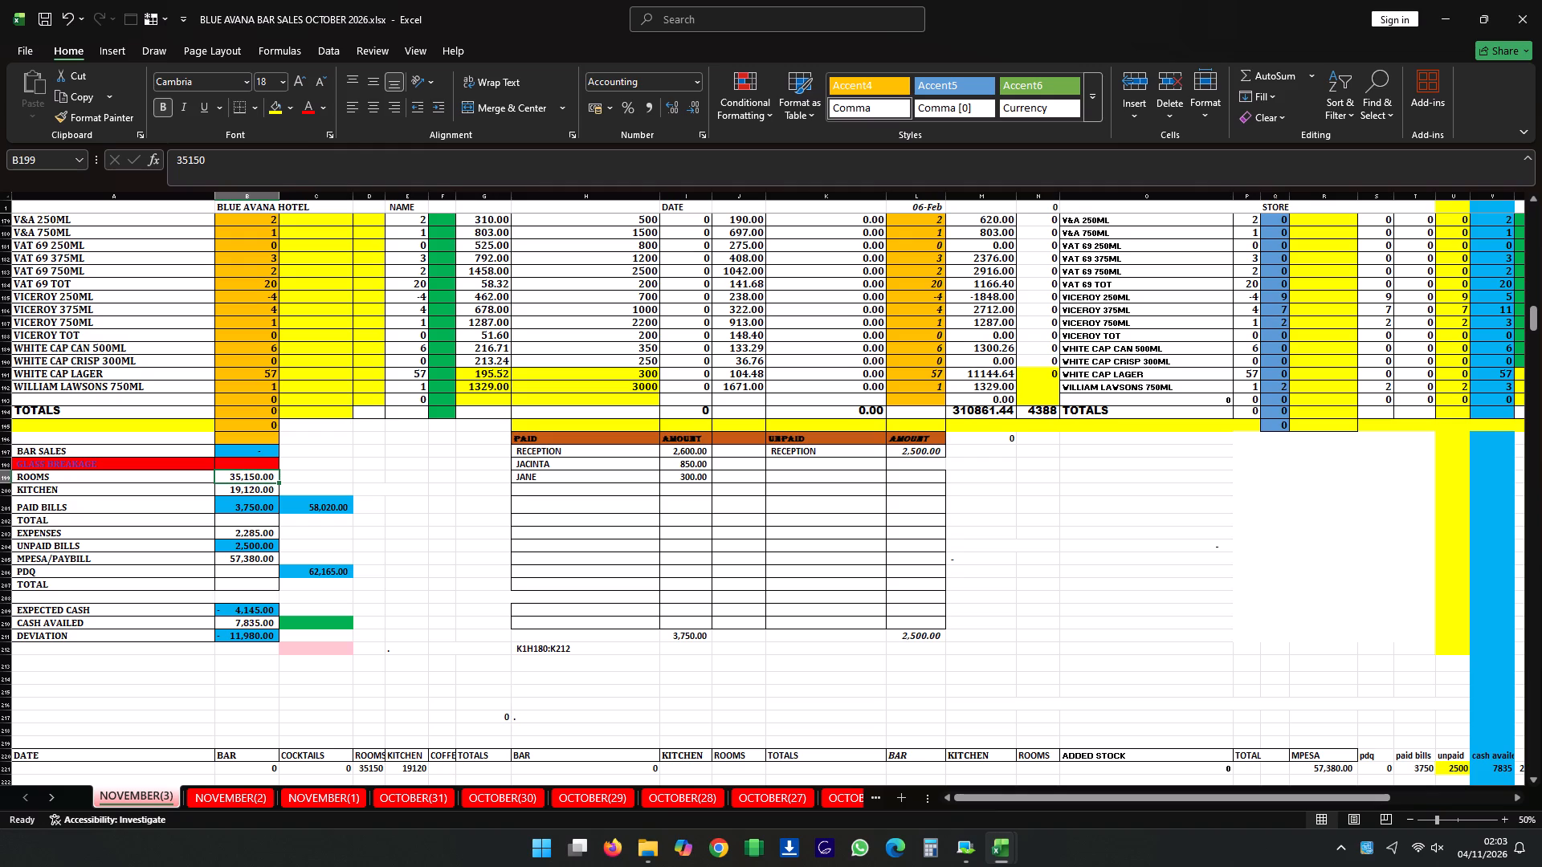
# Set ROOMS to 34500 in the NOVEMBER(3) daily summary.
pyautogui.write('34500')
pyautogui.press('Down')
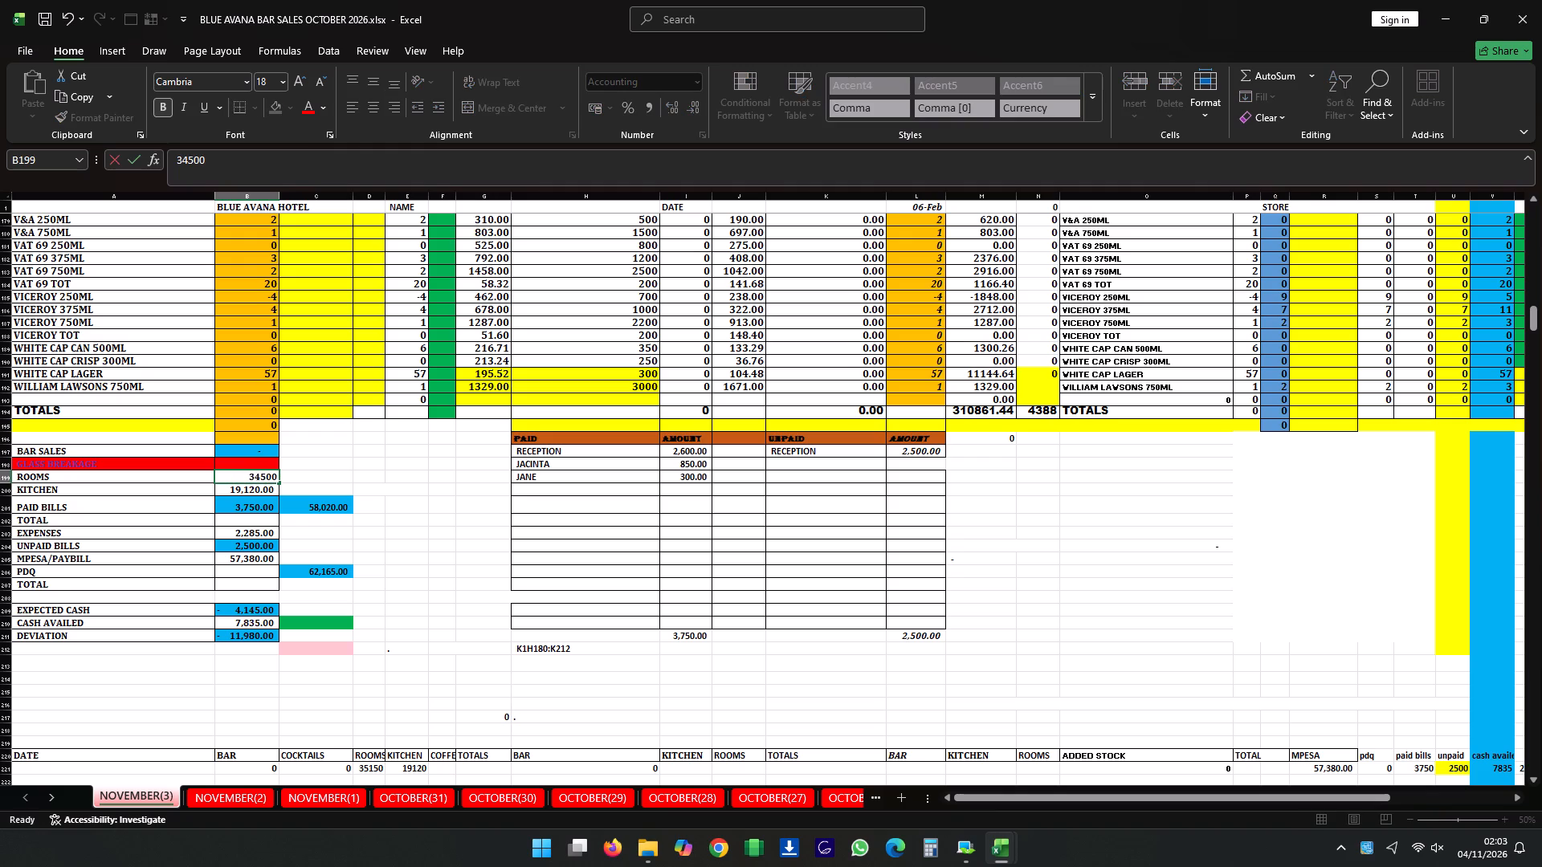
pyautogui.press('Down')
pyautogui.press('Up')
pyautogui.press('Down')
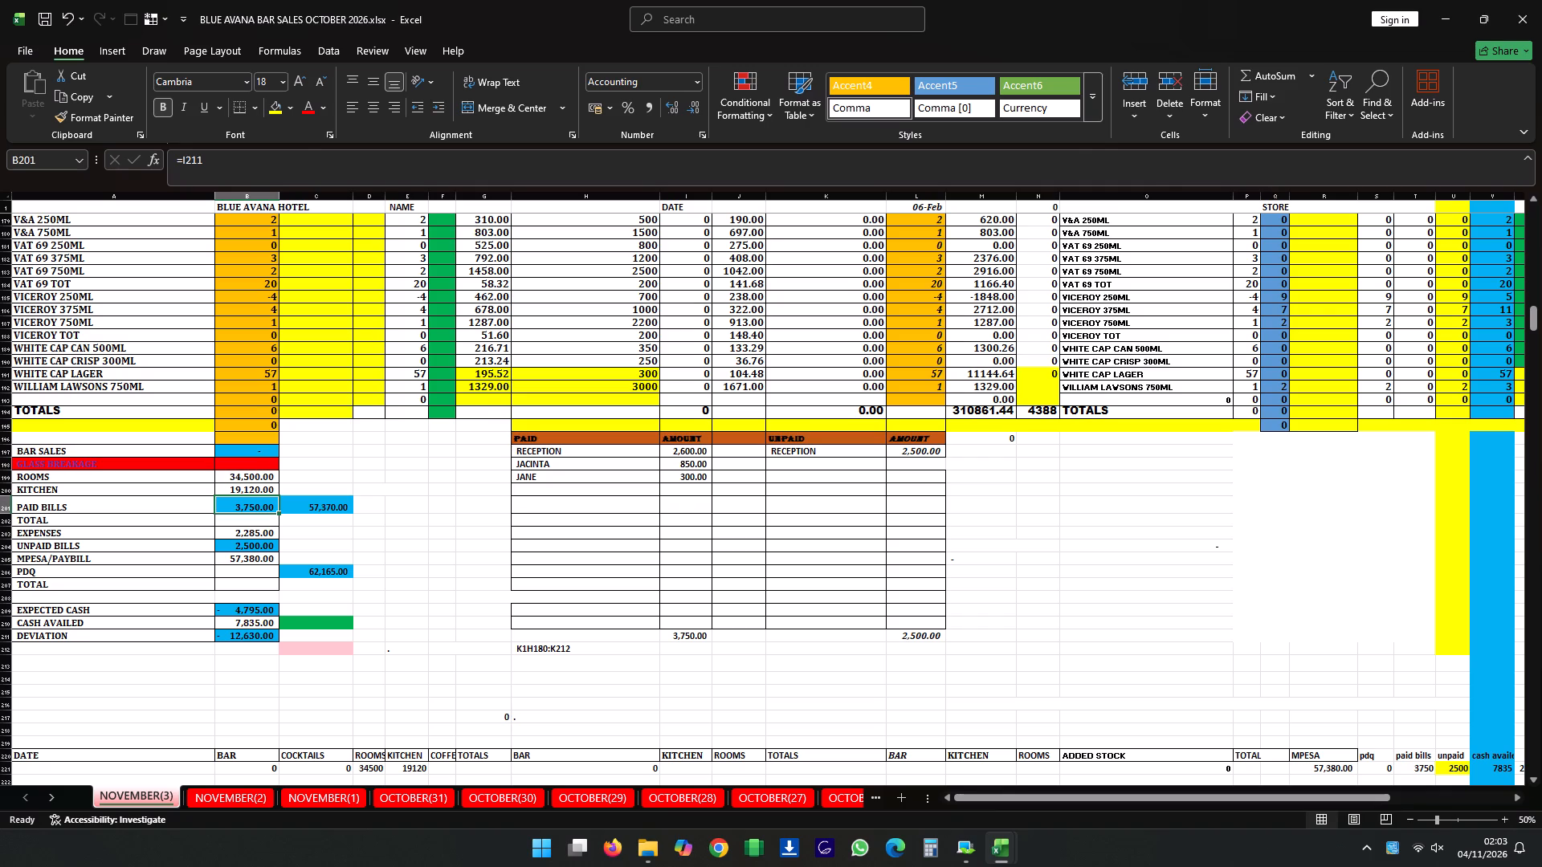
# Compare the daily summaries of the NOVEMBER(2) and NOVEMBER(1) bar sheets with the NOVEMBER(3) summary.
pyautogui.click(256, 798)
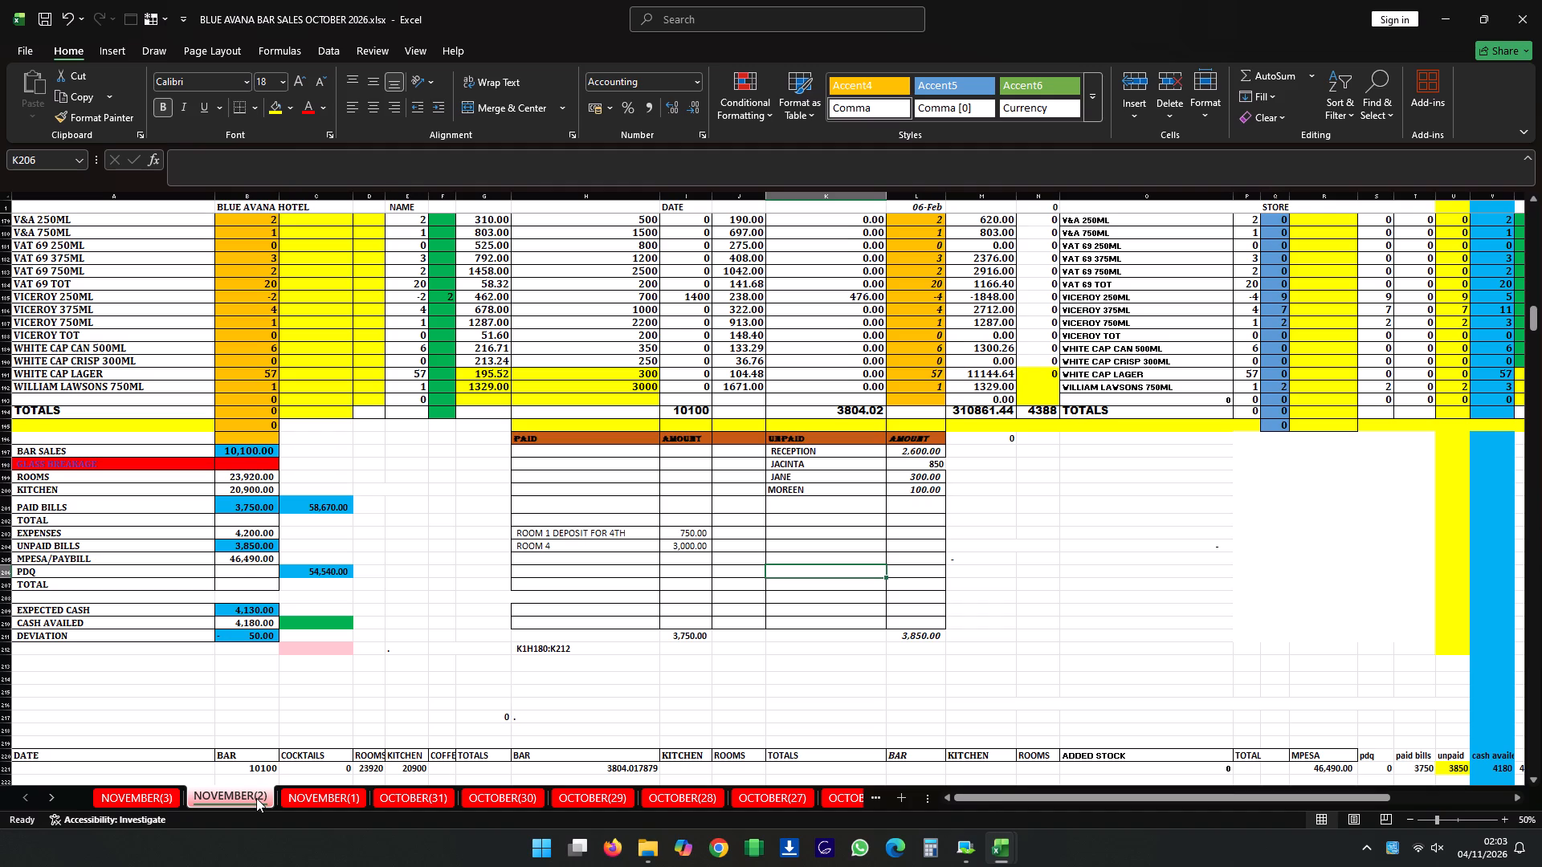
pyautogui.click(288, 800)
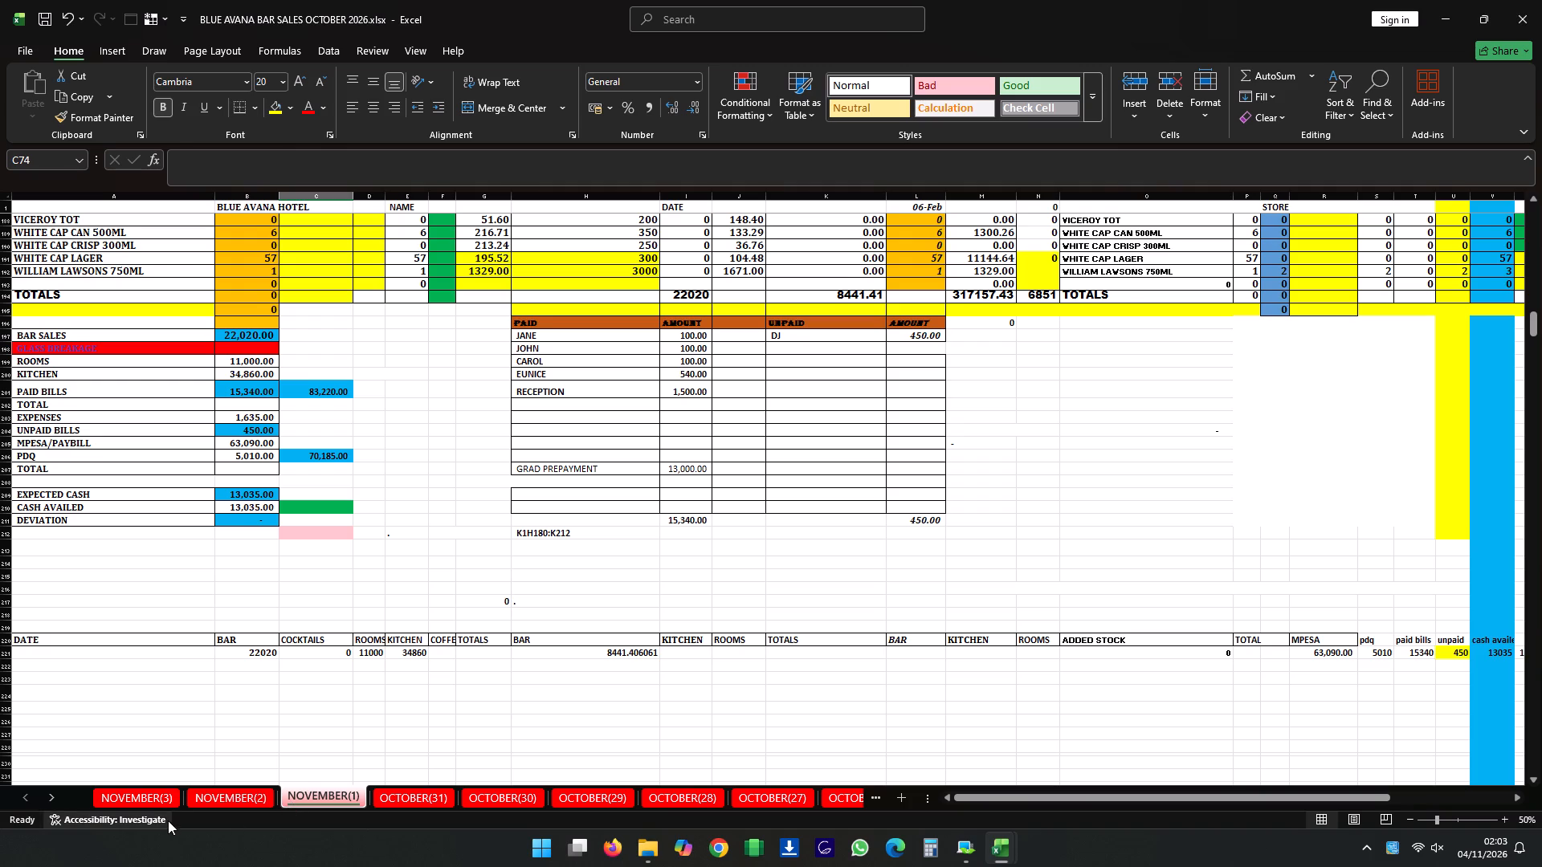
pyautogui.click(158, 802)
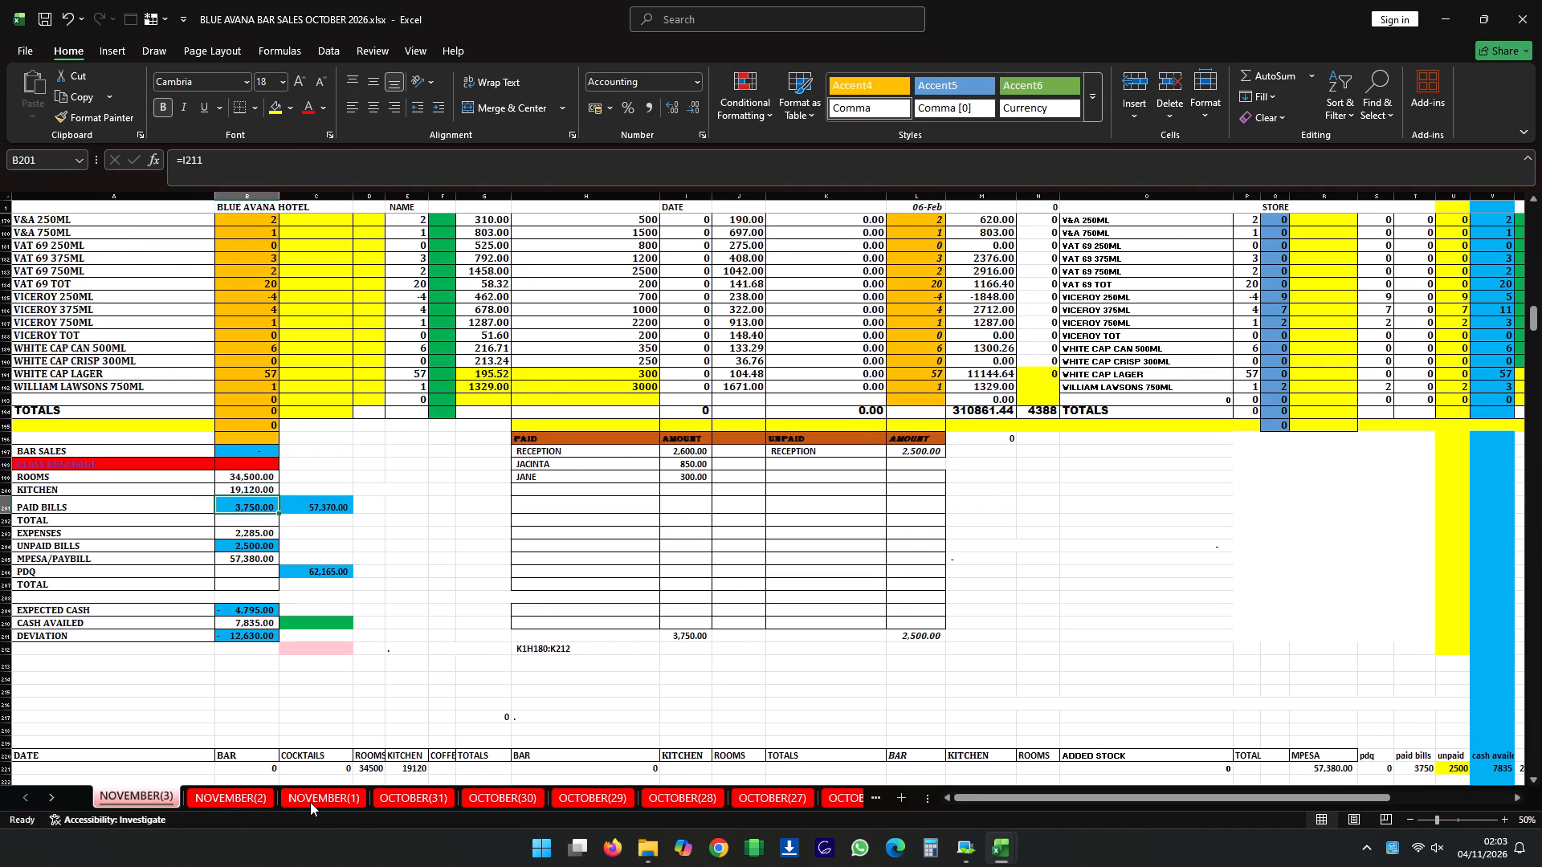
pyautogui.click(310, 802)
# Enter 6 as the sales quantity for BALOZI LAGER in the NOVEMBER(3) bar sheet.
pyautogui.scroll(20, 402, 624)
pyautogui.scroll(11, 402, 624)
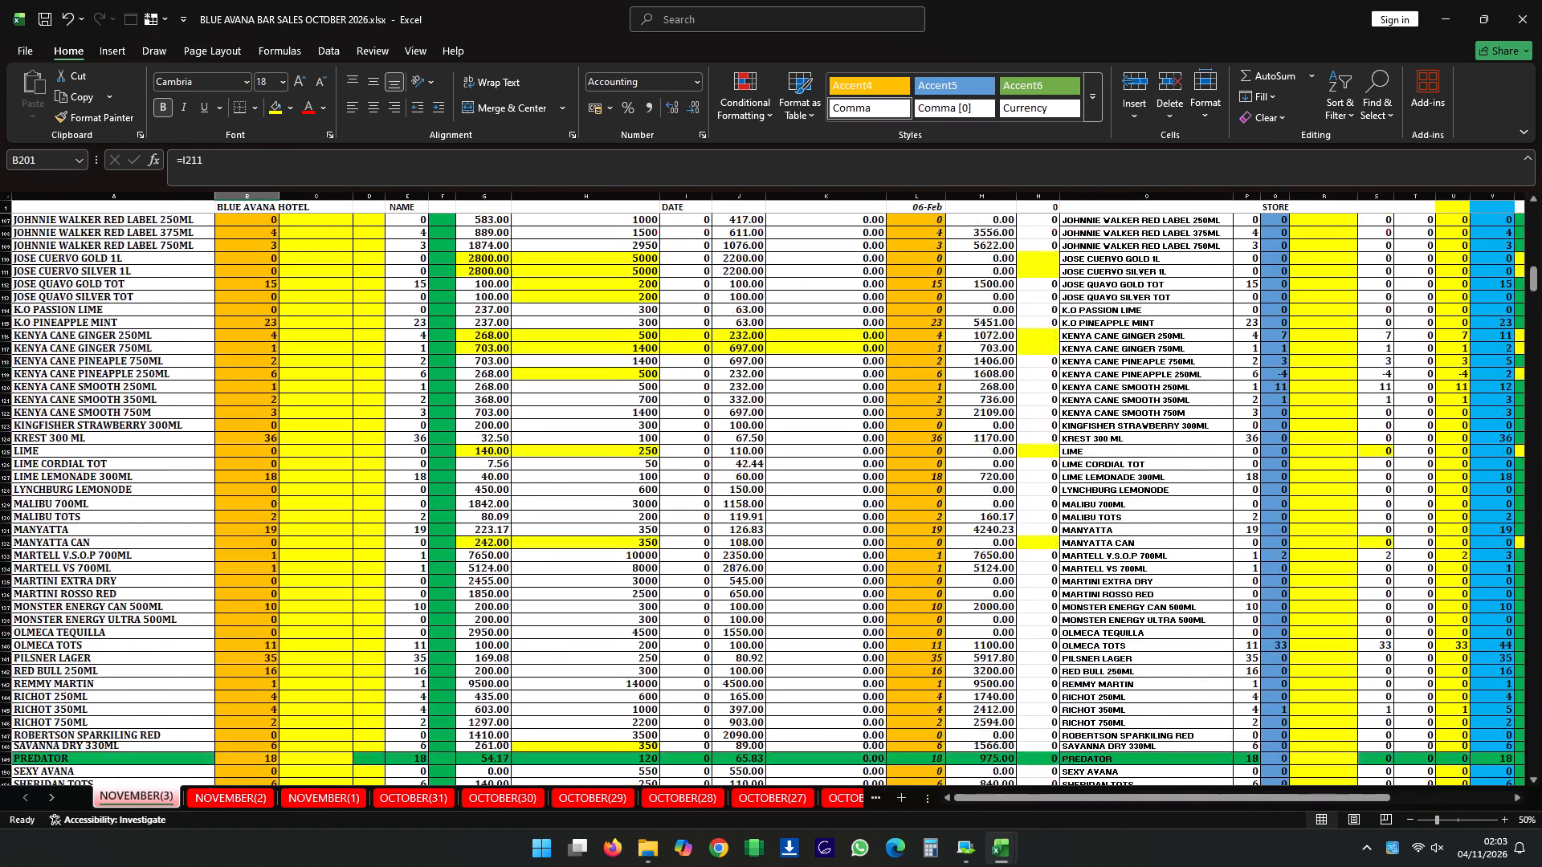
pyautogui.scroll(20, 379, 646)
pyautogui.scroll(20, 379, 646)
pyautogui.scroll(7, 379, 646)
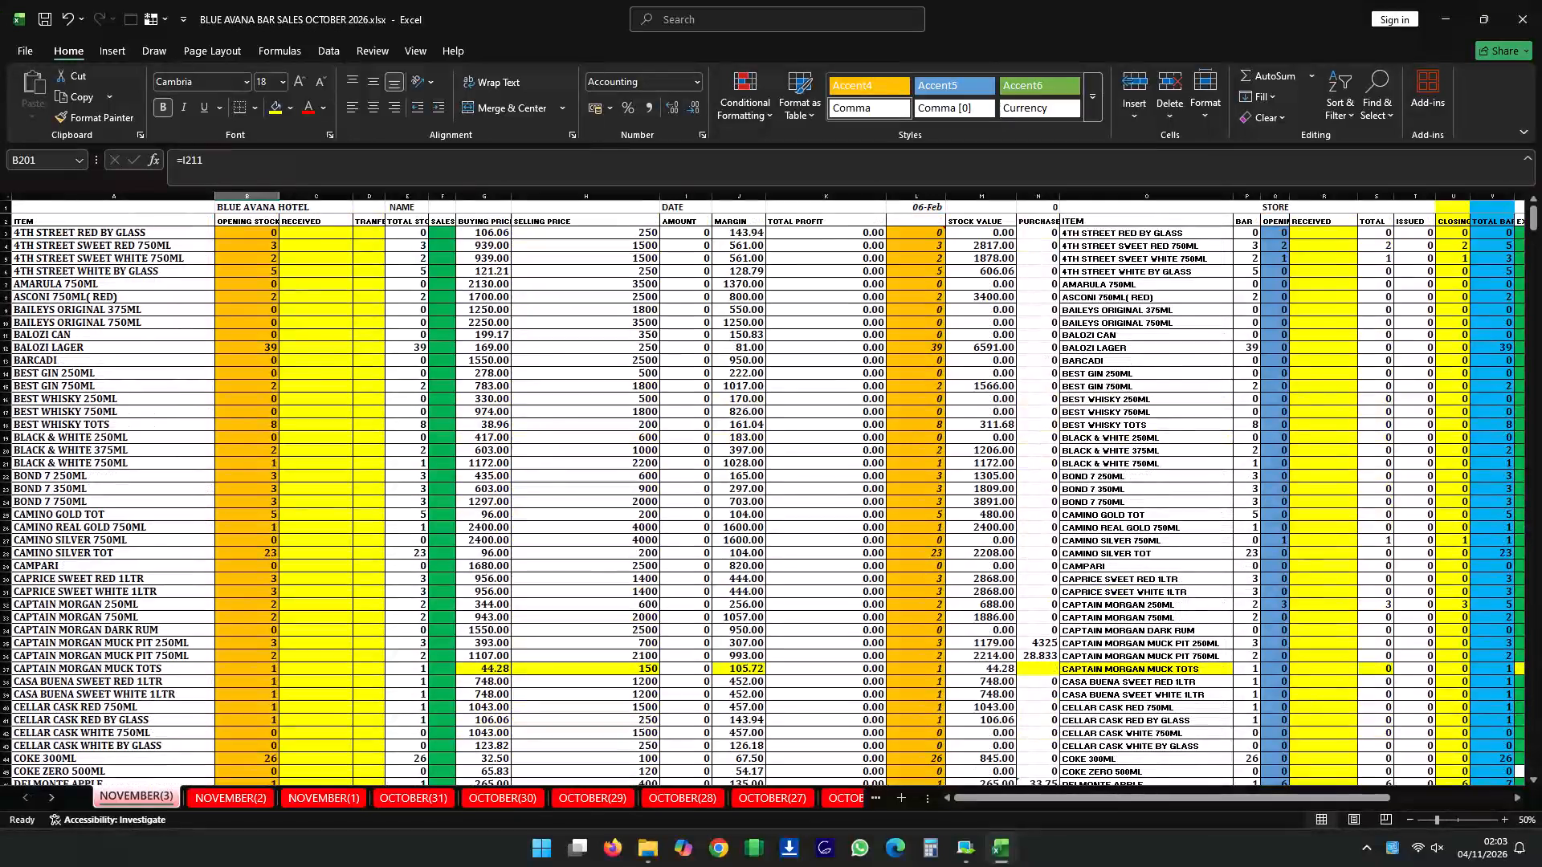
pyautogui.click(447, 232)
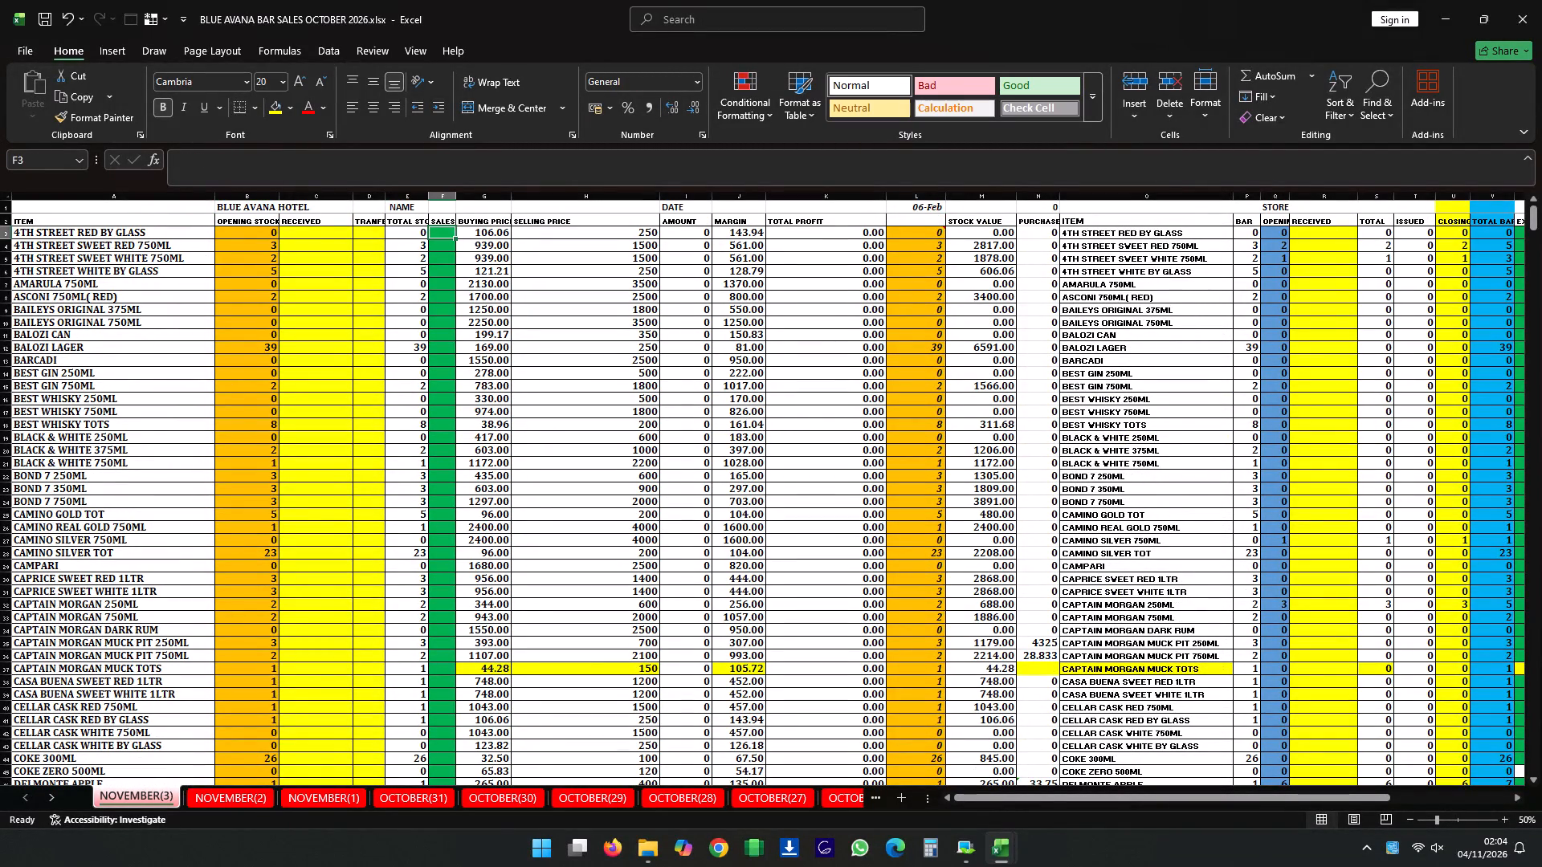
pyautogui.press('Down')
pyautogui.press('Down')
pyautogui.press('Down')
pyautogui.press('Down')
pyautogui.press('Down')
pyautogui.press('Down')
pyautogui.press('Down')
pyautogui.press('Down')
pyautogui.press('Down')
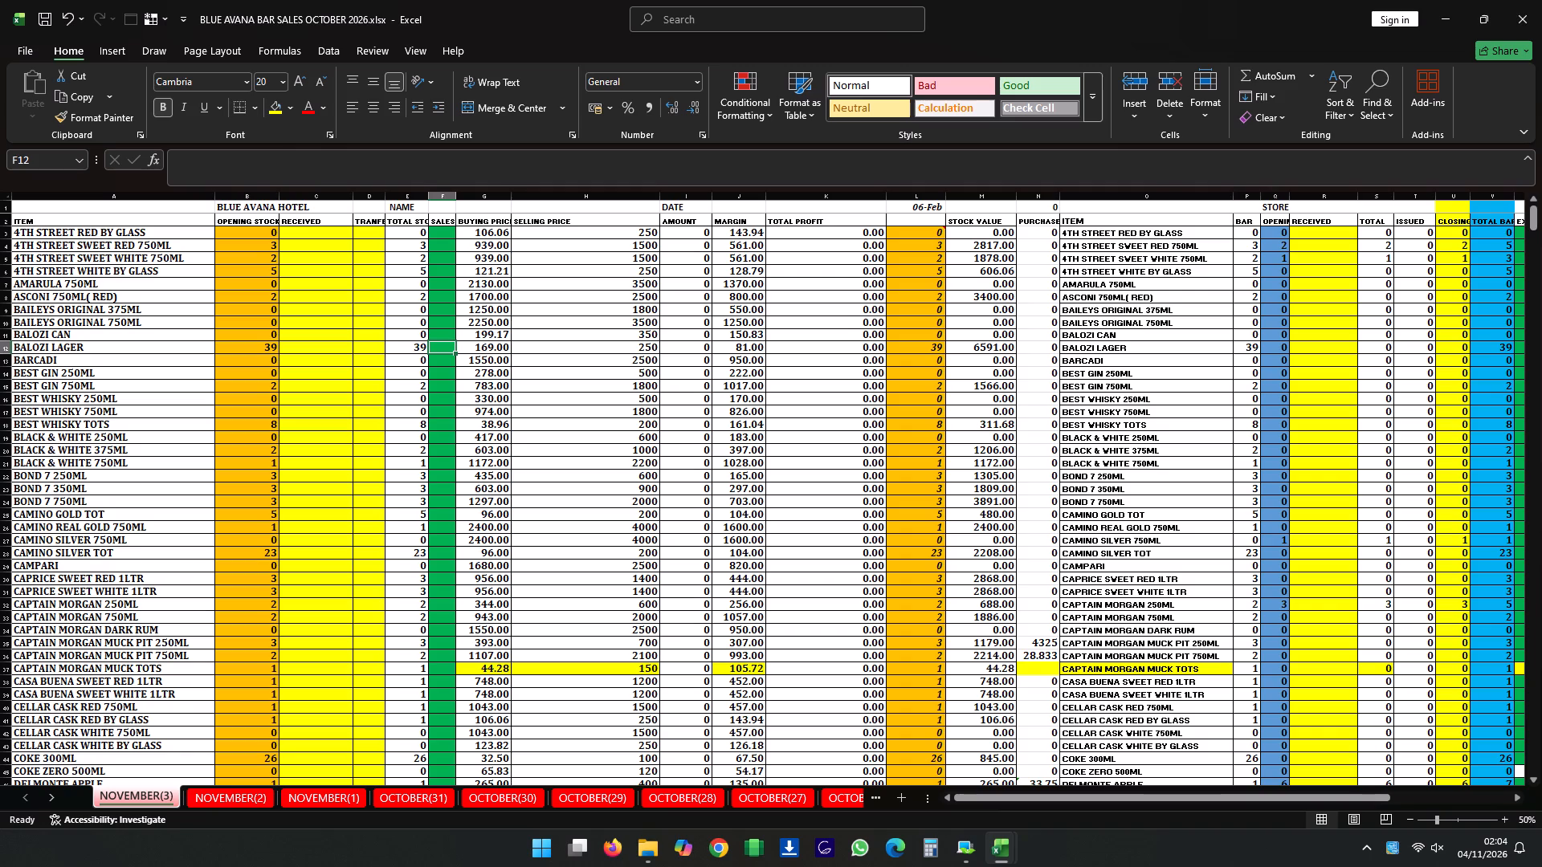
pyautogui.press('6')
pyautogui.press('Down')
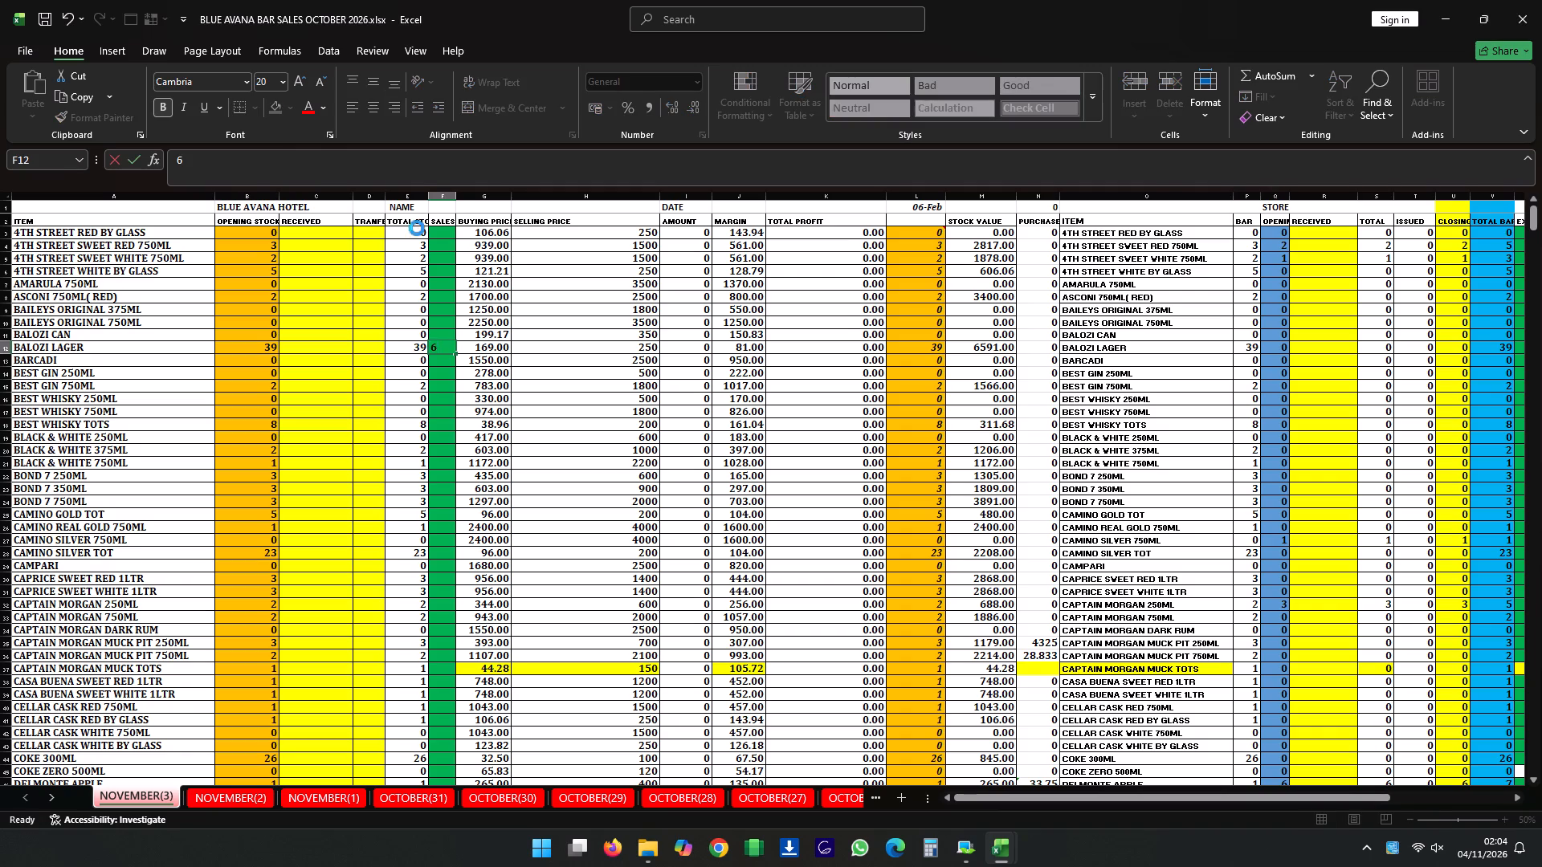
pyautogui.press('Up')
pyautogui.press('Down')
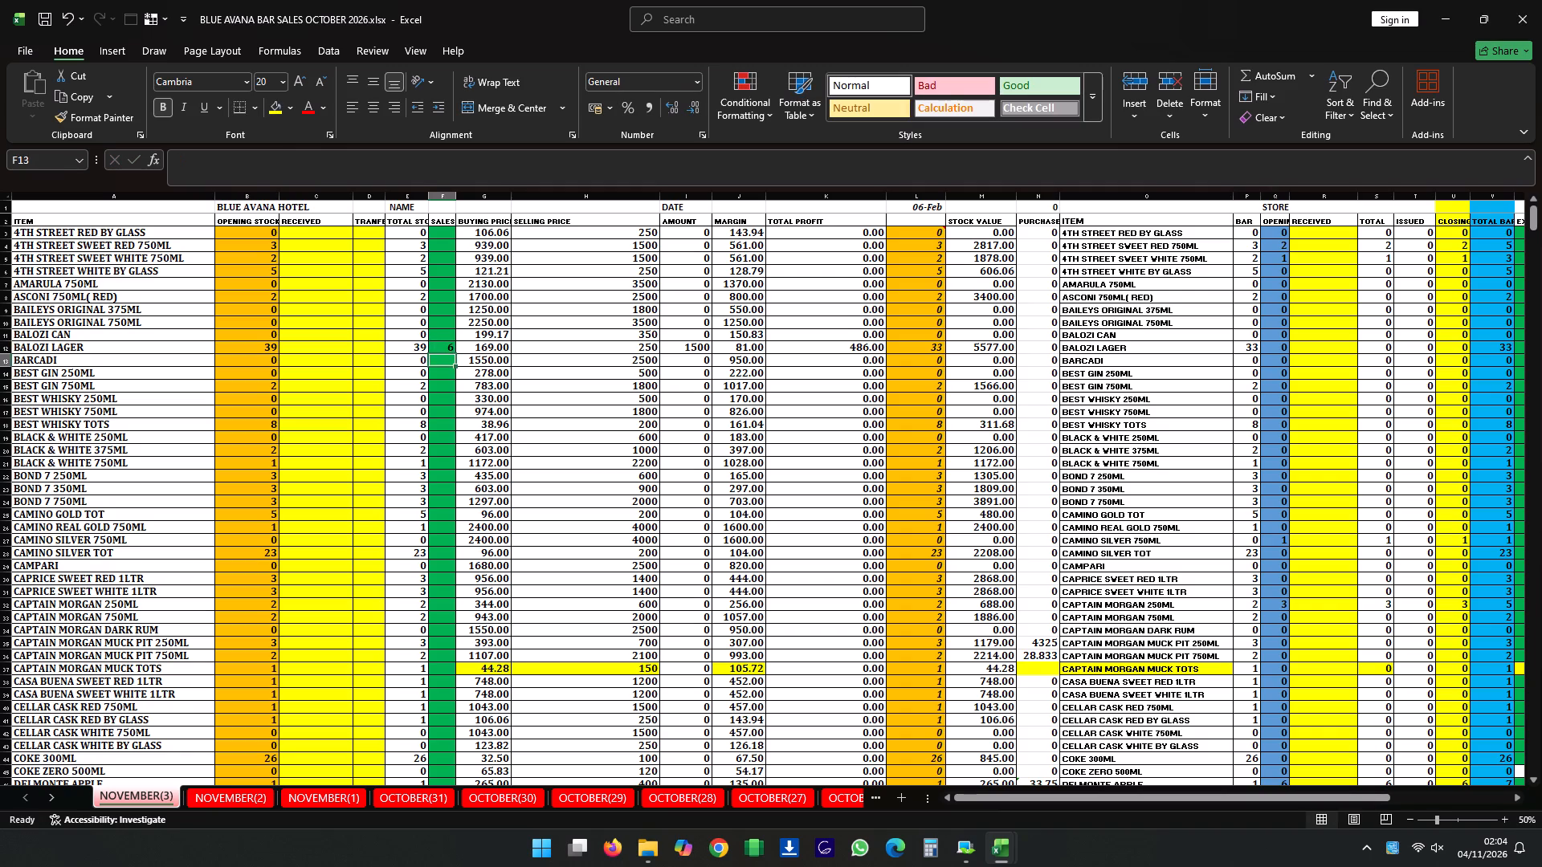
# Enter 2 as the sales quantity for CAPTAIN MORGAN 250ML in the NOVEMBER(3) bar sheet.
pyautogui.press('Down')
pyautogui.press('Down')
pyautogui.press('Down')
pyautogui.press('Down')
pyautogui.press('Down')
pyautogui.press('Down')
pyautogui.press('Down')
pyautogui.press('Down')
pyautogui.press('Down')
pyautogui.press('Down')
pyautogui.press('Down')
pyautogui.press('Down')
pyautogui.press('Down')
pyautogui.press('Down')
pyautogui.press('Down')
pyautogui.press('Down')
pyautogui.press('Down')
pyautogui.press('Down')
pyautogui.press('Down')
pyautogui.press('Down')
pyautogui.press('Down')
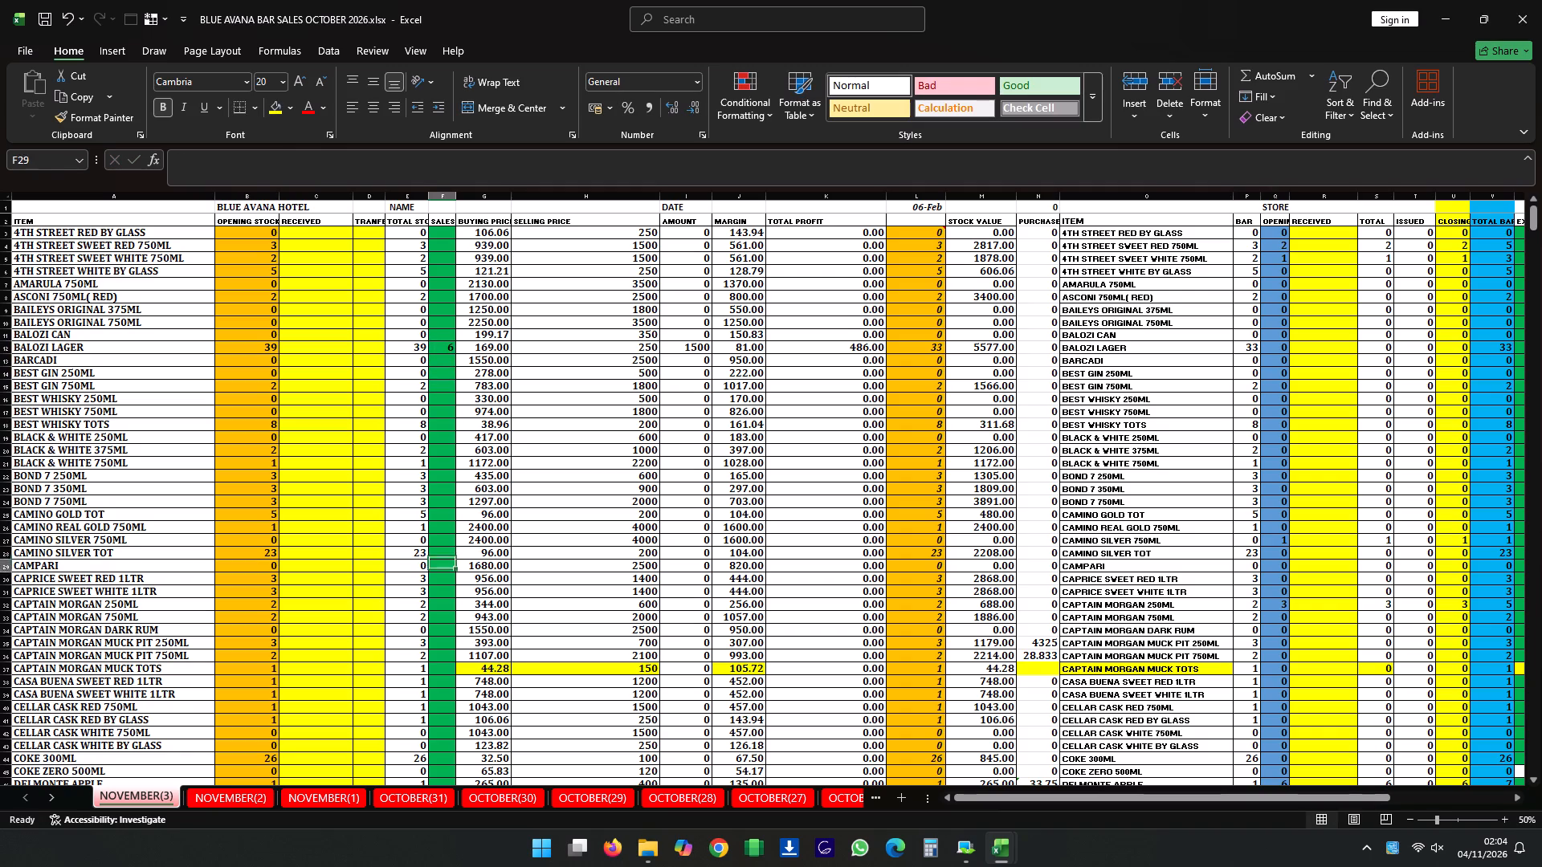
pyautogui.press('Up')
pyautogui.press('Up')
pyautogui.press('Up')
pyautogui.press('Up')
pyautogui.press('Up')
pyautogui.press('Up')
pyautogui.press('Up')
pyautogui.press('Up')
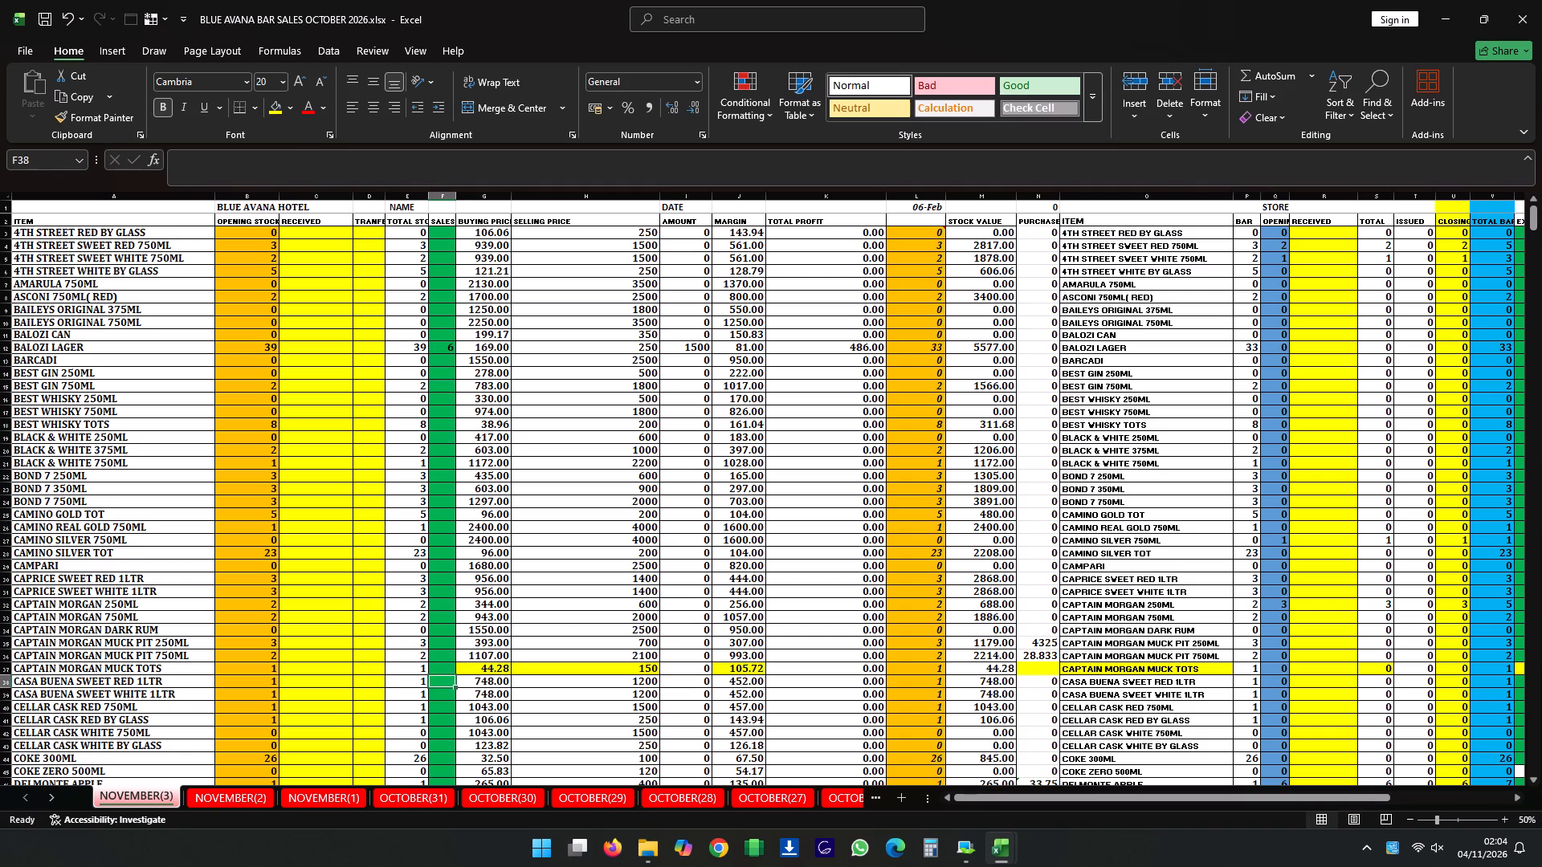
pyautogui.press('Up')
pyautogui.press('Down')
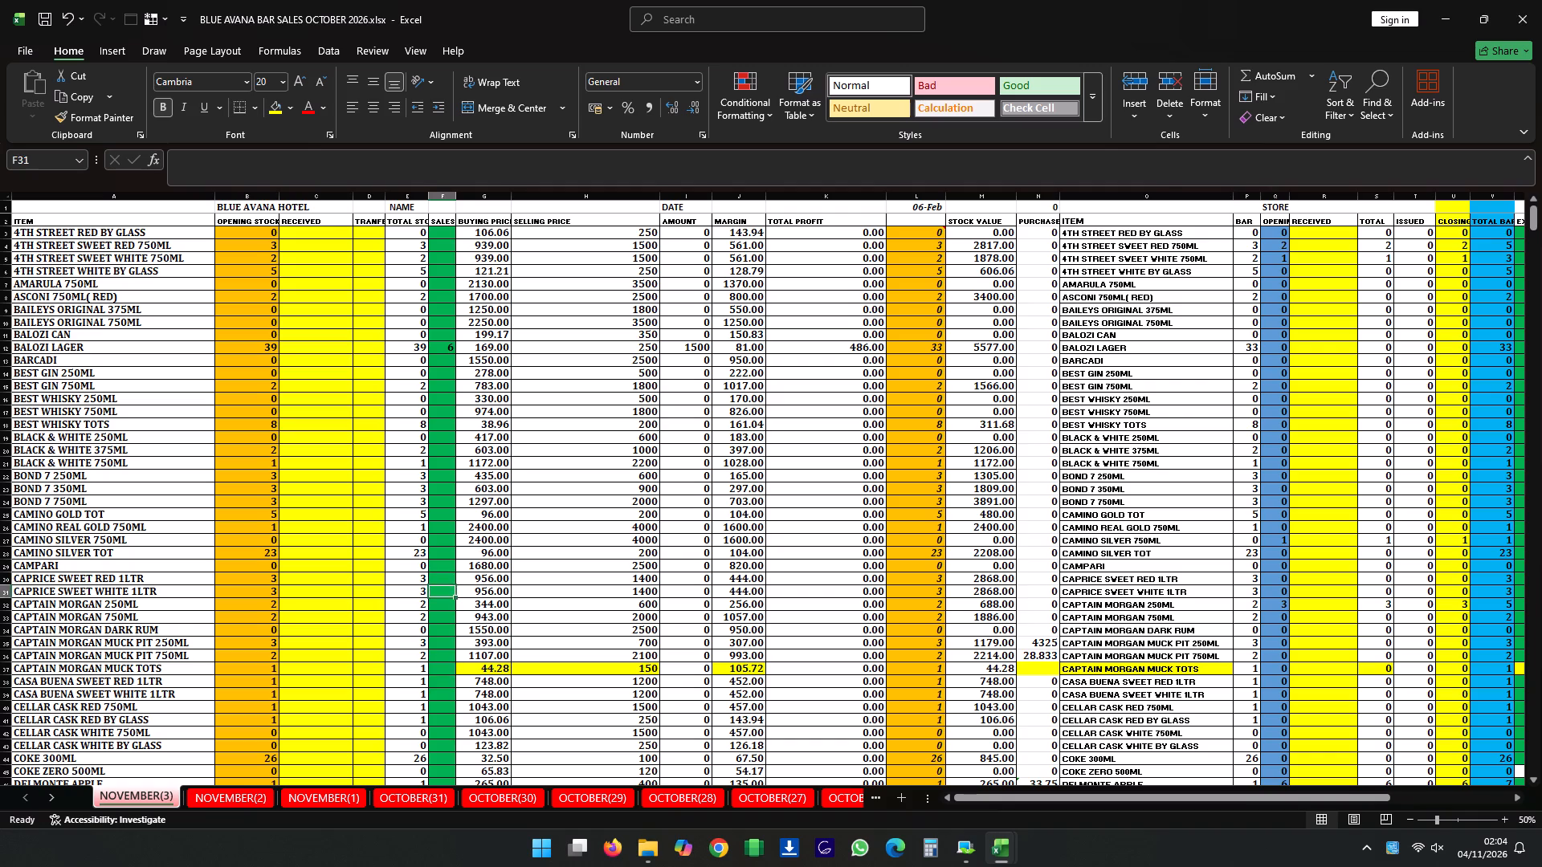
pyautogui.press('Down')
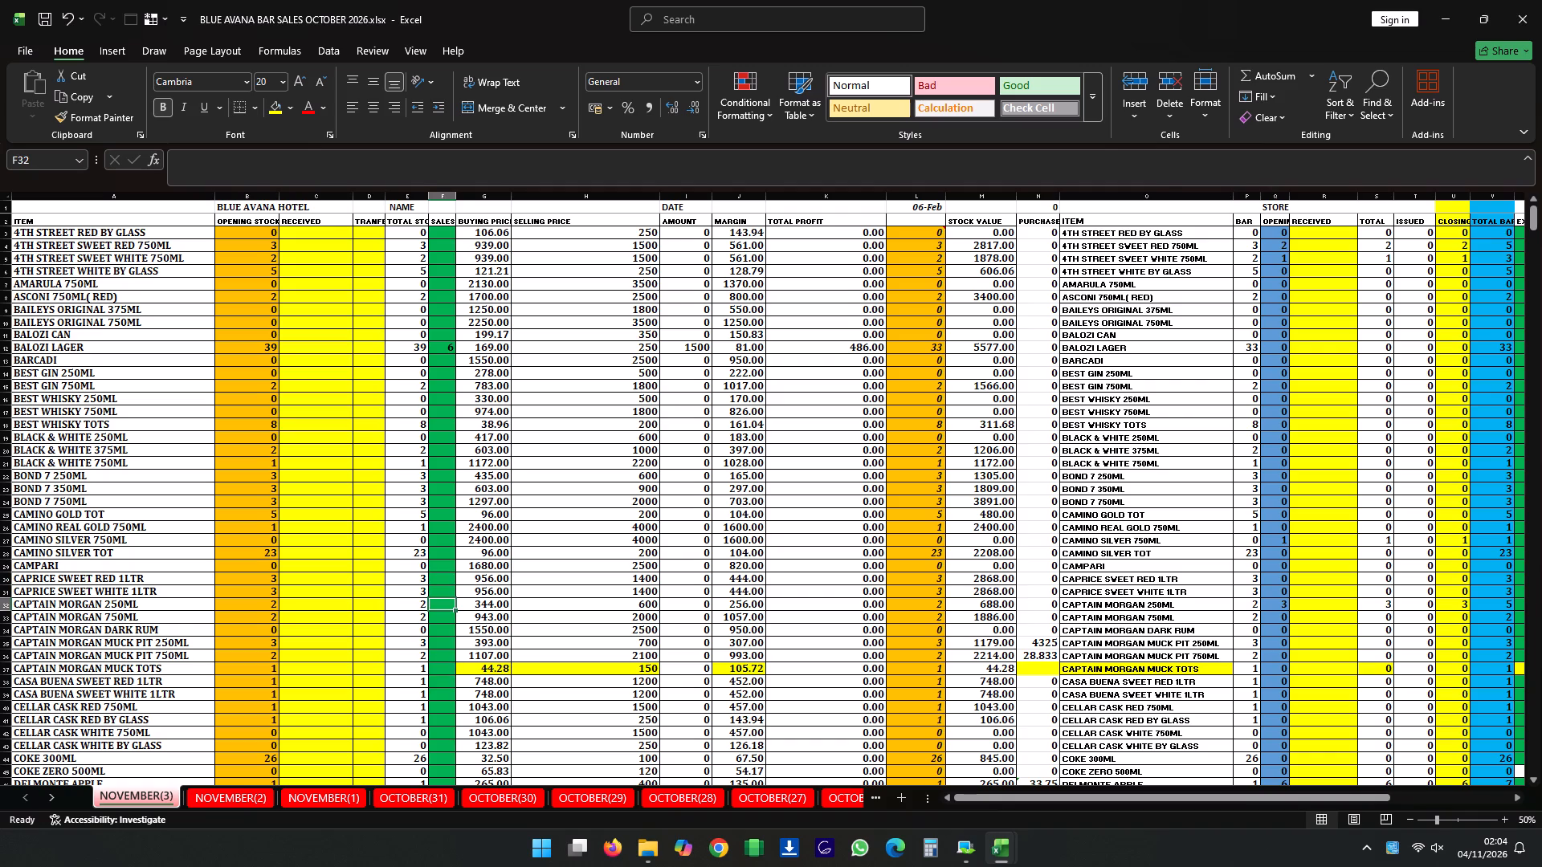
pyautogui.press('2')
pyautogui.press('Down')
pyautogui.press('Up')
# Enter 2 as the sales quantity for DROSTDY HOF RED BY GLASS in the NOVEMBER(3) bar sheet.
pyautogui.press('Down')
pyautogui.press('Down')
pyautogui.press('Down')
pyautogui.press('Down')
pyautogui.press('Down')
pyautogui.press('Down')
pyautogui.press('Down')
pyautogui.press('Down')
pyautogui.press('Down')
pyautogui.press('Down')
pyautogui.press('Down')
pyautogui.press('Down')
pyautogui.press('Down')
pyautogui.press('Down')
pyautogui.press('Down')
pyautogui.press('Down')
pyautogui.press('Down')
pyautogui.press('Down')
pyautogui.press('Down')
pyautogui.press('Down')
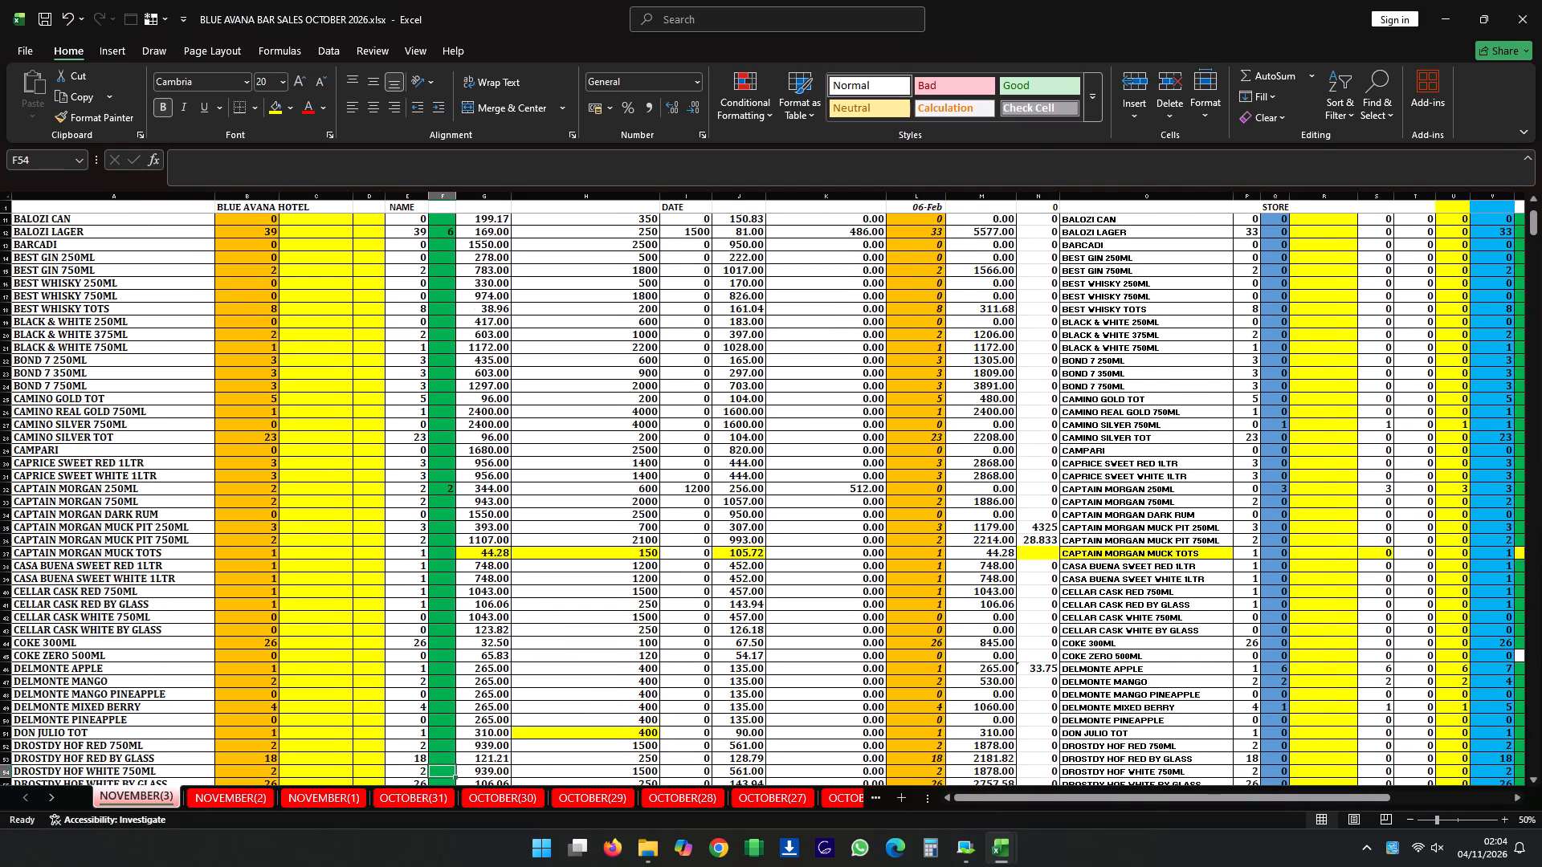
pyautogui.press('Up')
pyautogui.press('Down')
pyautogui.press('Down')
pyautogui.press('Down')
pyautogui.press('Down')
pyautogui.press('Down')
pyautogui.press('Down')
pyautogui.press('Down')
pyautogui.press('Down')
pyautogui.press('Down')
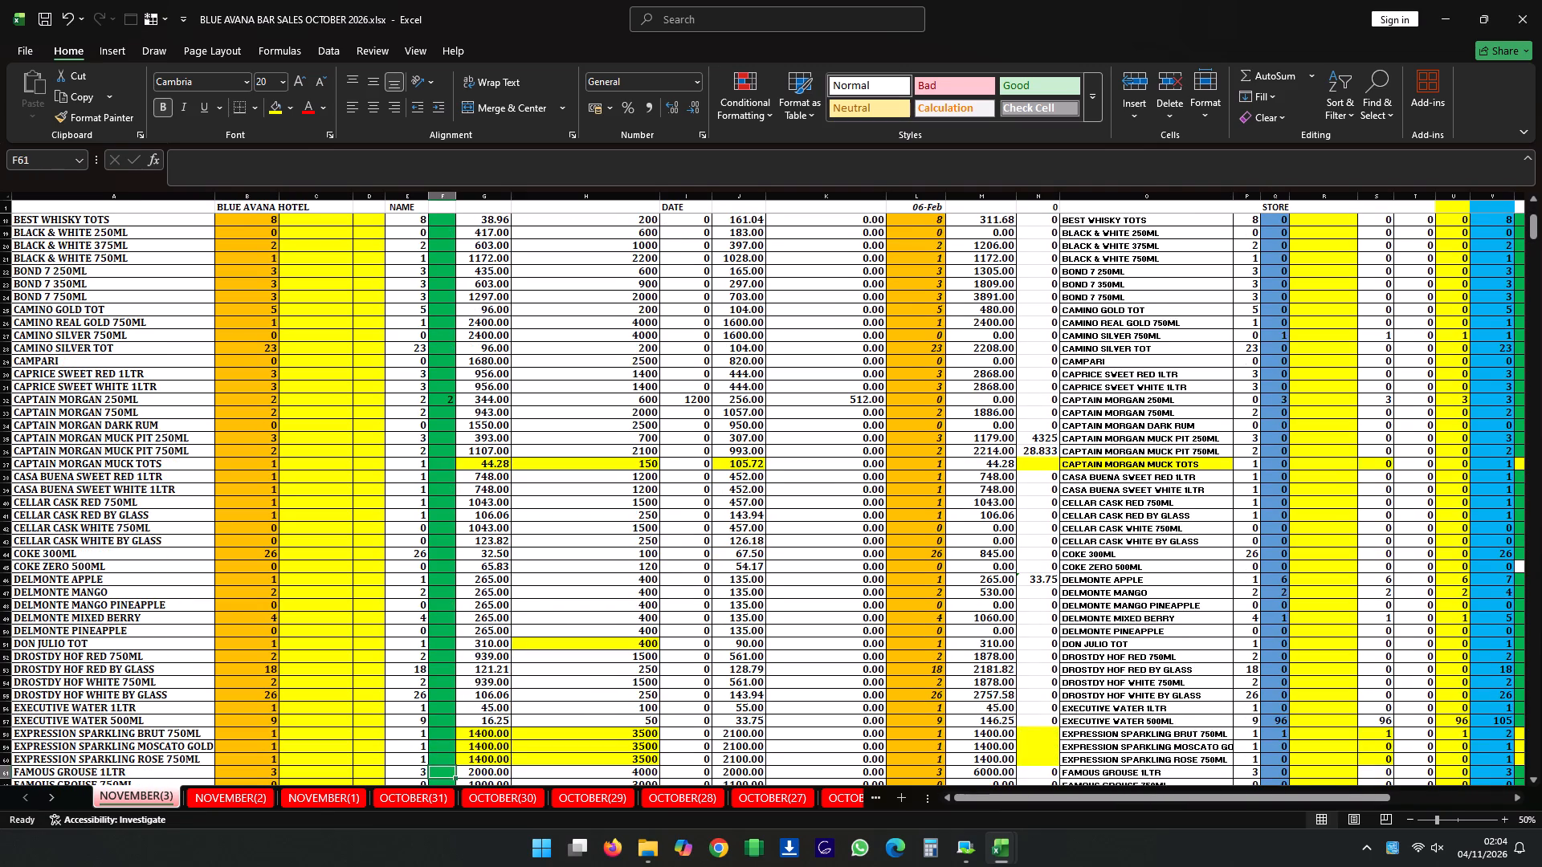
pyautogui.press('Up')
pyautogui.press('Up')
pyautogui.press('Up')
pyautogui.press('Up')
pyautogui.press('Up')
pyautogui.press('Up')
pyautogui.press('Up')
pyautogui.press('Up')
pyautogui.press('Up')
pyautogui.press('Up')
pyautogui.press('Down')
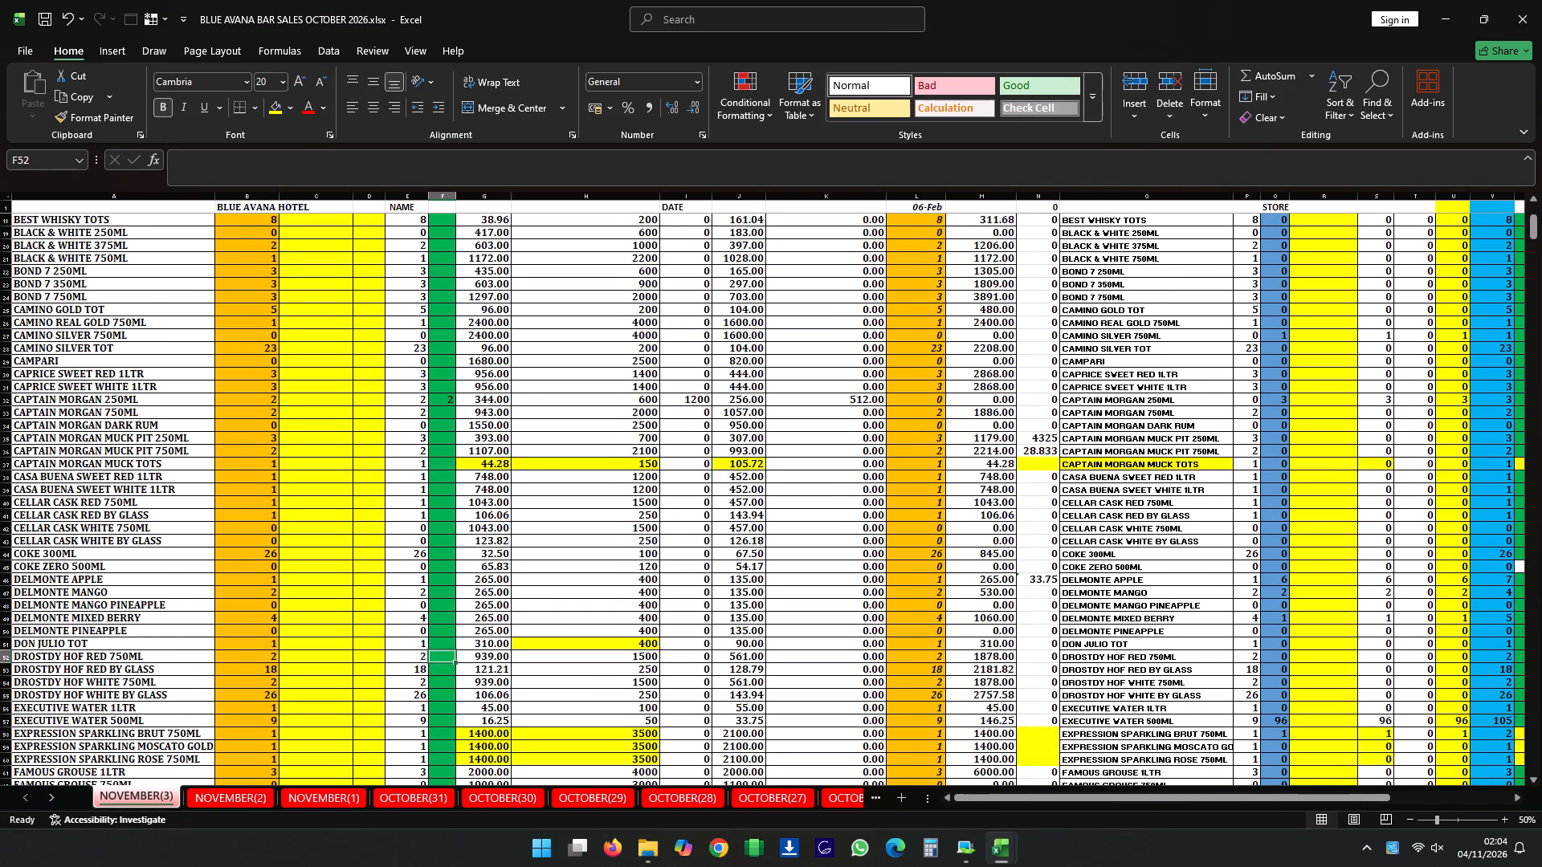
pyautogui.press('Down')
pyautogui.press('2')
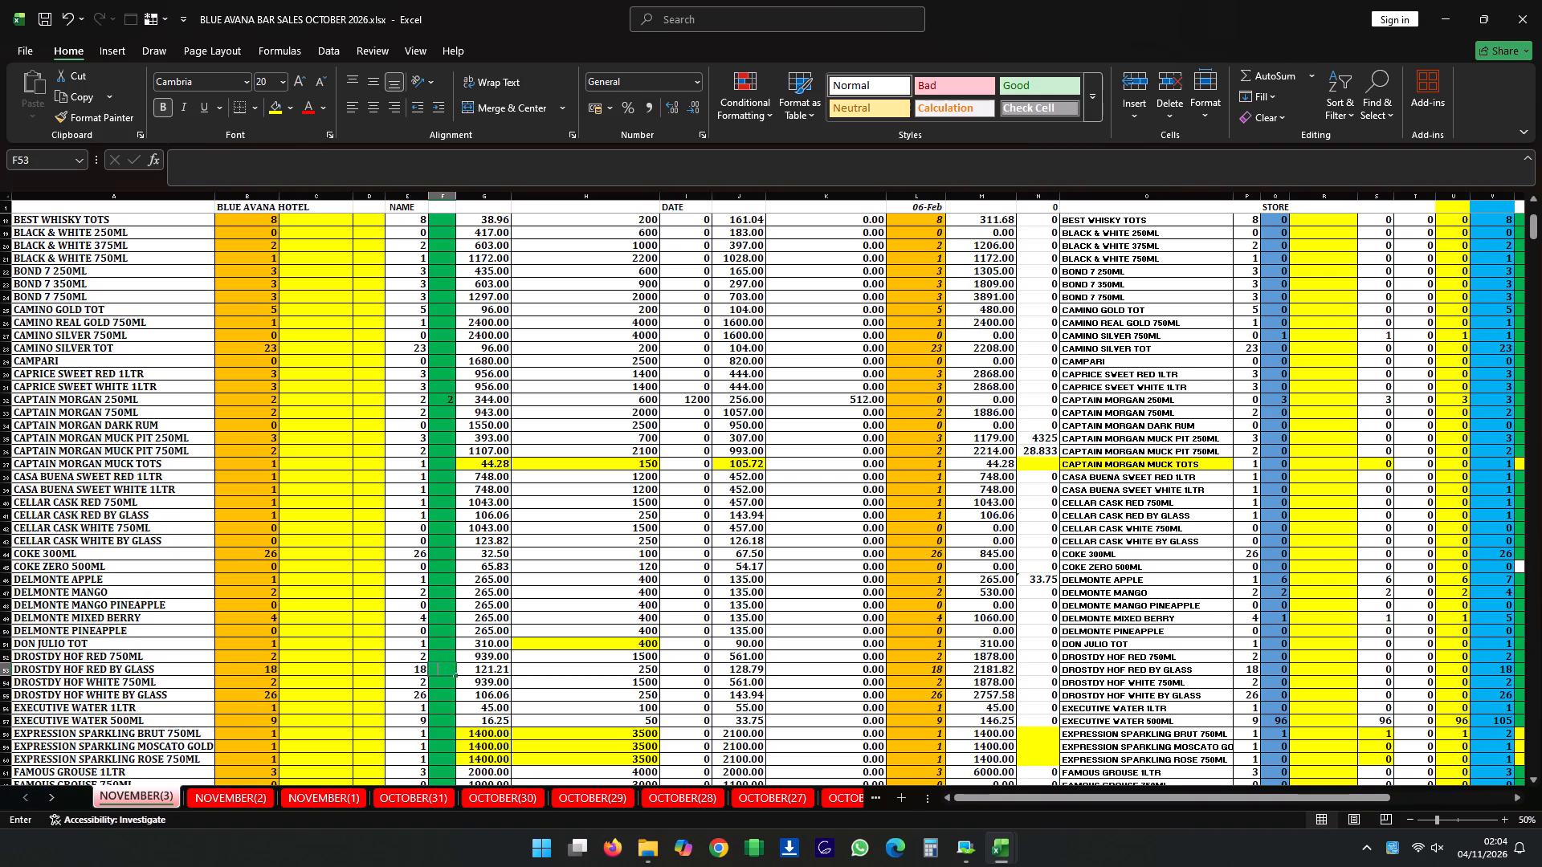
pyautogui.press('Down')
pyautogui.press('Up')
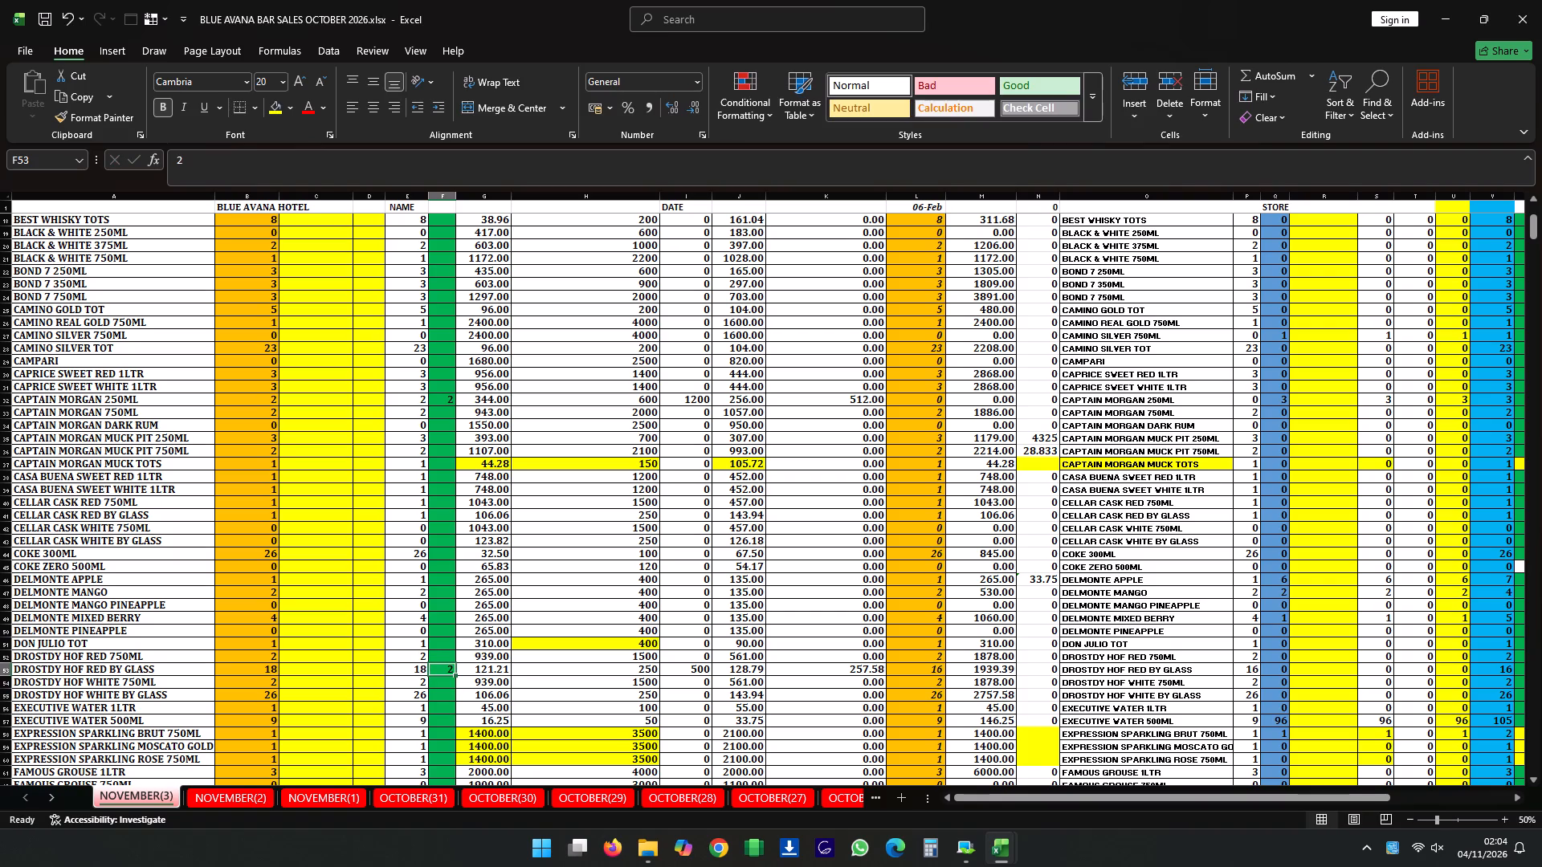
# Enter 1 as the sales quantity for EXECUTIVE WATER 1LTR in the NOVEMBER(3) bar sheet.
pyautogui.press('Down')
pyautogui.press('Down')
pyautogui.press('Down')
pyautogui.press('Down')
pyautogui.press('Down')
pyautogui.press('Down')
pyautogui.press('Down')
pyautogui.press('Down')
pyautogui.press('Down')
pyautogui.press('Down')
pyautogui.press('Down')
pyautogui.press('Down')
pyautogui.press('Down')
pyautogui.press('Down')
pyautogui.press('Down')
pyautogui.press('Down')
pyautogui.press('Down')
pyautogui.press('Down')
pyautogui.press('Down')
pyautogui.press('Down')
pyautogui.press('Up')
pyautogui.press('Up')
pyautogui.press('Up')
pyautogui.press('Up')
pyautogui.press('Up')
pyautogui.press('Up')
pyautogui.press('Up')
pyautogui.press('Up')
pyautogui.press('Up')
pyautogui.press('Up')
pyautogui.press('Up')
pyautogui.press('Up')
pyautogui.press('Up')
pyautogui.press('Up')
pyautogui.press('Up')
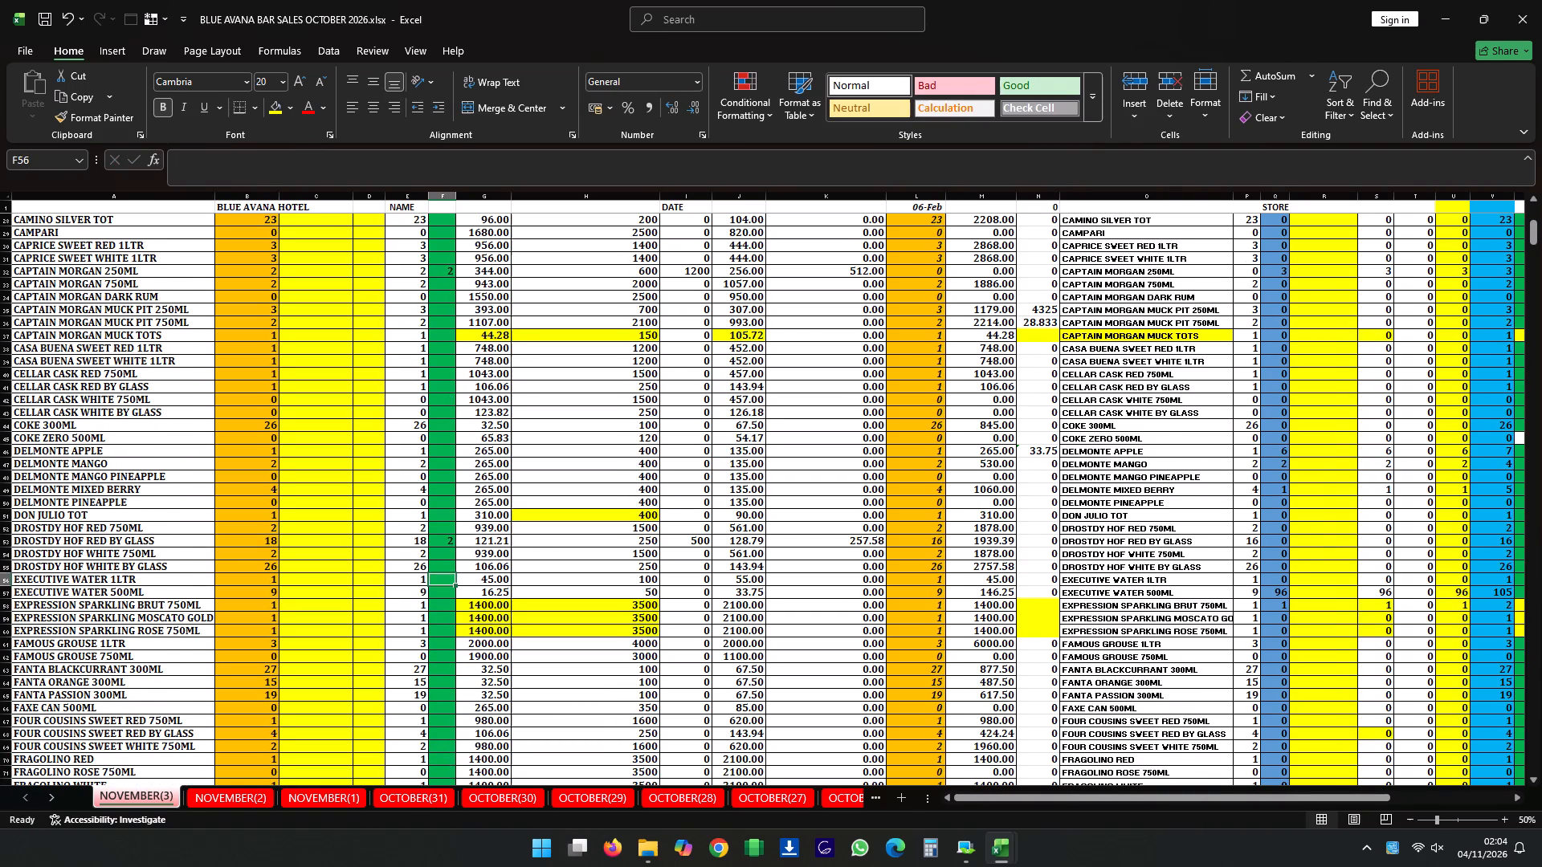
pyautogui.press('1')
pyautogui.press('Down')
pyautogui.press('Up')
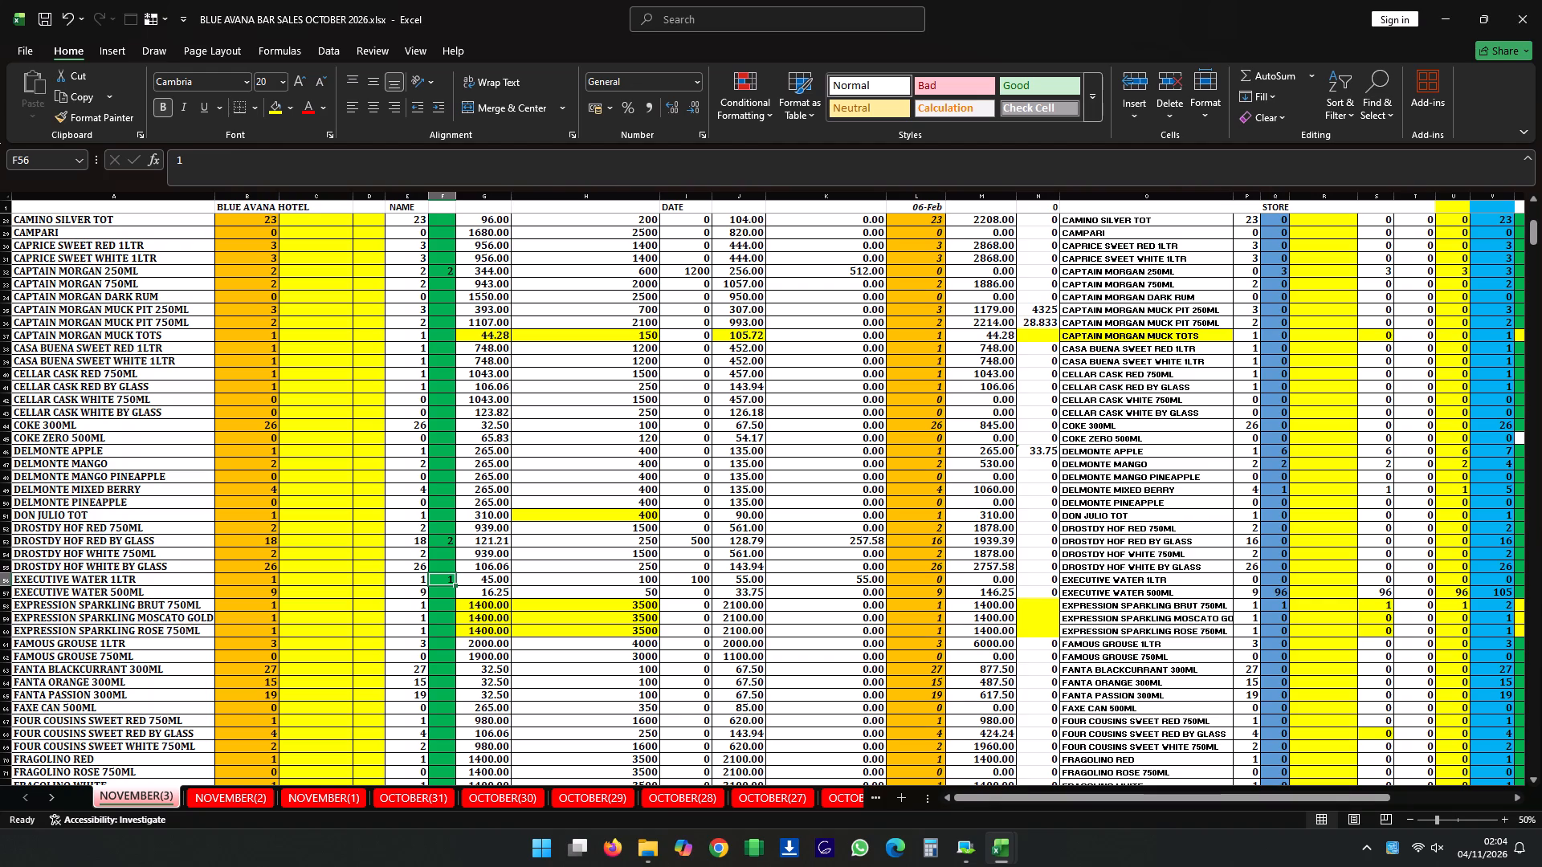
pyautogui.press('Down')
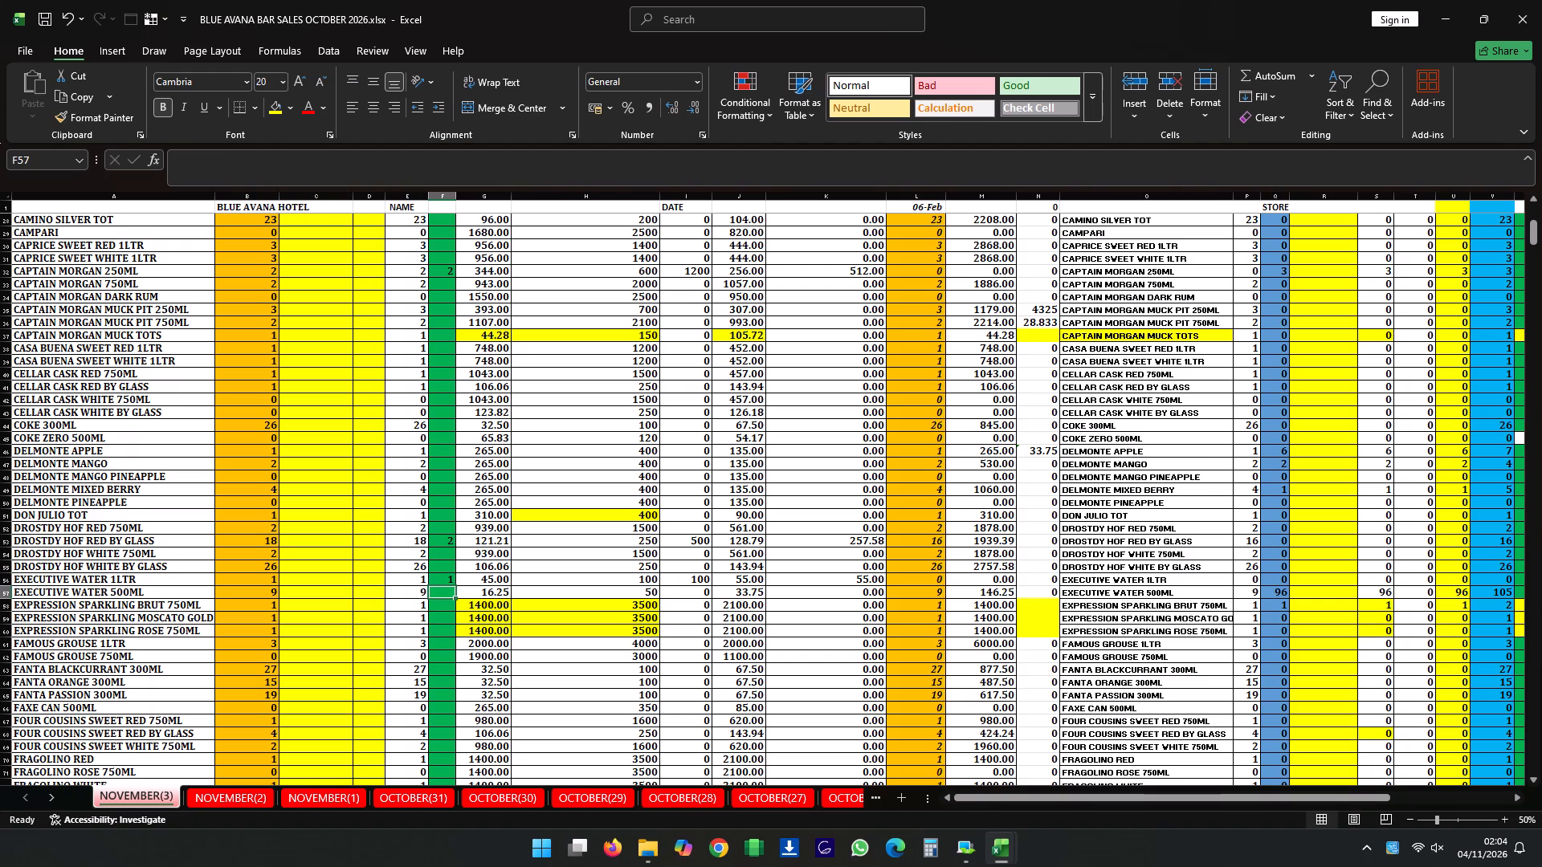
# Enter 4 as the sales quantity for EXECUTIVE WATER 500ML in the NOVEMBER(3) bar sheet.
pyautogui.press('4')
pyautogui.press('Down')
pyautogui.press('Up')
# Enter 1 as the sales quantity for FANTA BLACKCURRANT 300ML in the NOVEMBER(3) bar sheet.
pyautogui.press('Down')
pyautogui.press('Down')
pyautogui.press('Down')
pyautogui.press('Down')
pyautogui.press('Down')
pyautogui.press('Down')
pyautogui.press('Down')
pyautogui.press('Down')
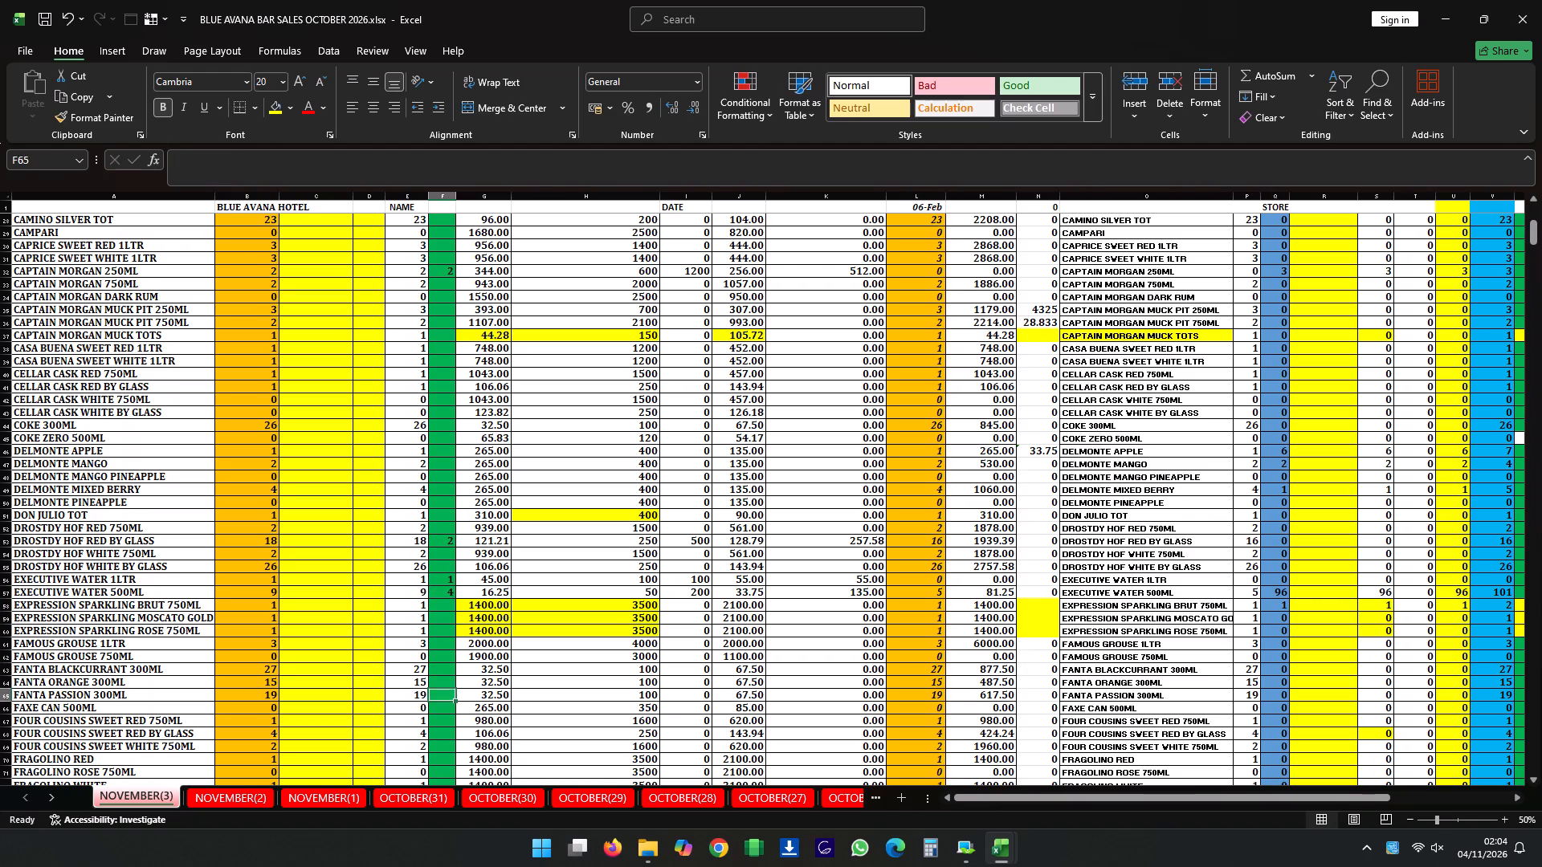
pyautogui.press('Up')
pyautogui.press('Up')
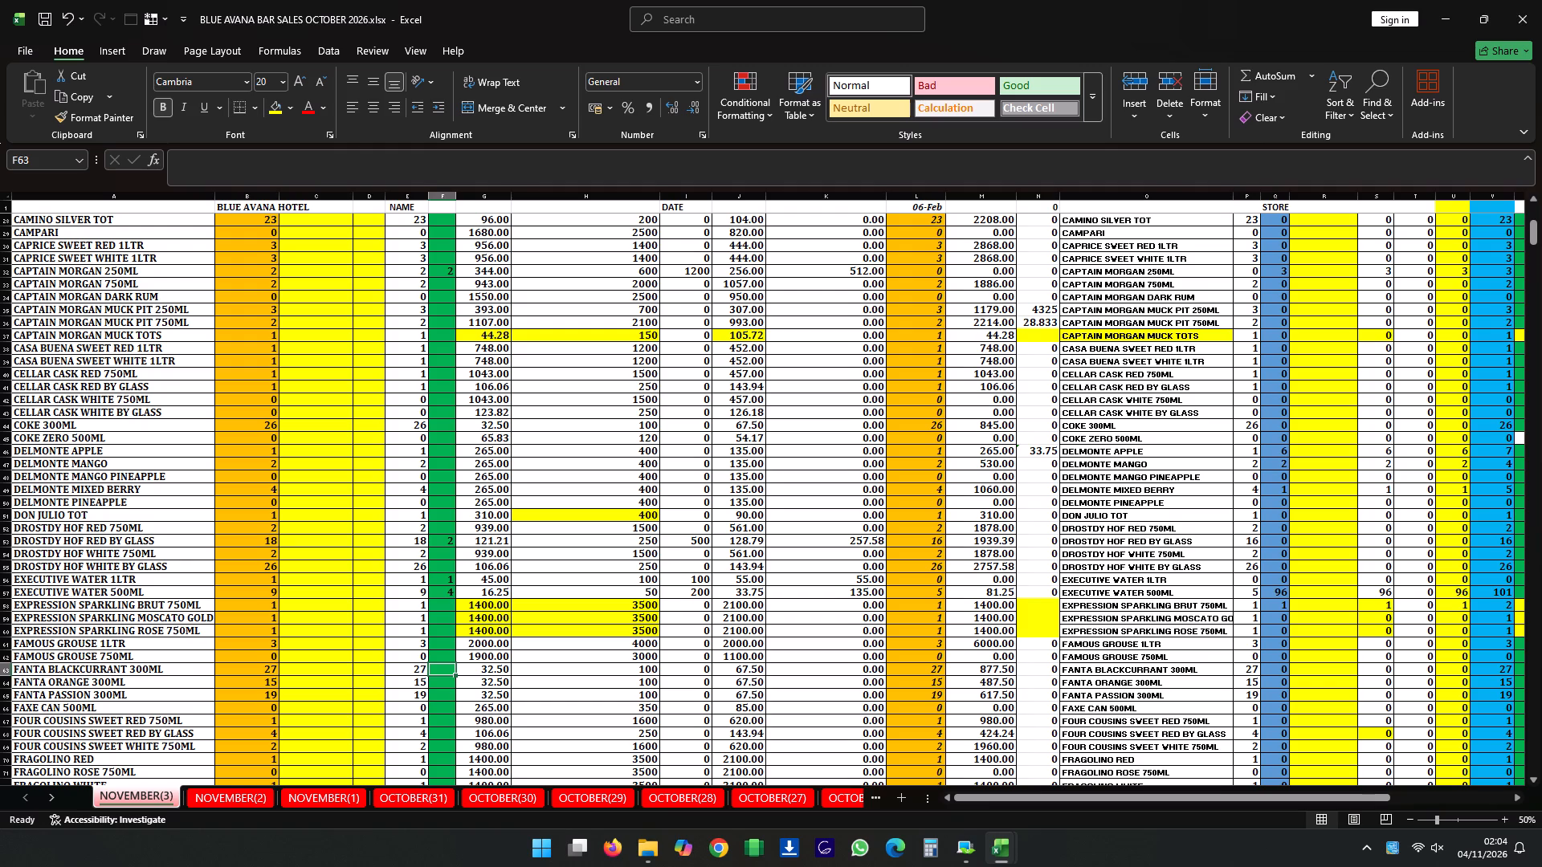
pyautogui.press('1')
pyautogui.press('Down')
pyautogui.press('Up')
# Enter 2 as the sales quantity for FANTA PASSION 300ML in the NOVEMBER(3) bar sheet.
pyautogui.press('Down')
pyautogui.press('Down')
pyautogui.press('Down')
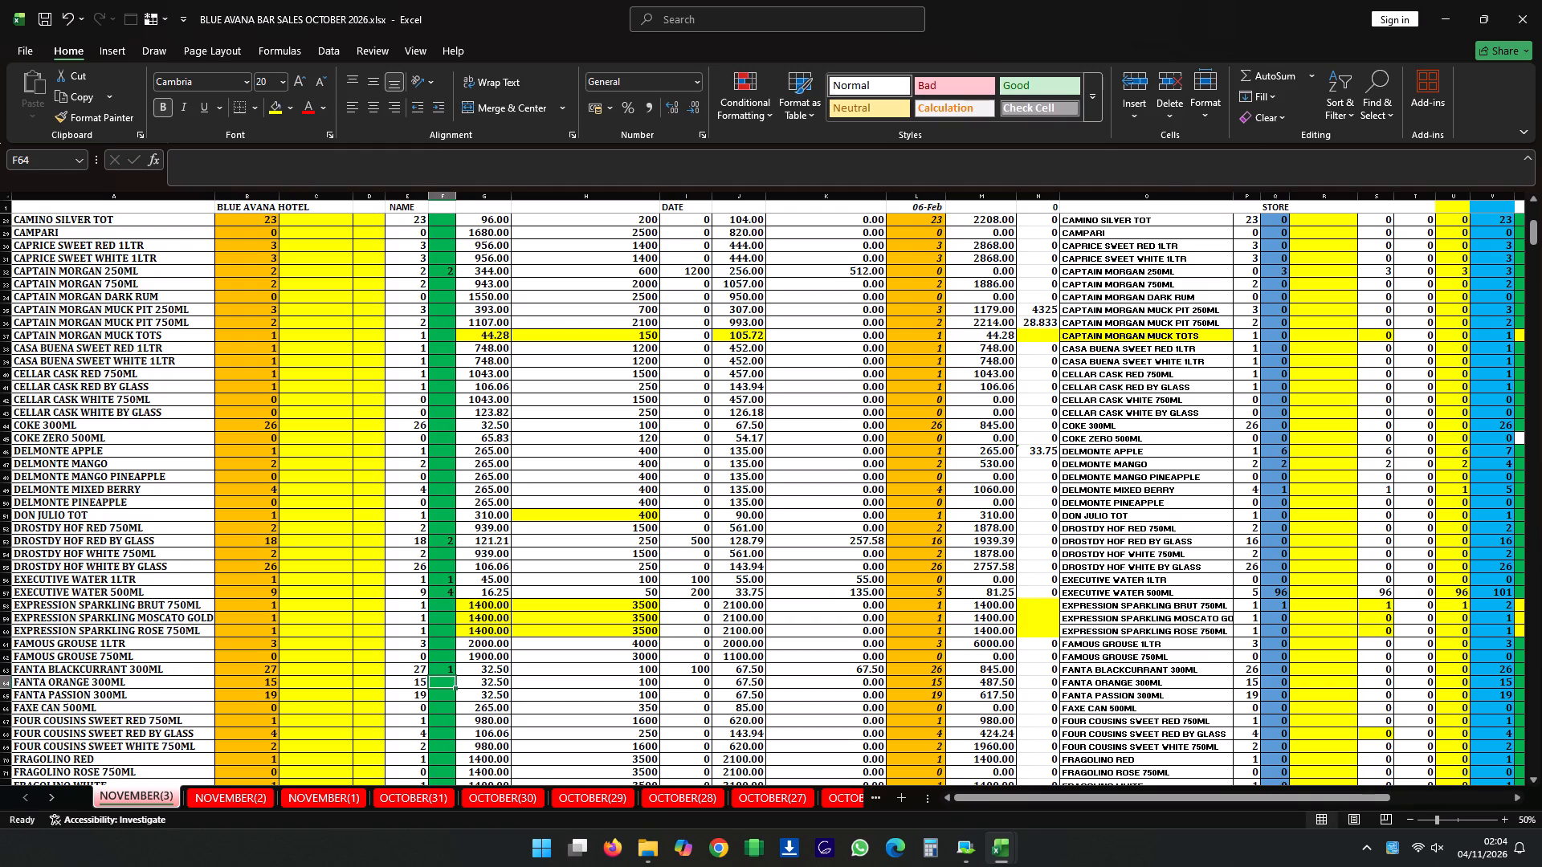
pyautogui.press('Up')
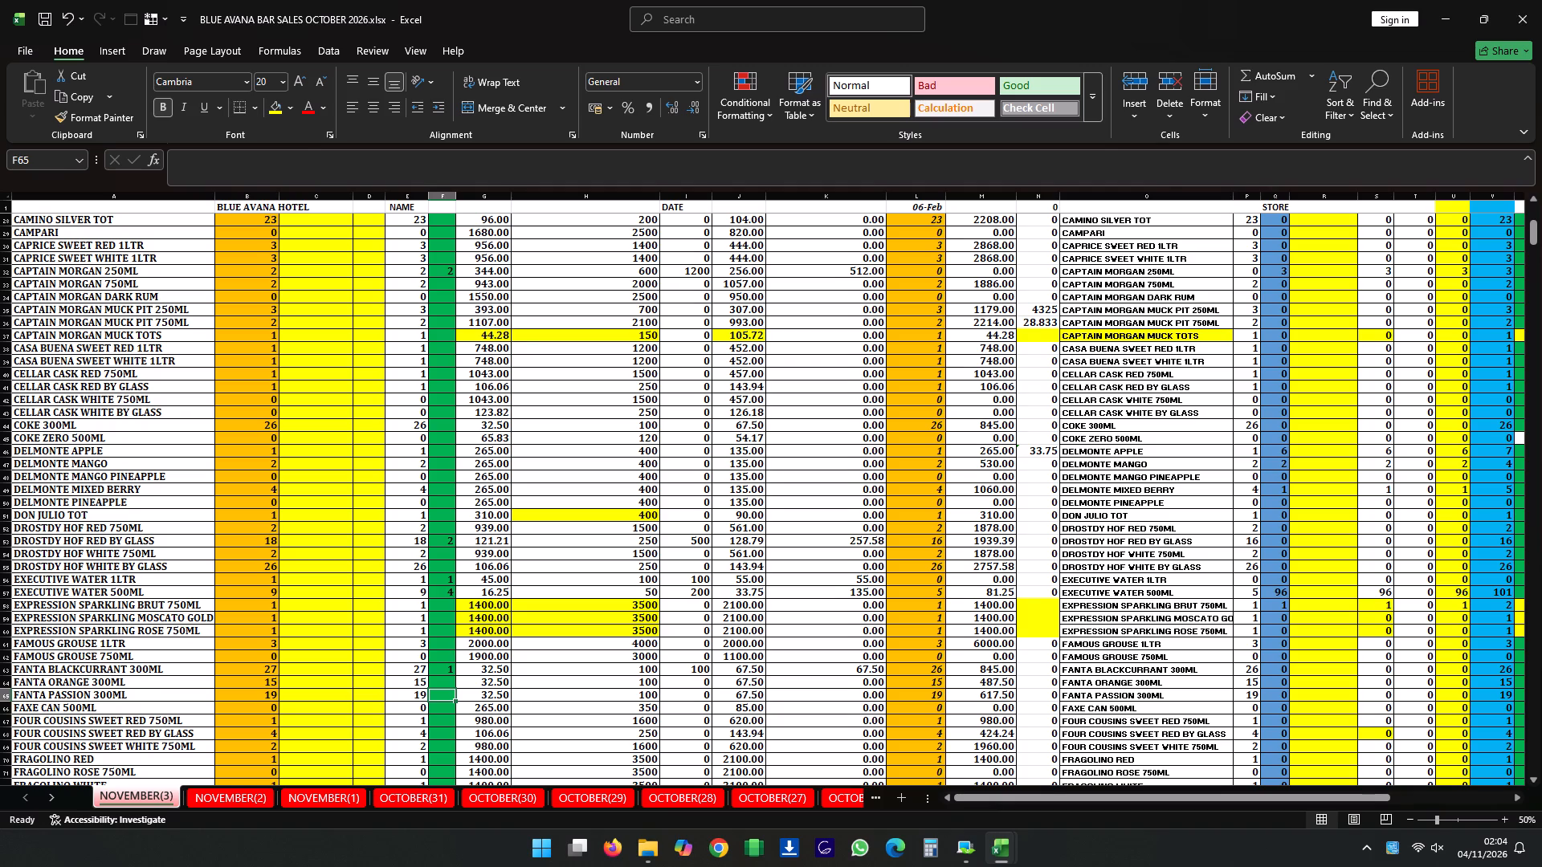
pyautogui.press('2')
pyautogui.press('Down')
pyautogui.press('Up')
# Enter 1 as the sales quantity for GILBEY'S 350ML in the NOVEMBER(3) bar sheet.
pyautogui.press('Down')
pyautogui.press('Down')
pyautogui.press('Down')
pyautogui.press('Down')
pyautogui.press('Down')
pyautogui.press('Down')
pyautogui.press('Down')
pyautogui.press('Down')
pyautogui.press('Down')
pyautogui.press('Down')
pyautogui.press('Down')
pyautogui.press('Down')
pyautogui.press('Down')
pyautogui.press('Down')
pyautogui.press('Down')
pyautogui.press('Down')
pyautogui.press('Down')
pyautogui.press('Down')
pyautogui.press('Down')
pyautogui.press('Down')
pyautogui.press('Down')
pyautogui.press('Down')
pyautogui.press('Down')
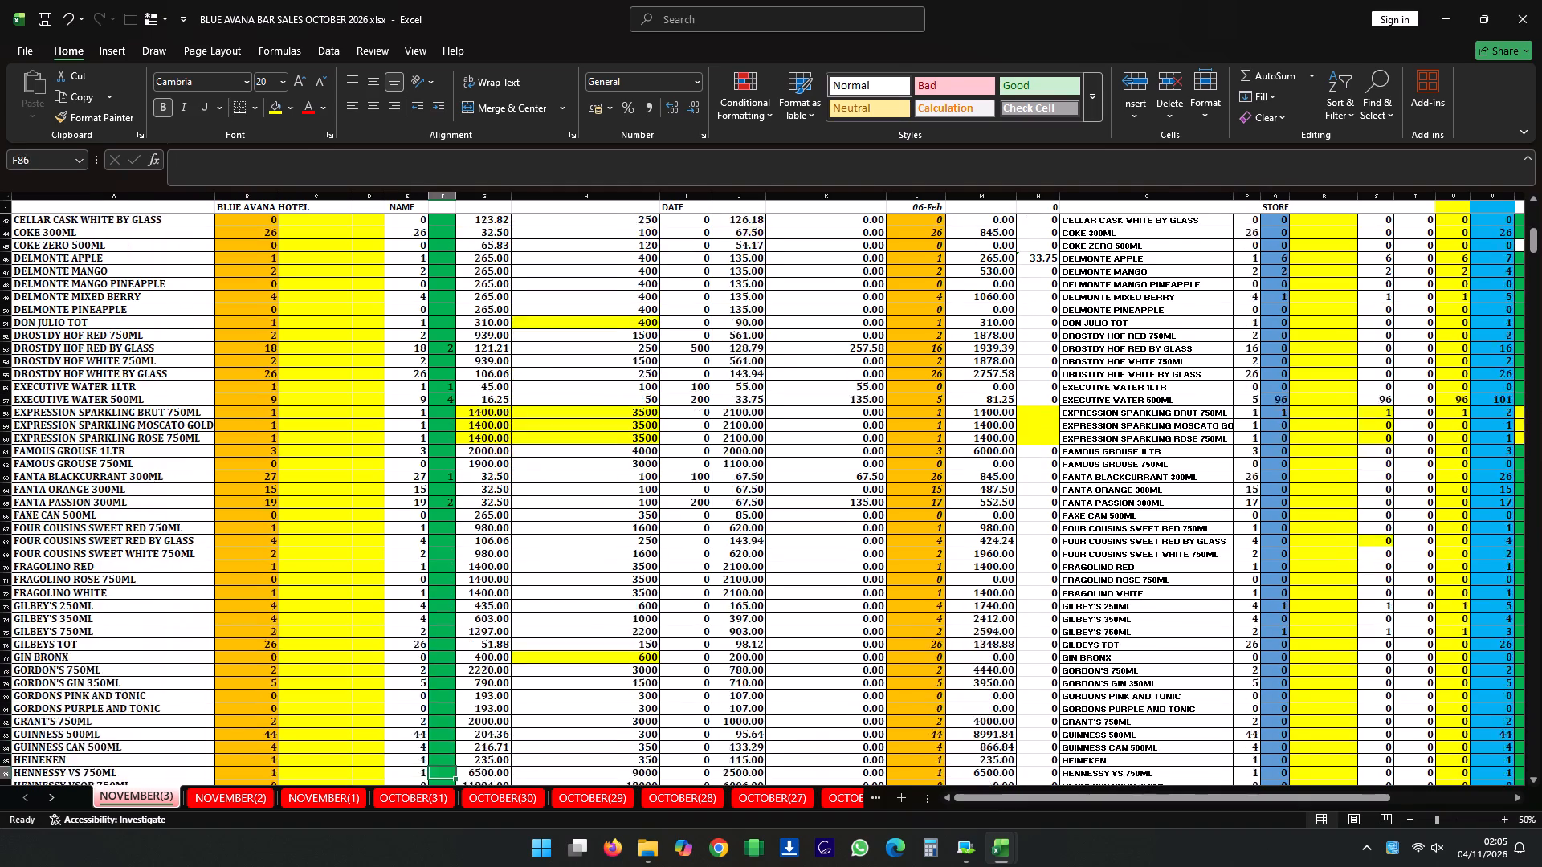
pyautogui.press('Up')
pyautogui.press('Up')
pyautogui.press('Up')
pyautogui.press('Up')
pyautogui.press('Up')
pyautogui.press('Up')
pyautogui.press('Up')
pyautogui.press('Up')
pyautogui.press('Up')
pyautogui.press('Up')
pyautogui.press('Up')
pyautogui.press('Up')
pyautogui.press('Up')
pyautogui.press('Up')
pyautogui.press('Up')
pyautogui.press('Up')
pyautogui.press('Up')
pyautogui.press('Up')
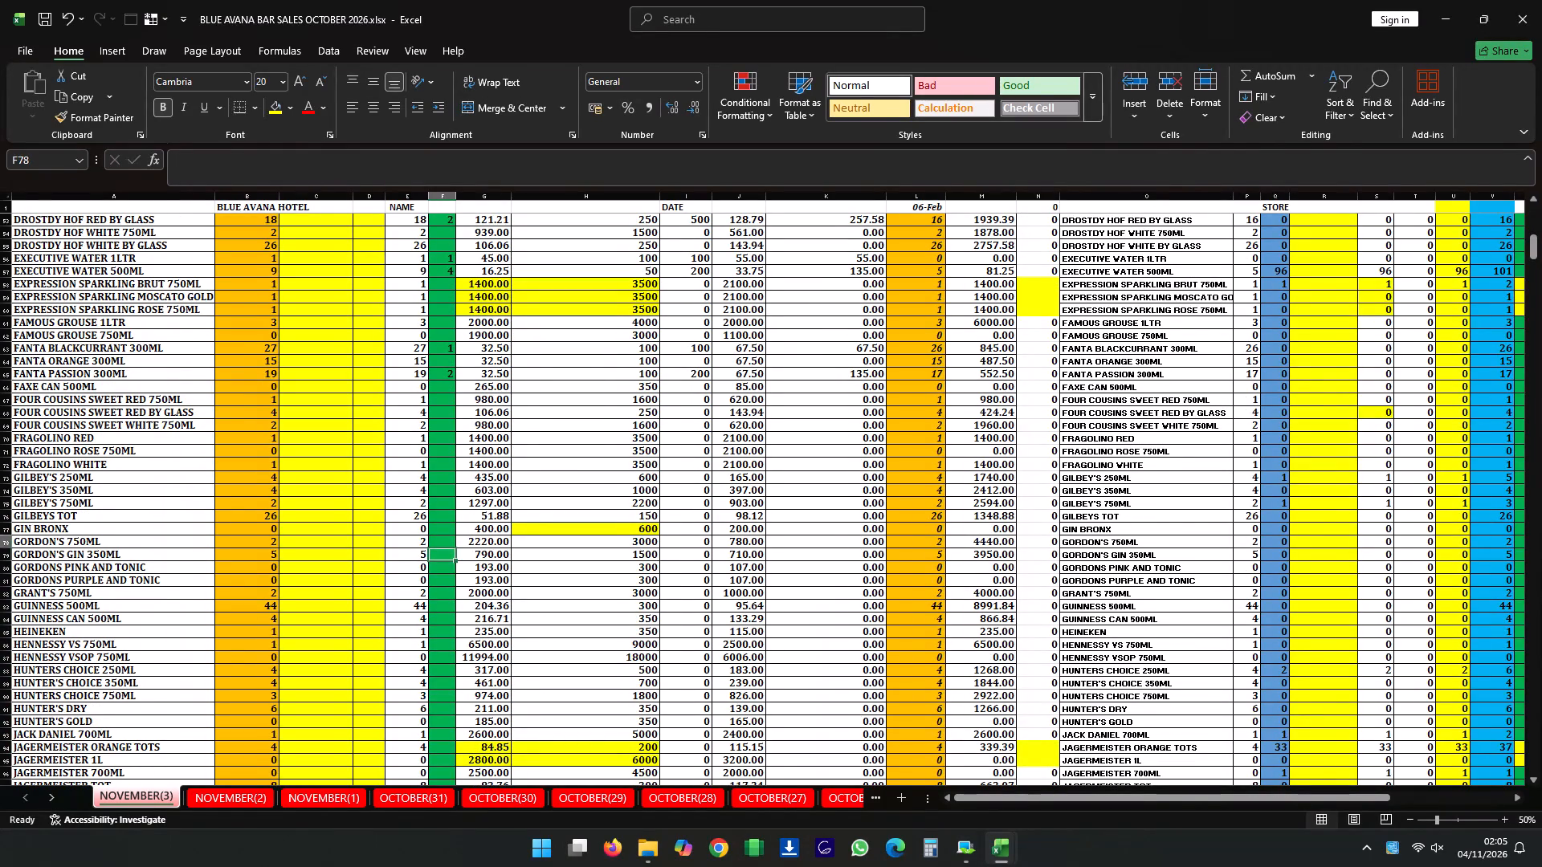
pyautogui.press('Up')
pyautogui.press('Up')
pyautogui.press('Up')
pyautogui.press('Up')
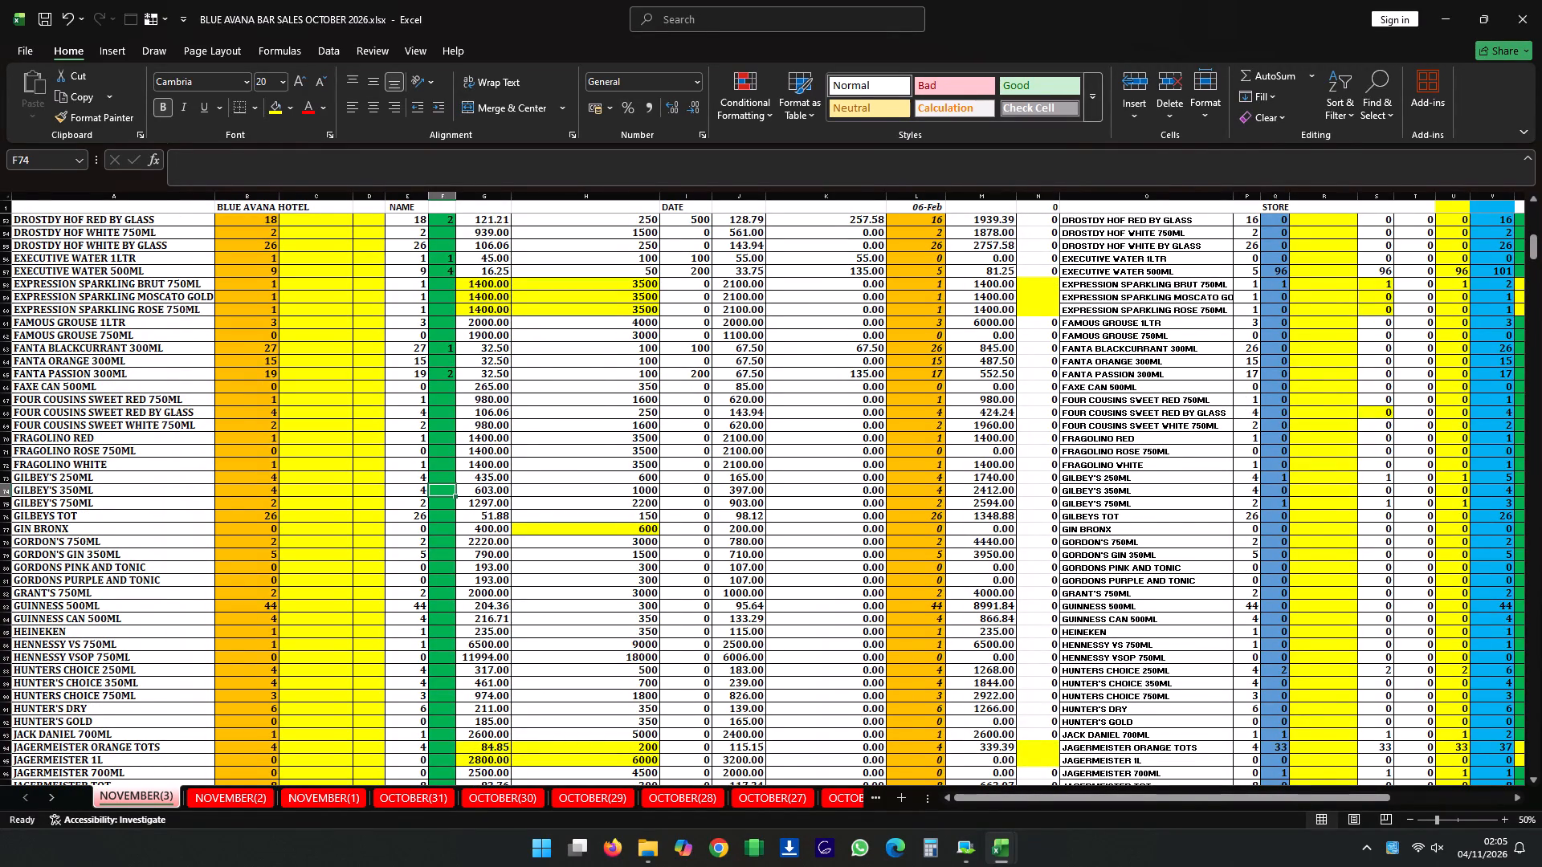
pyautogui.press('1')
pyautogui.press('Down')
pyautogui.press('Up')
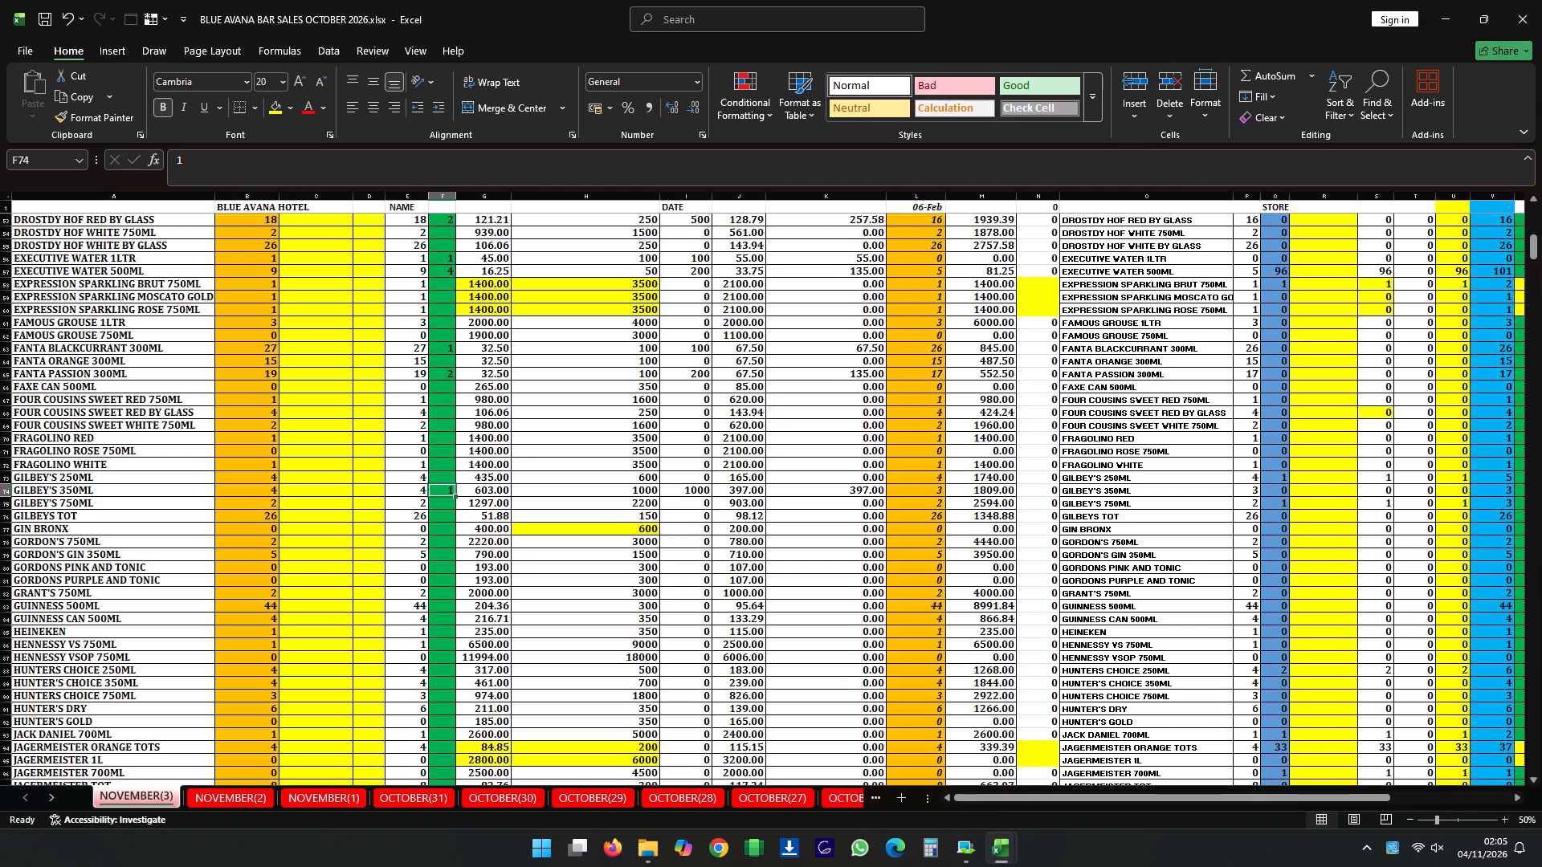
# Enter 8 as the sales quantity for GUINNESS 500ML in the NOVEMBER(3) bar sheet.
pyautogui.press('Down')
pyautogui.press('Down')
pyautogui.press('Down')
pyautogui.press('Down')
pyautogui.press('Down')
pyautogui.press('Down')
pyautogui.press('Down')
pyautogui.press('Down')
pyautogui.press('Down')
pyautogui.press('Down')
pyautogui.press('Down')
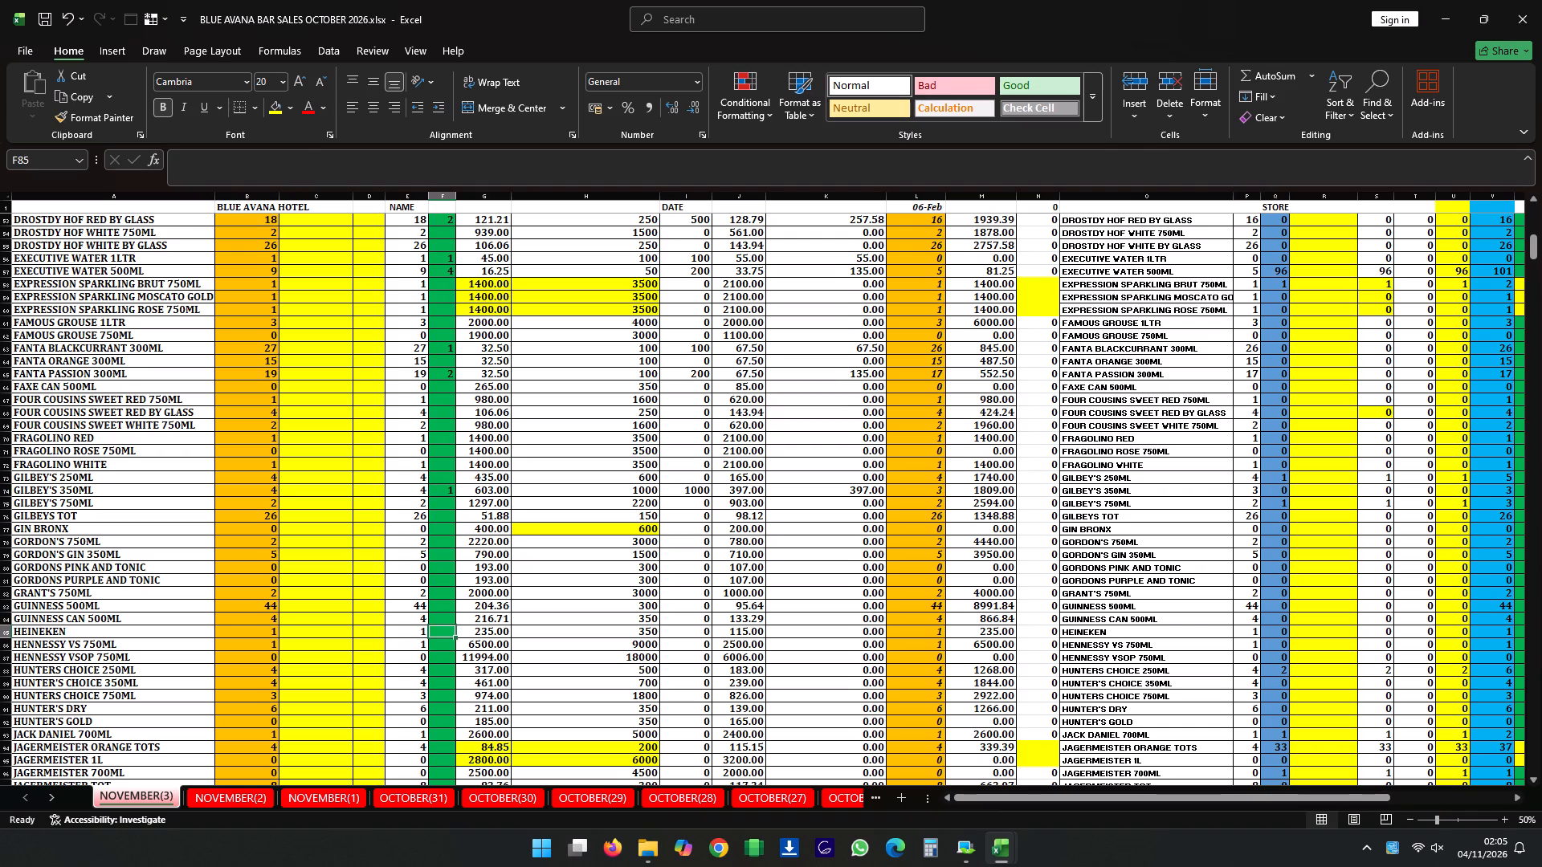
pyautogui.press('Up')
pyautogui.press('Up')
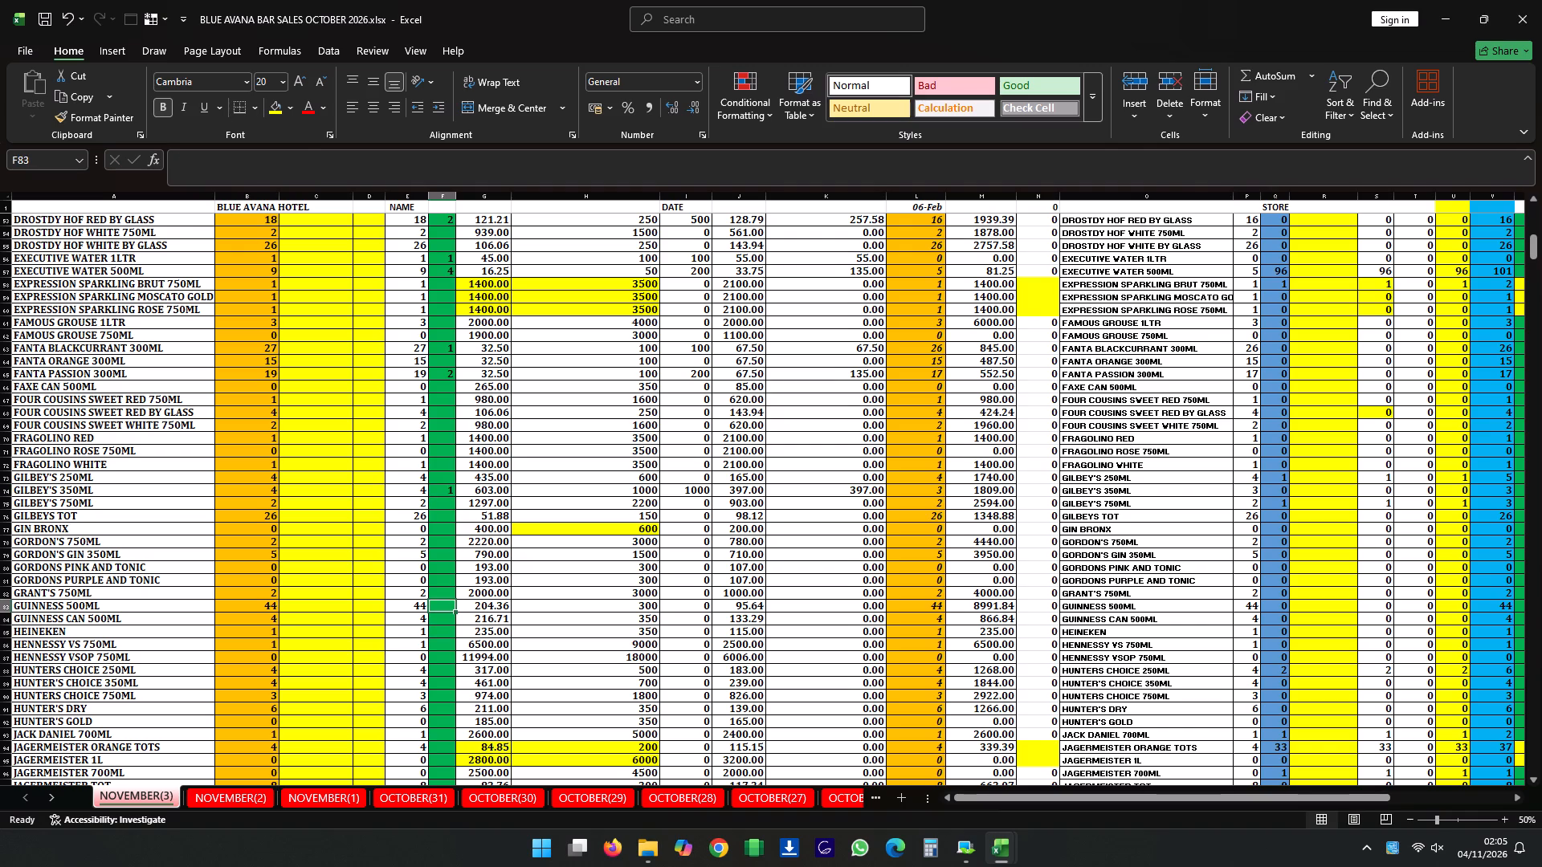
pyautogui.press('8')
pyautogui.press('Down')
pyautogui.press('Up')
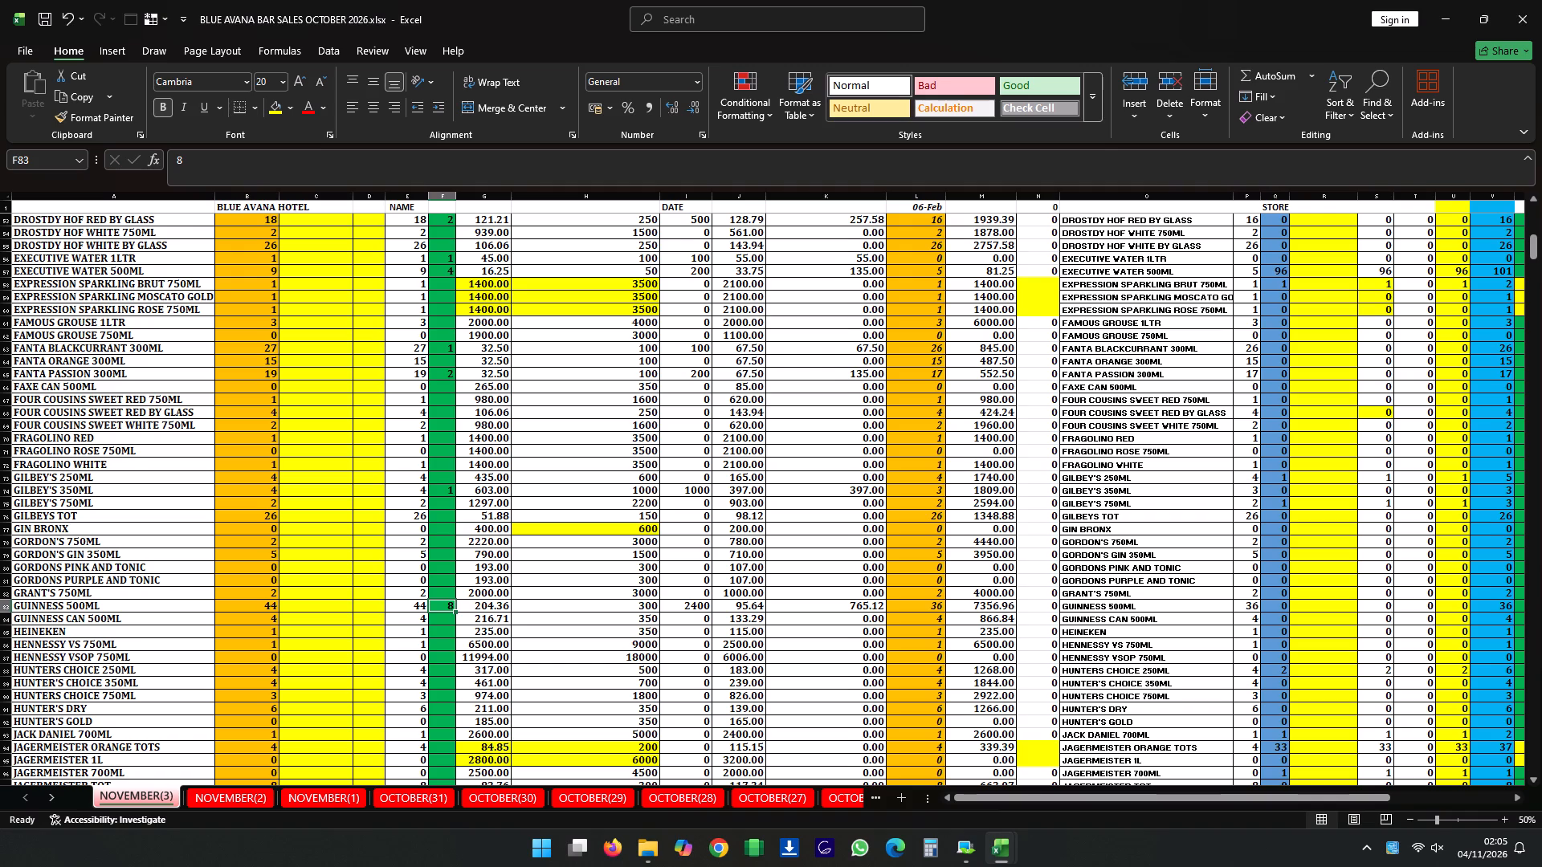
# Enter 2 as the sales quantity for JAGERMEISTER TOT in the NOVEMBER(3) bar sheet.
pyautogui.press('Down')
pyautogui.press('Down')
pyautogui.press('Down')
pyautogui.press('Down')
pyautogui.press('Down')
pyautogui.press('Down')
pyautogui.press('Down')
pyautogui.press('Down')
pyautogui.press('Down')
pyautogui.press('Down')
pyautogui.press('Down')
pyautogui.press('Down')
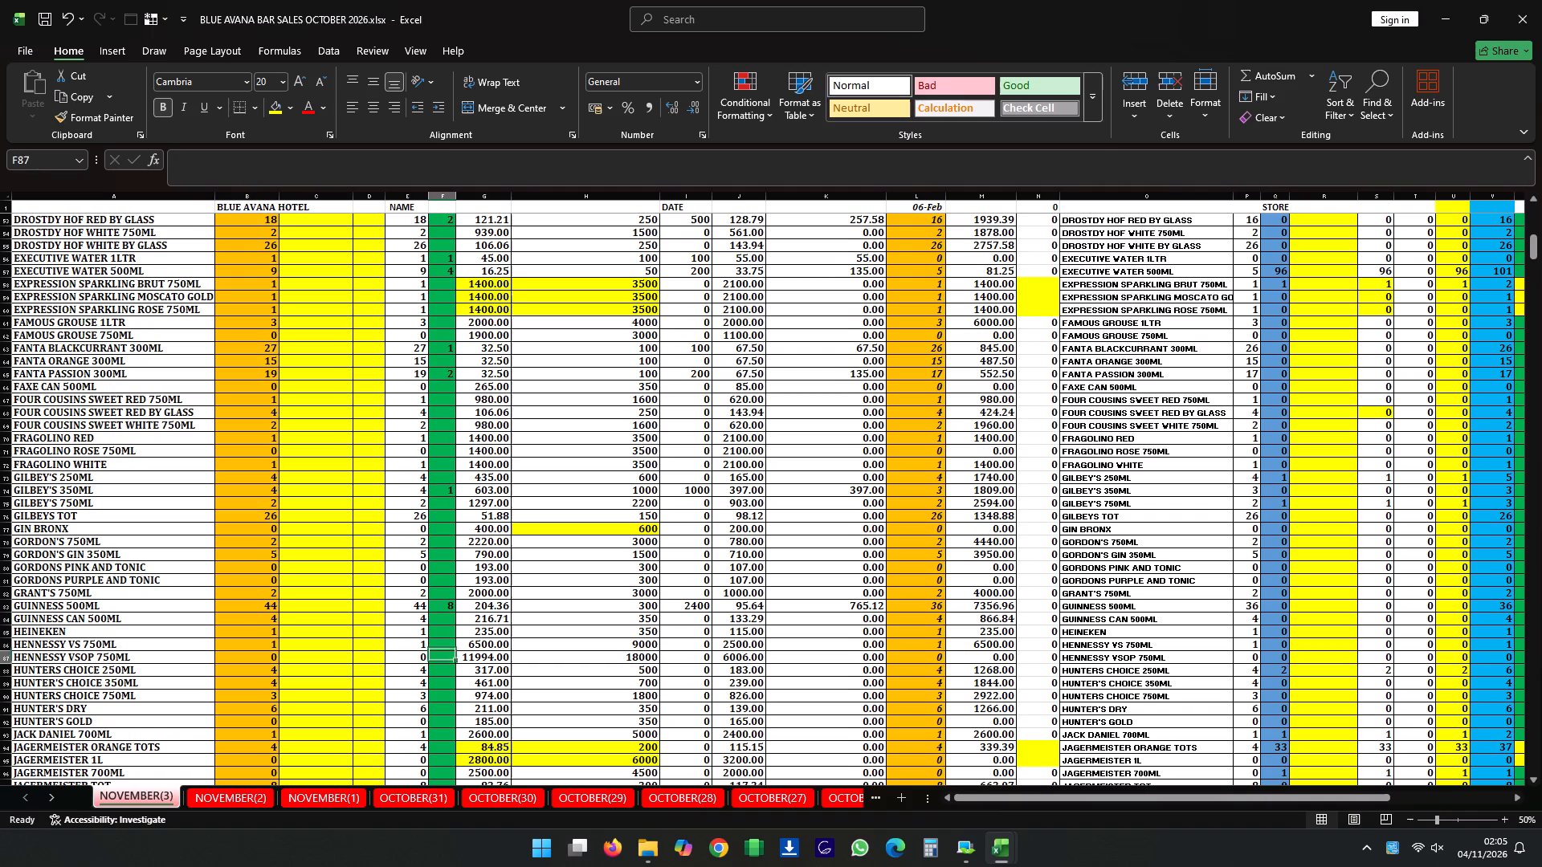
pyautogui.press('Down')
pyautogui.press('Down')
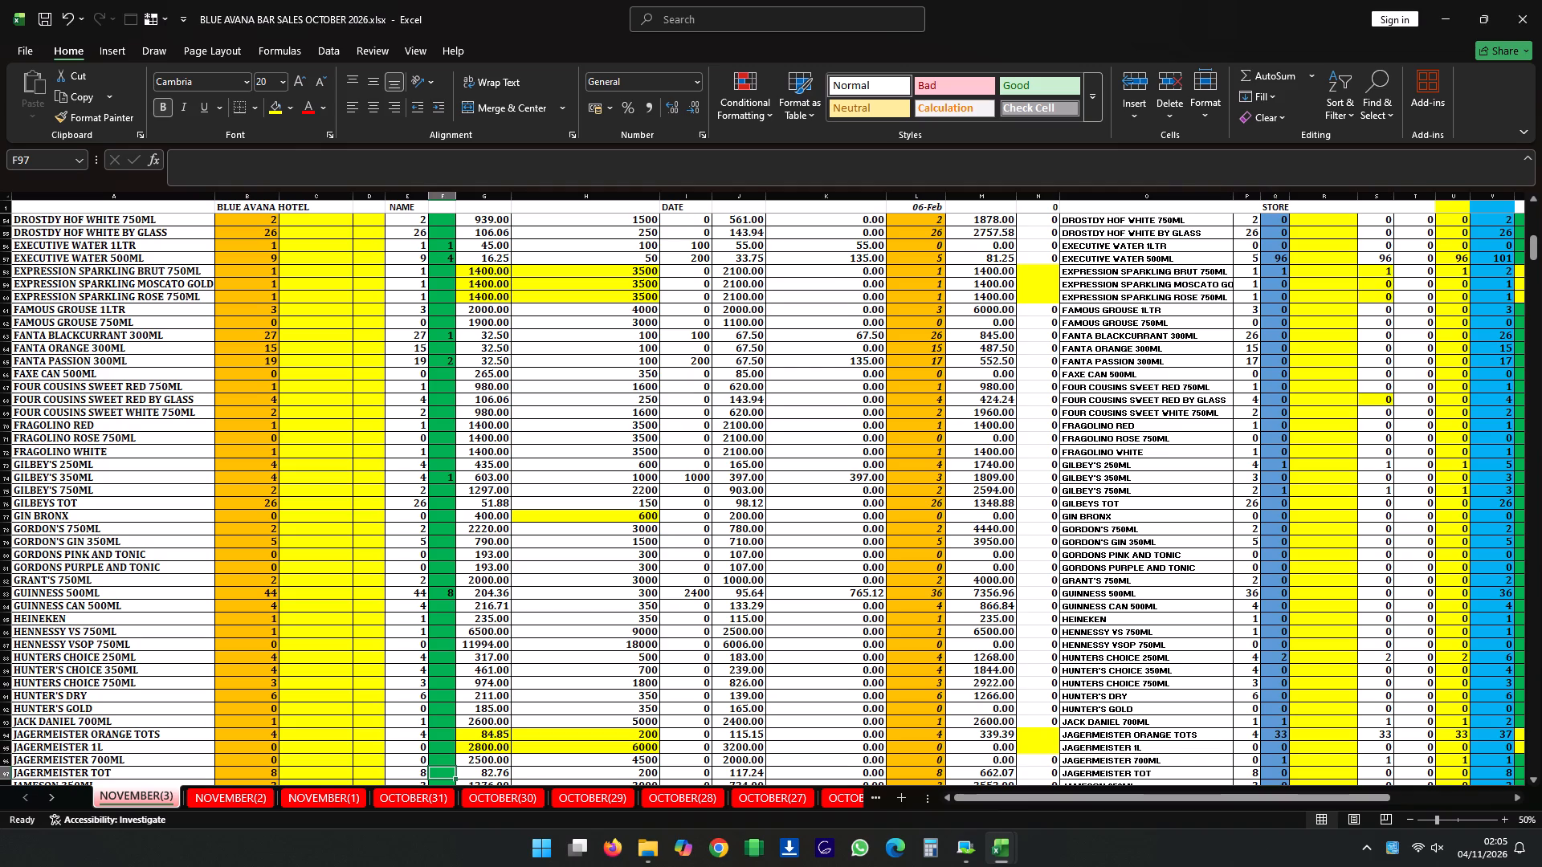
pyautogui.press('2')
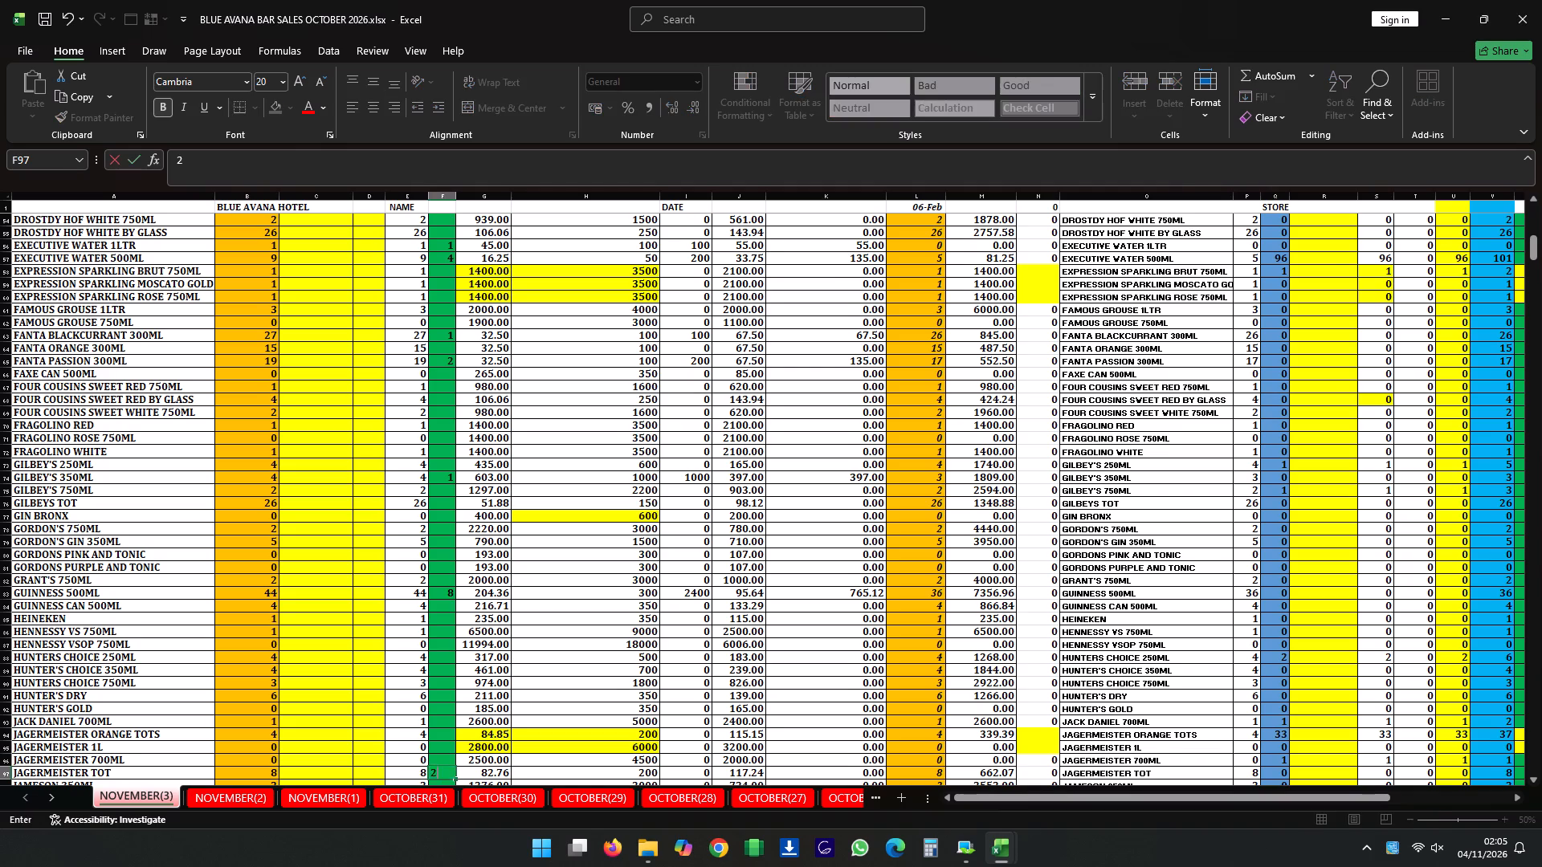
pyautogui.press('Down')
pyautogui.press('Up')
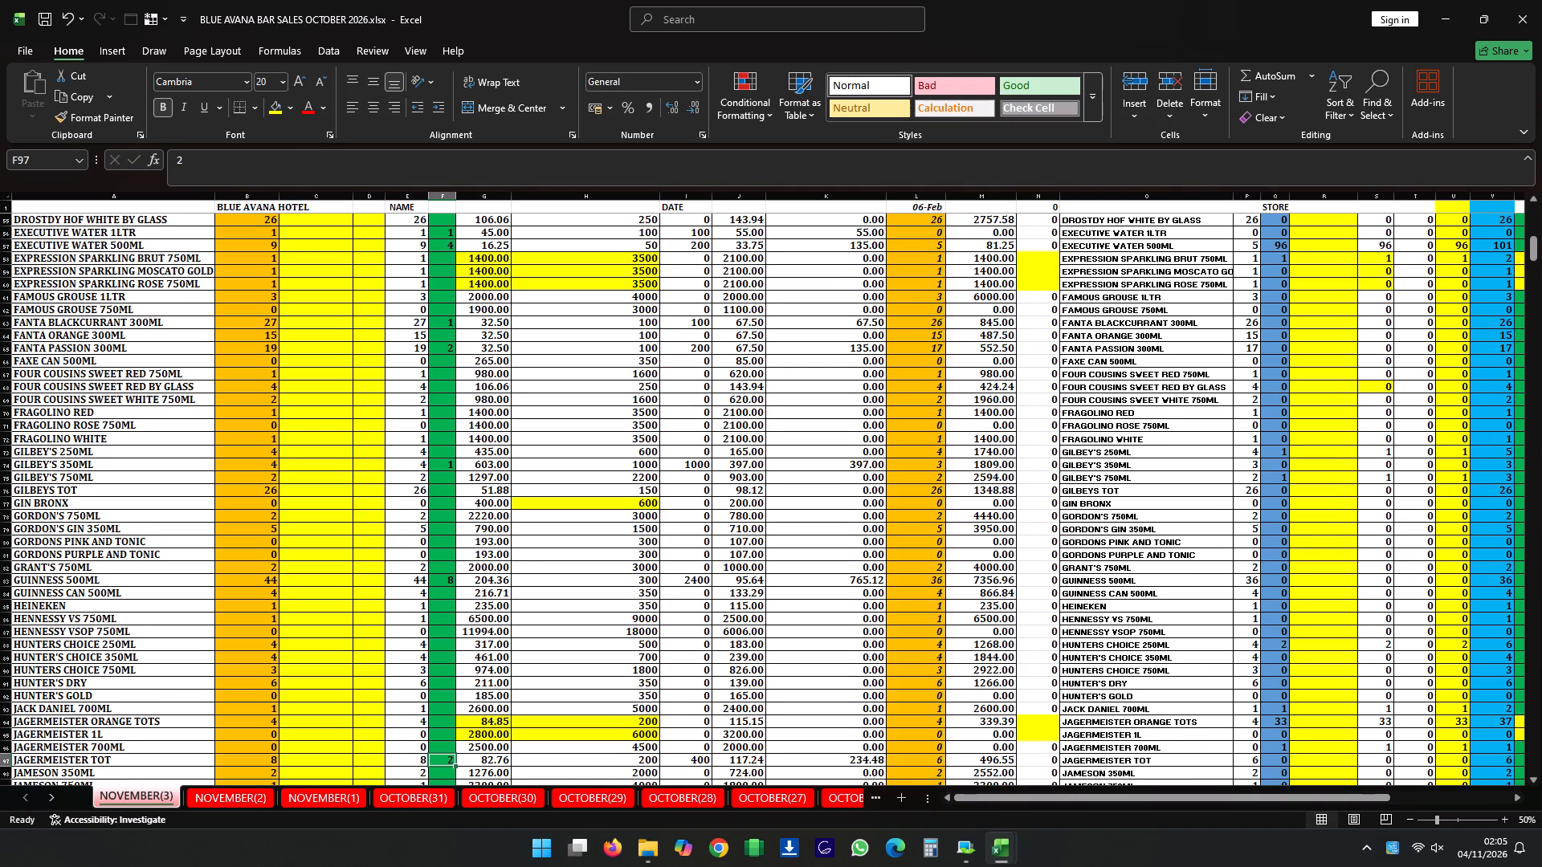
# Enter 1 as the sales quantity for KENYA CANE GINGER 250ML in the NOVEMBER(3) bar sheet.
pyautogui.press('Down')
pyautogui.press('Down')
pyautogui.press('Down')
pyautogui.press('Down')
pyautogui.press('Down')
pyautogui.press('Down')
pyautogui.press('Down')
pyautogui.press('Down')
pyautogui.press('Down')
pyautogui.press('Down')
pyautogui.press('Down')
pyautogui.press('Down')
pyautogui.press('Down')
pyautogui.press('Down')
pyautogui.press('Down')
pyautogui.press('Down')
pyautogui.press('Down')
pyautogui.press('Down')
pyautogui.press('Down')
pyautogui.press('Down')
pyautogui.press('Down')
pyautogui.press('Down')
pyautogui.press('Down')
pyautogui.press('Down')
pyautogui.press('Down')
pyautogui.press('Down')
pyautogui.press('Down')
pyautogui.press('Down')
pyautogui.press('Down')
pyautogui.press('Down')
pyautogui.press('Down')
pyautogui.press('Down')
pyautogui.press('Down')
pyautogui.press('Down')
pyautogui.press('Down')
pyautogui.press('Down')
pyautogui.press('Down')
pyautogui.press('Down')
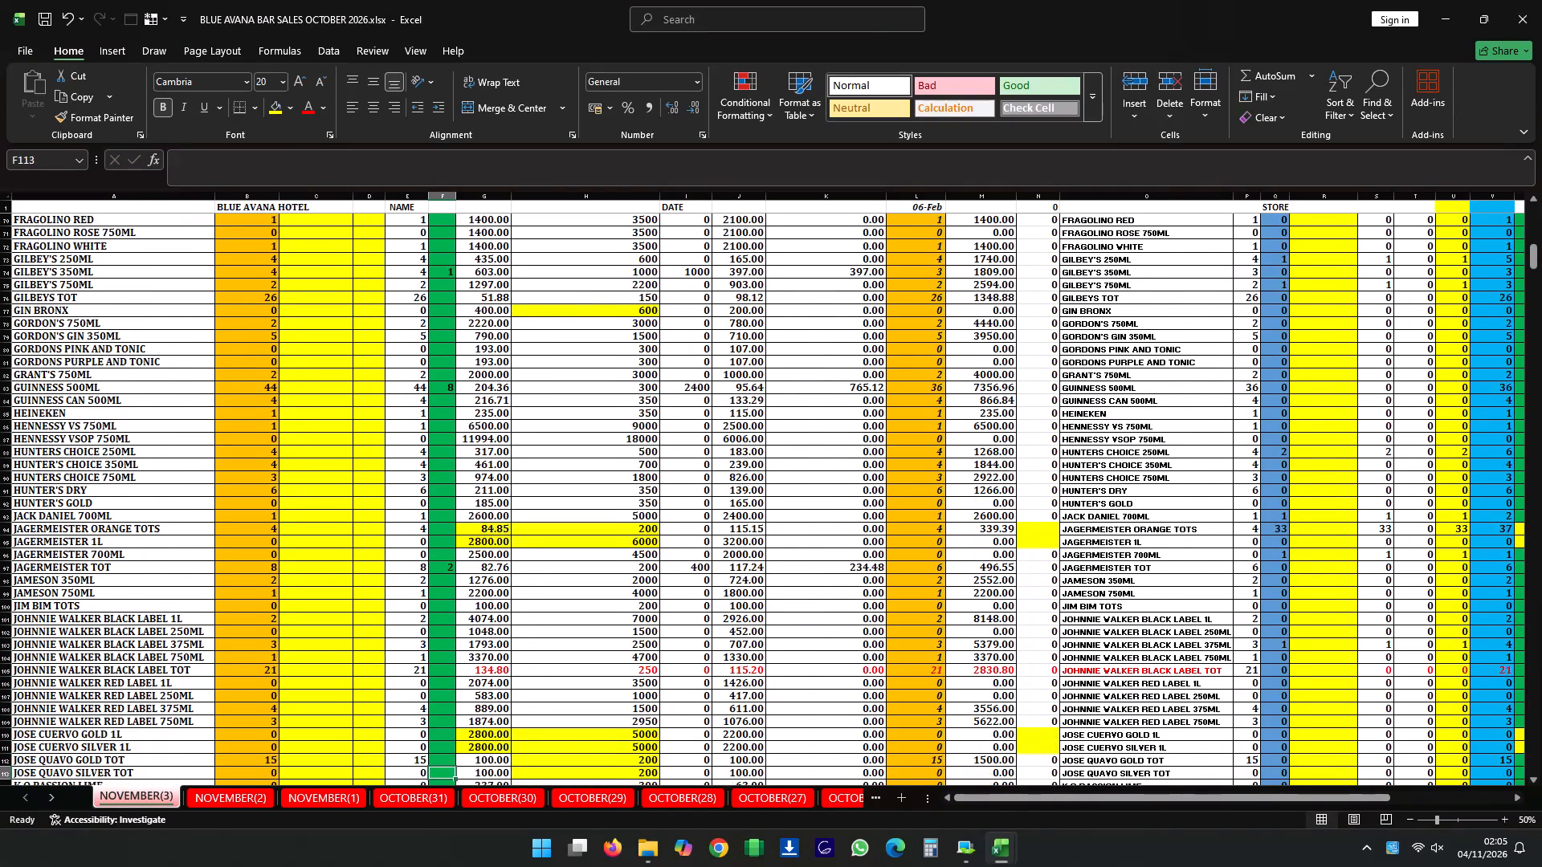
pyautogui.press('Up')
pyautogui.press('Up')
pyautogui.press('Up')
pyautogui.press('Up')
pyautogui.press('Up')
pyautogui.press('Up')
pyautogui.press('Up')
pyautogui.press('Up')
pyautogui.press('Up')
pyautogui.press('Up')
pyautogui.press('Up')
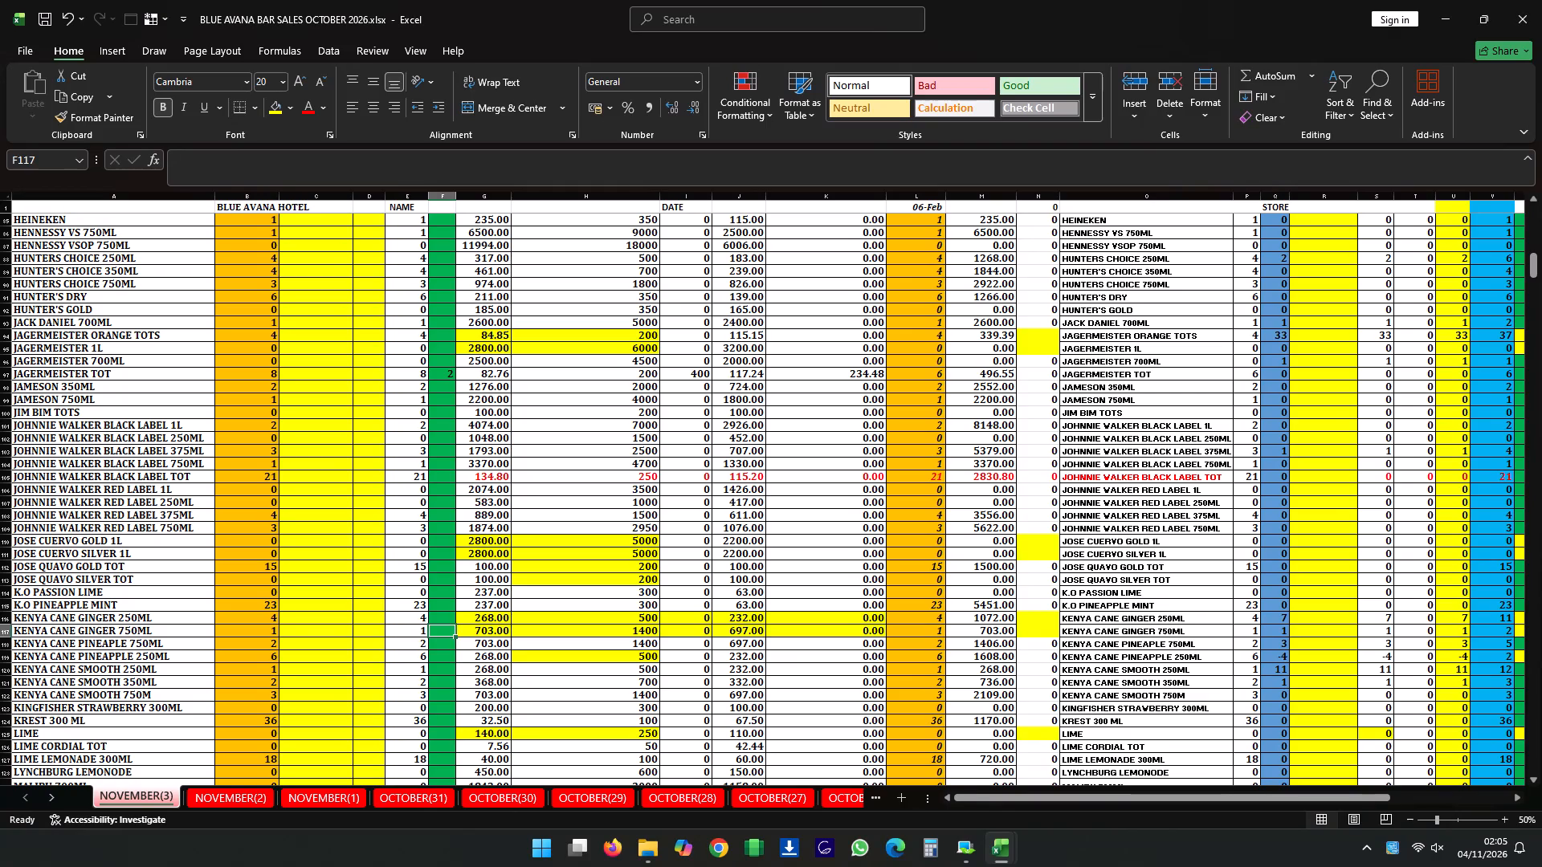
pyautogui.press('Up')
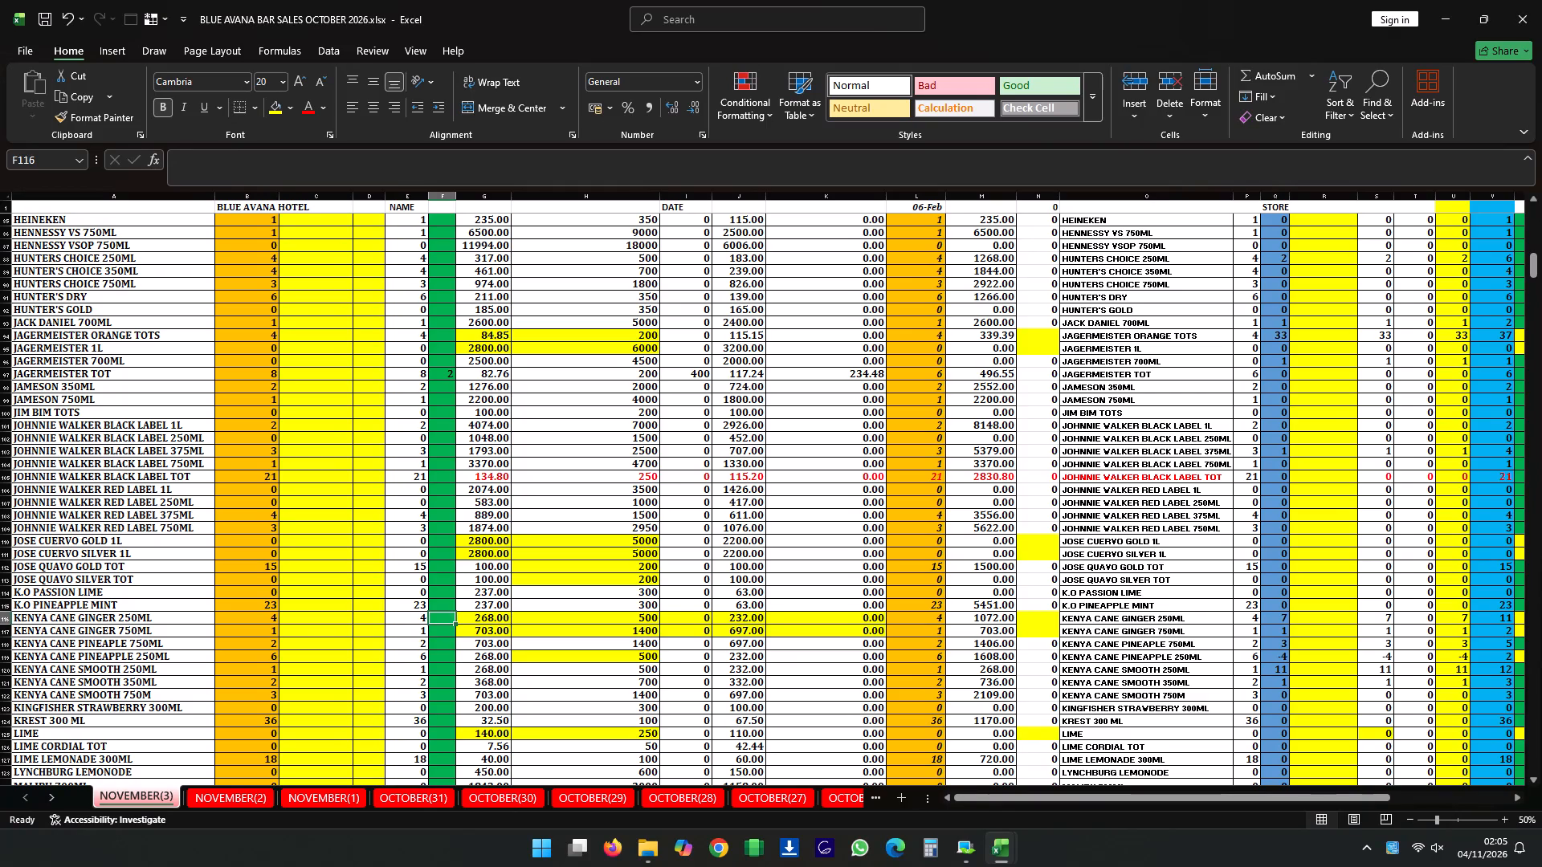
pyautogui.press('1')
pyautogui.press('Down')
pyautogui.press('Up')
pyautogui.press('Down')
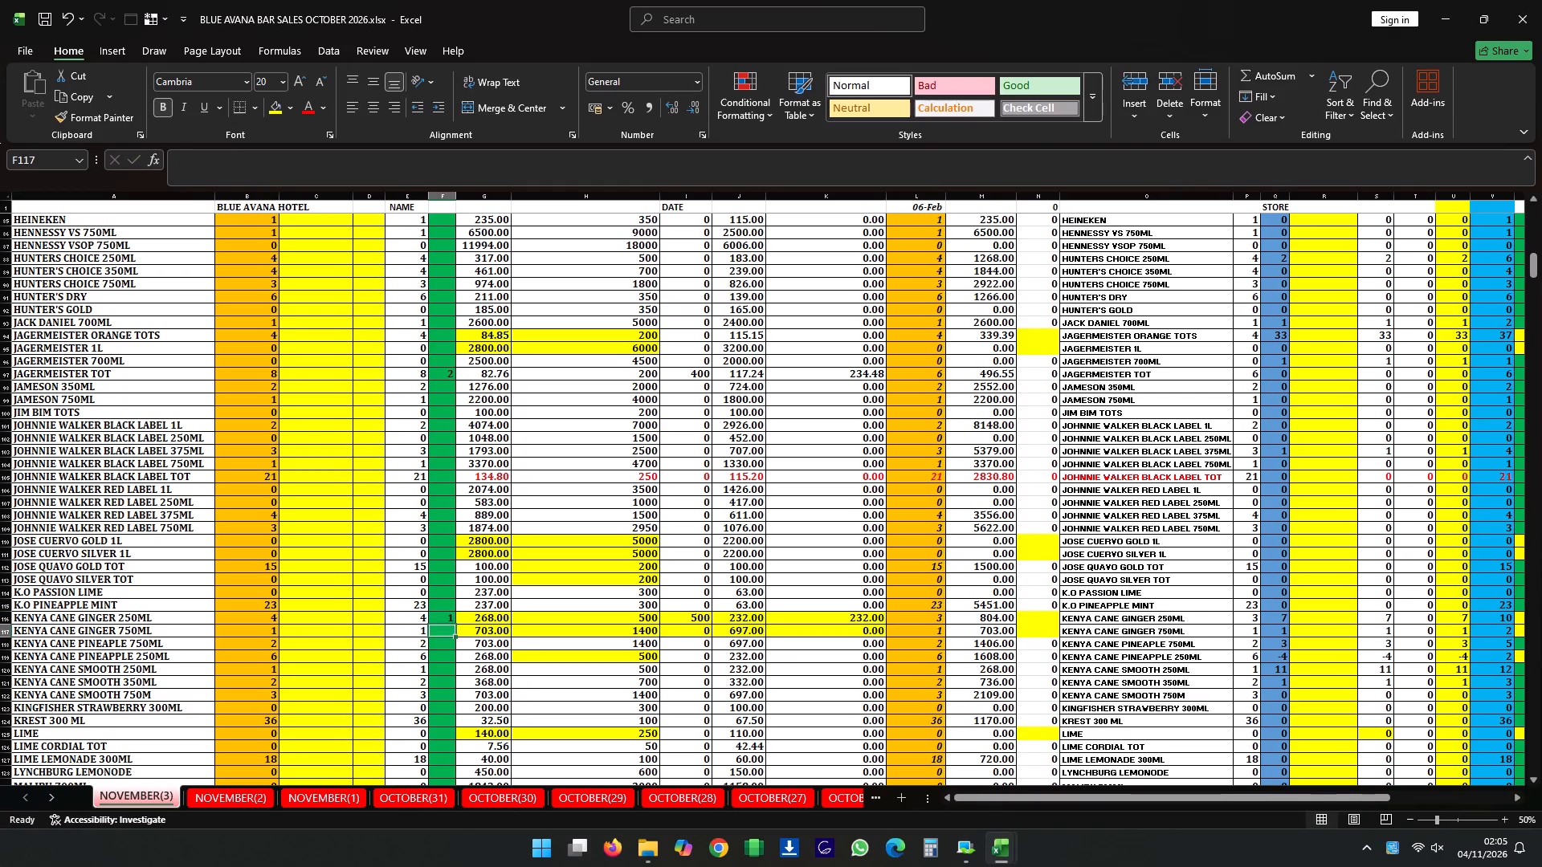
pyautogui.press('Down')
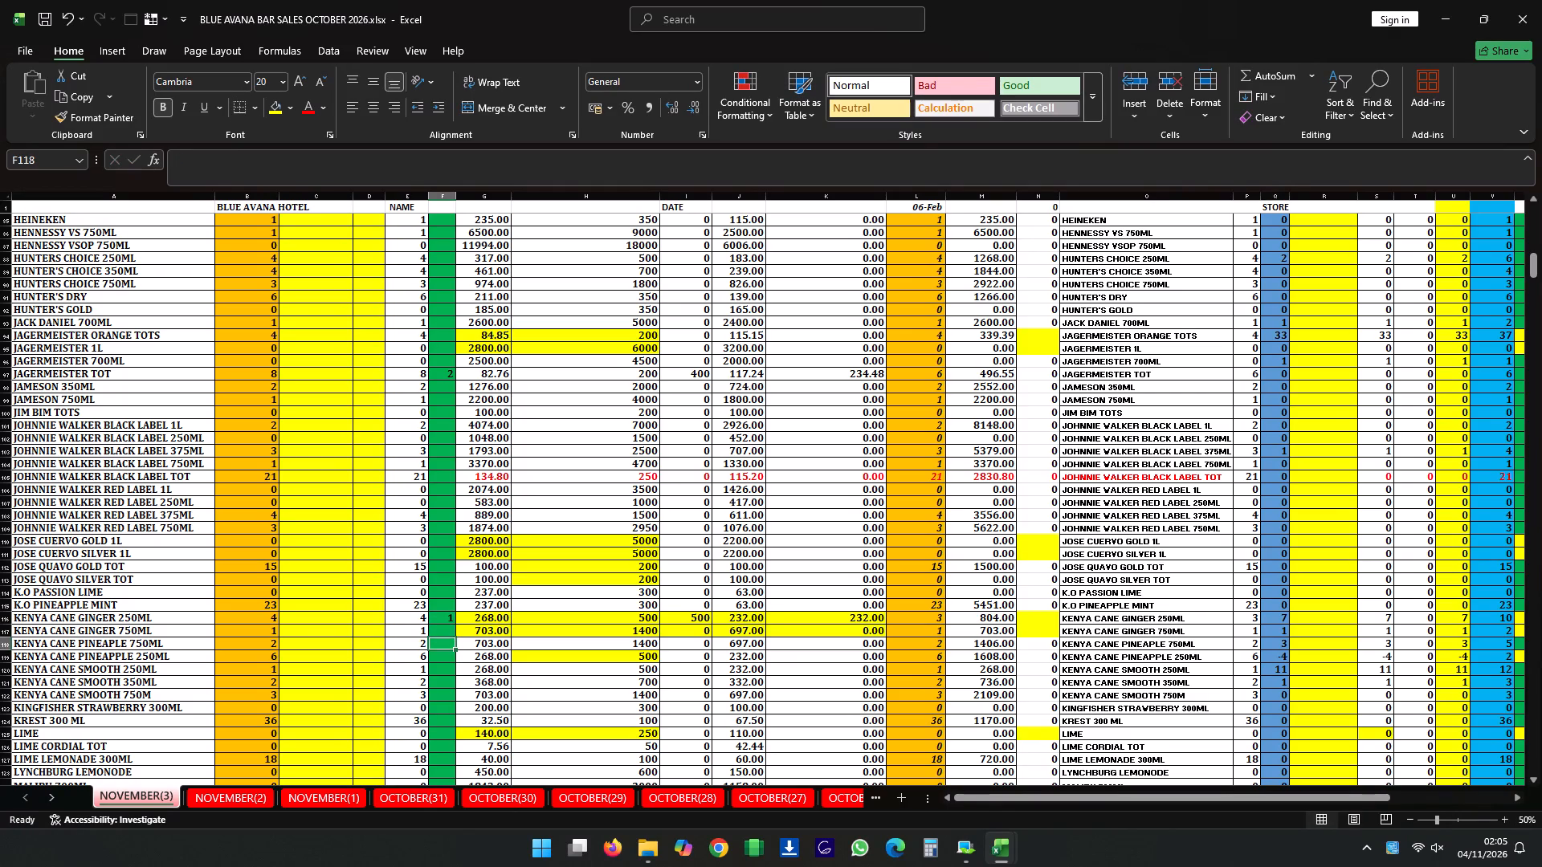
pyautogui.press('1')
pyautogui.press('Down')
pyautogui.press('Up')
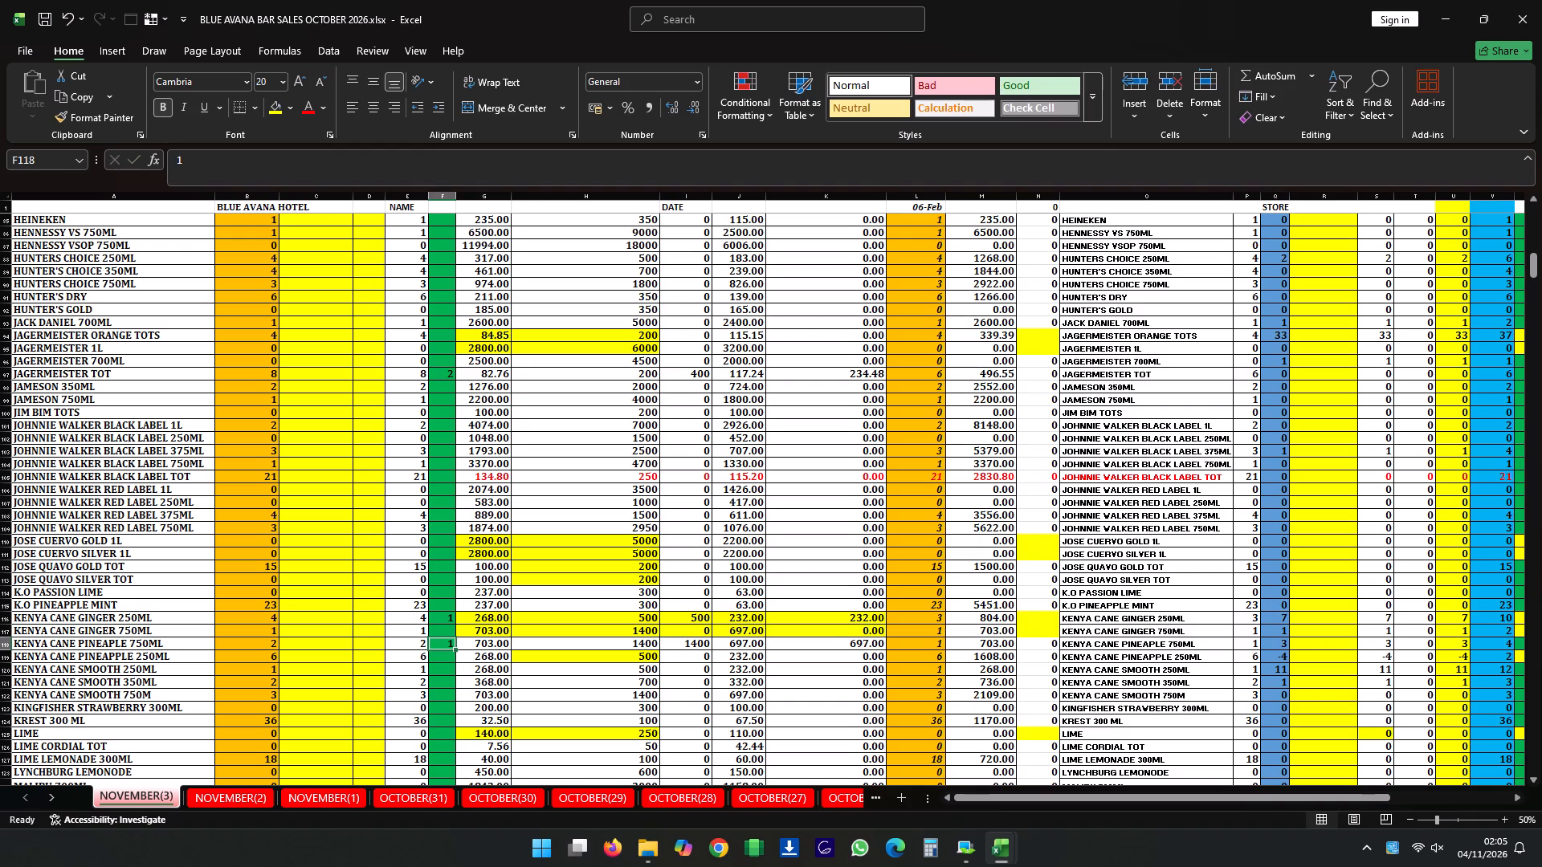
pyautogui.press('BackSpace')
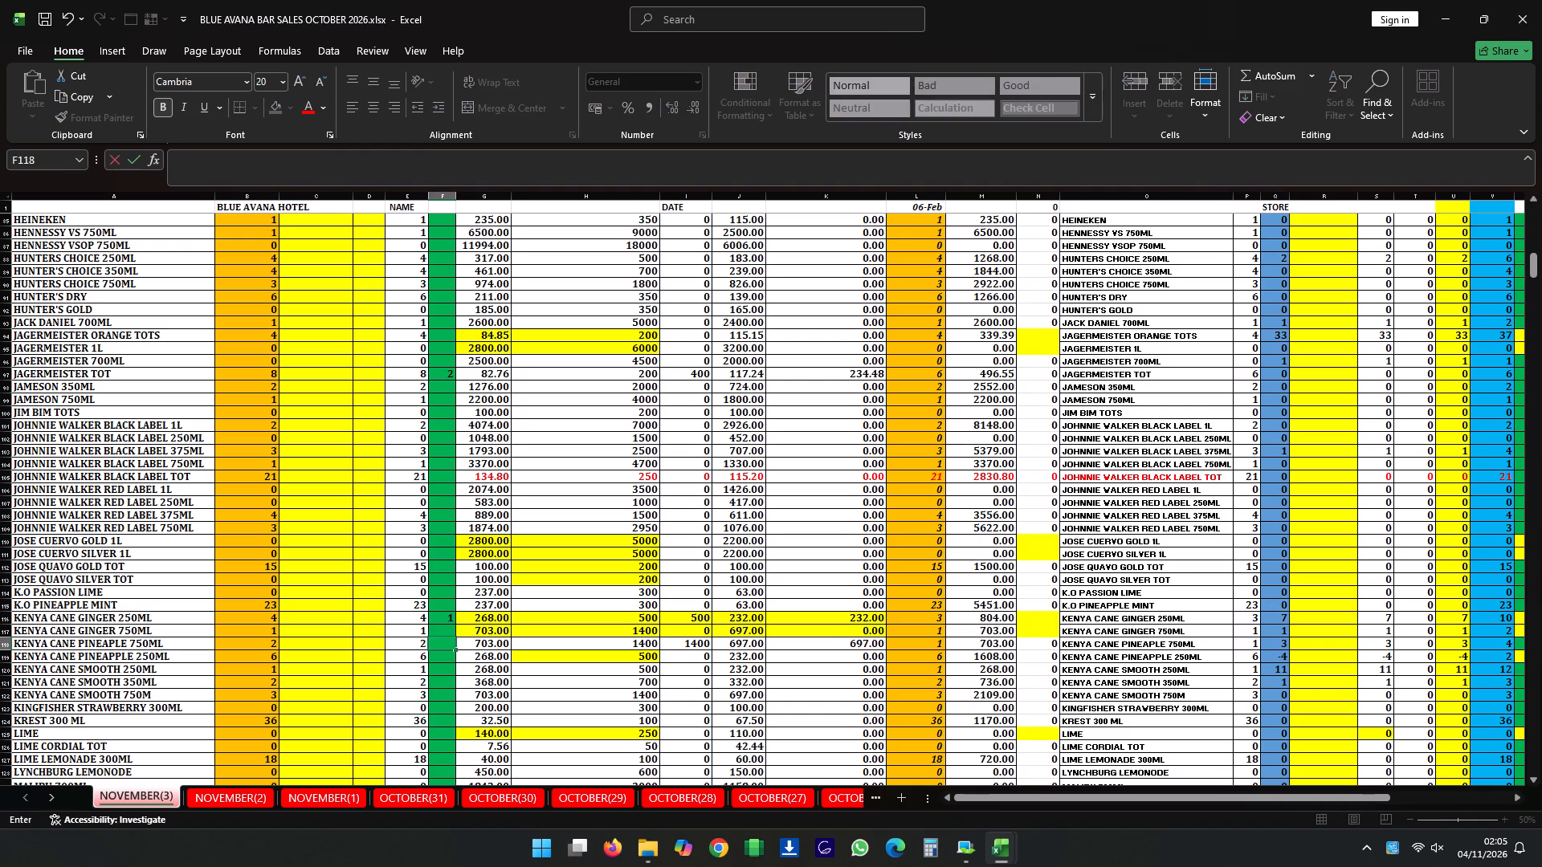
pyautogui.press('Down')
# Enter 1 as the sales quantity for KENYA CANE PINEAPPLE 250ML in the NOVEMBER(3) bar sheet.
pyautogui.press('1')
pyautogui.press('Down')
pyautogui.press('Up')
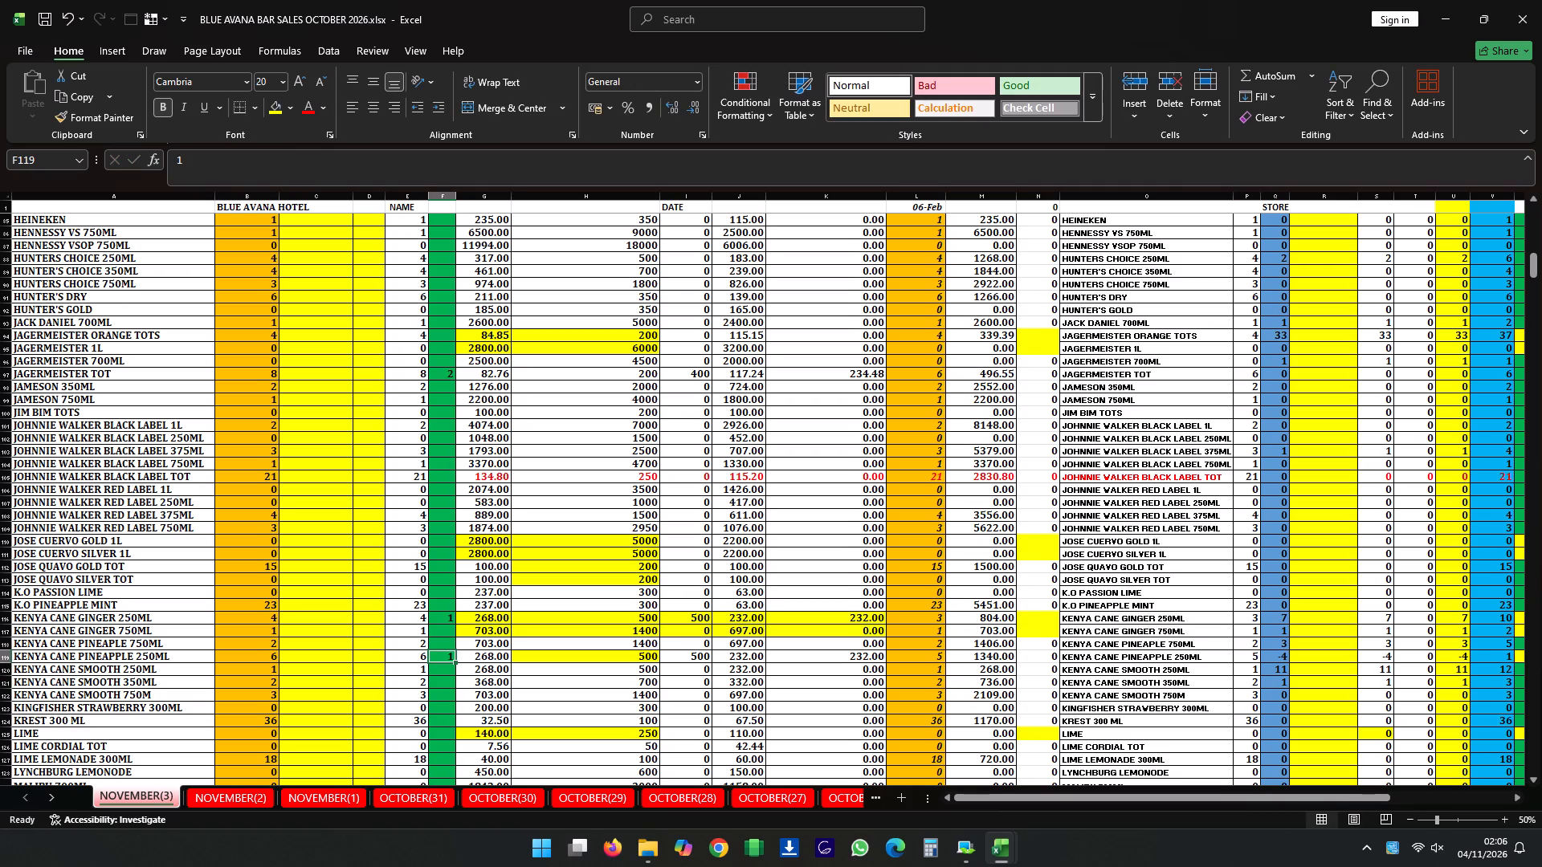
# Enter 2 as the sales quantity for LIME LEMONADE 300ML in the NOVEMBER(3) bar sheet.
pyautogui.press('Down')
pyautogui.press('Down')
pyautogui.press('Down')
pyautogui.press('Down')
pyautogui.press('Down')
pyautogui.press('Down')
pyautogui.press('Down')
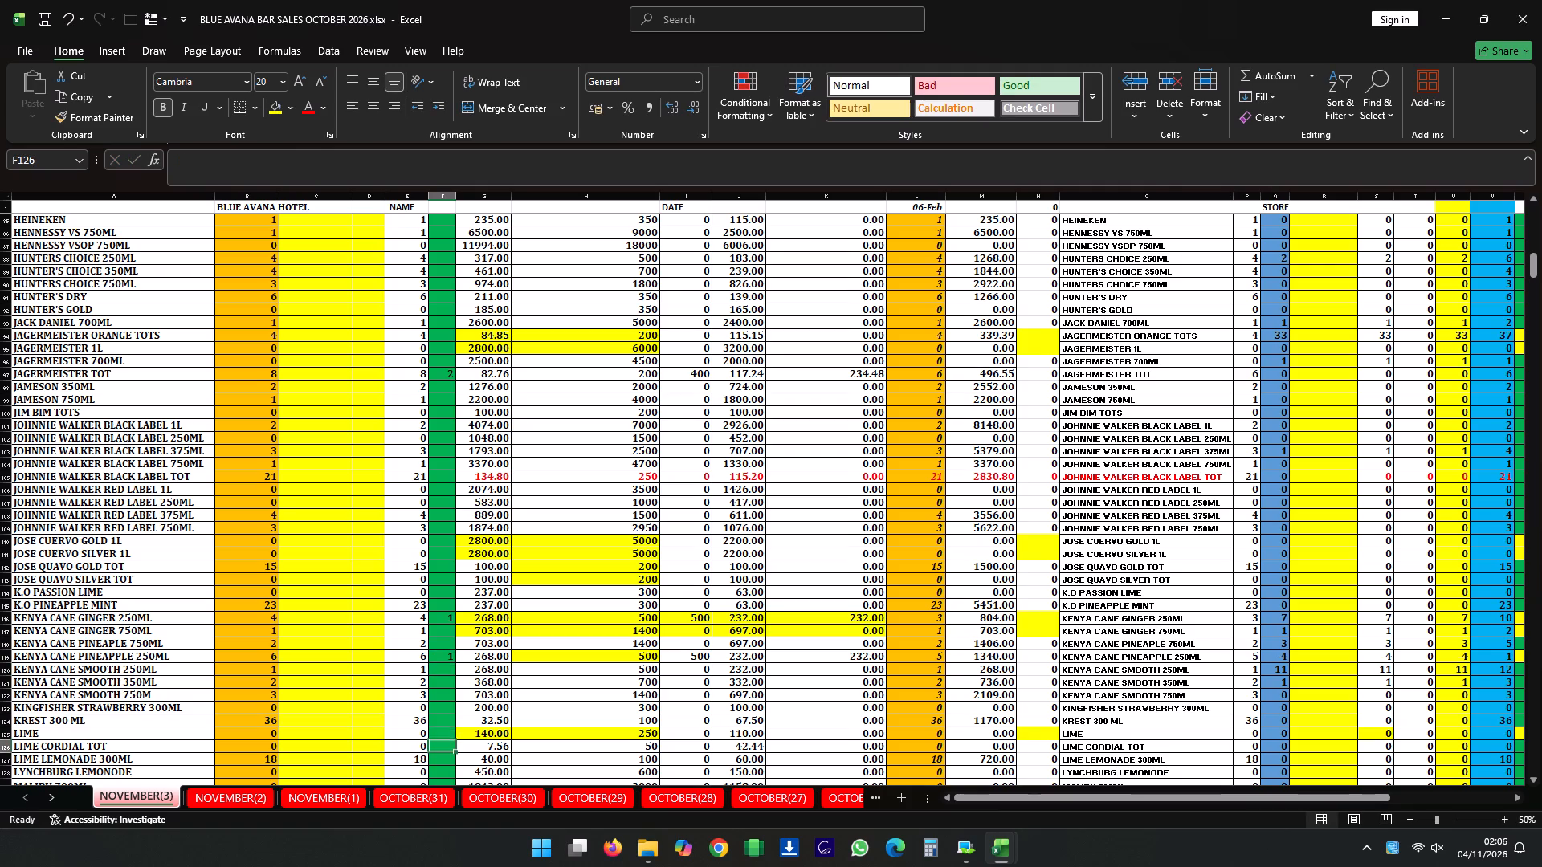
pyautogui.press('Down')
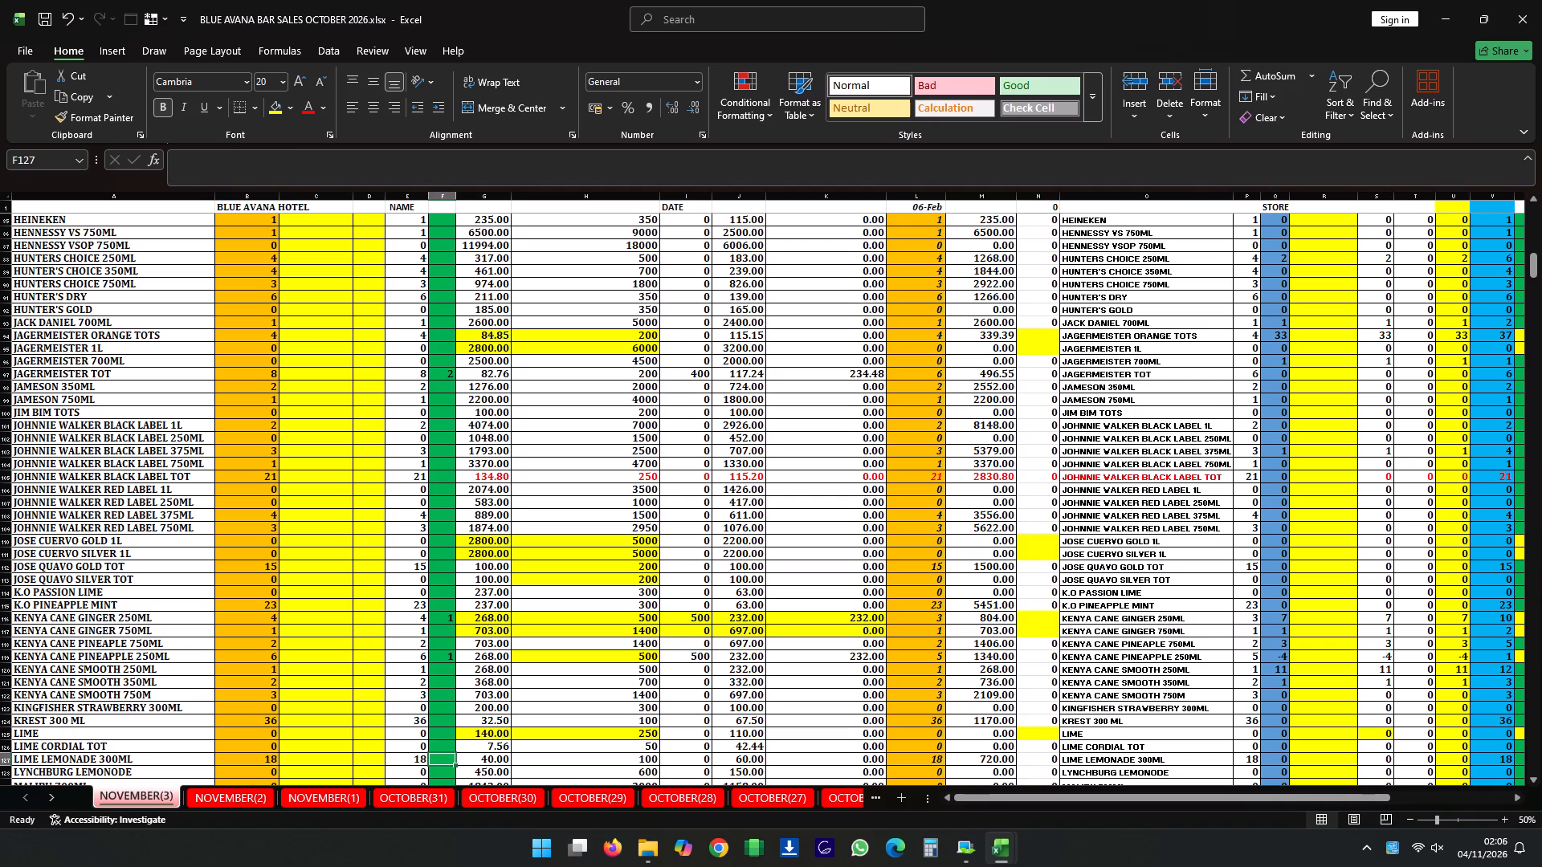
pyautogui.press('2')
pyautogui.press('Down')
pyautogui.press('Up')
# Enter 4 as the sales quantity for MANYATTA in the NOVEMBER(3) bar sheet.
pyautogui.press('Down')
pyautogui.press('Down')
pyautogui.press('Down')
pyautogui.press('Down')
pyautogui.press('Down')
pyautogui.press('Down')
pyautogui.press('Down')
pyautogui.press('Down')
pyautogui.press('Down')
pyautogui.press('Down')
pyautogui.press('Down')
pyautogui.press('Down')
pyautogui.press('Down')
pyautogui.press('Down')
pyautogui.press('Down')
pyautogui.press('Down')
pyautogui.press('Down')
pyautogui.press('Down')
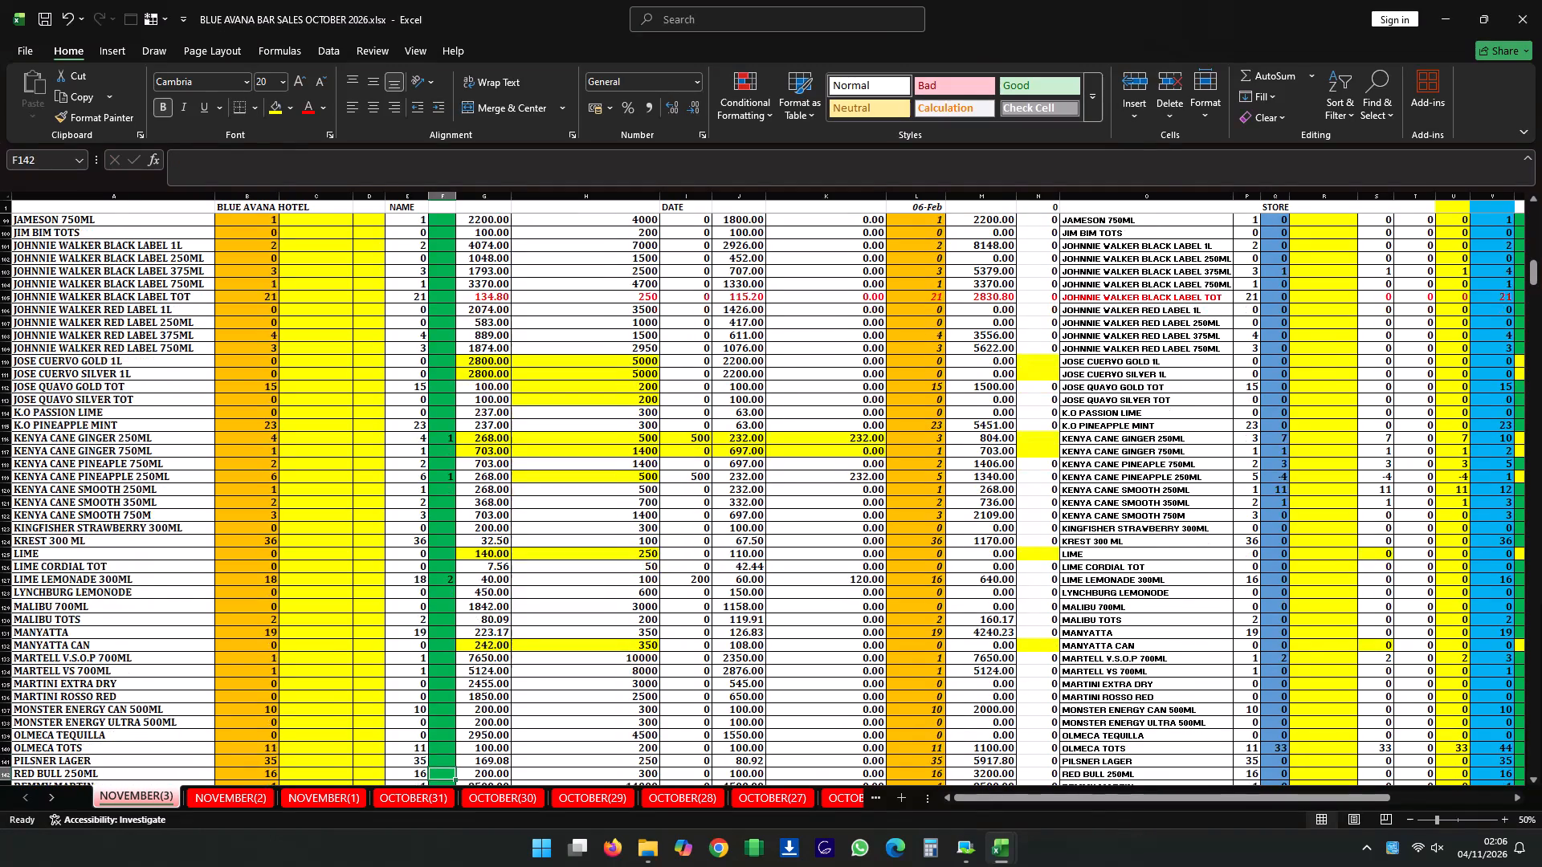
pyautogui.press('Up')
pyautogui.press('Up')
pyautogui.press('Up')
pyautogui.press('Up')
pyautogui.press('Up')
pyautogui.press('Up')
pyautogui.press('Up')
pyautogui.press('Up')
pyautogui.press('Up')
pyautogui.press('Up')
pyautogui.press('Up')
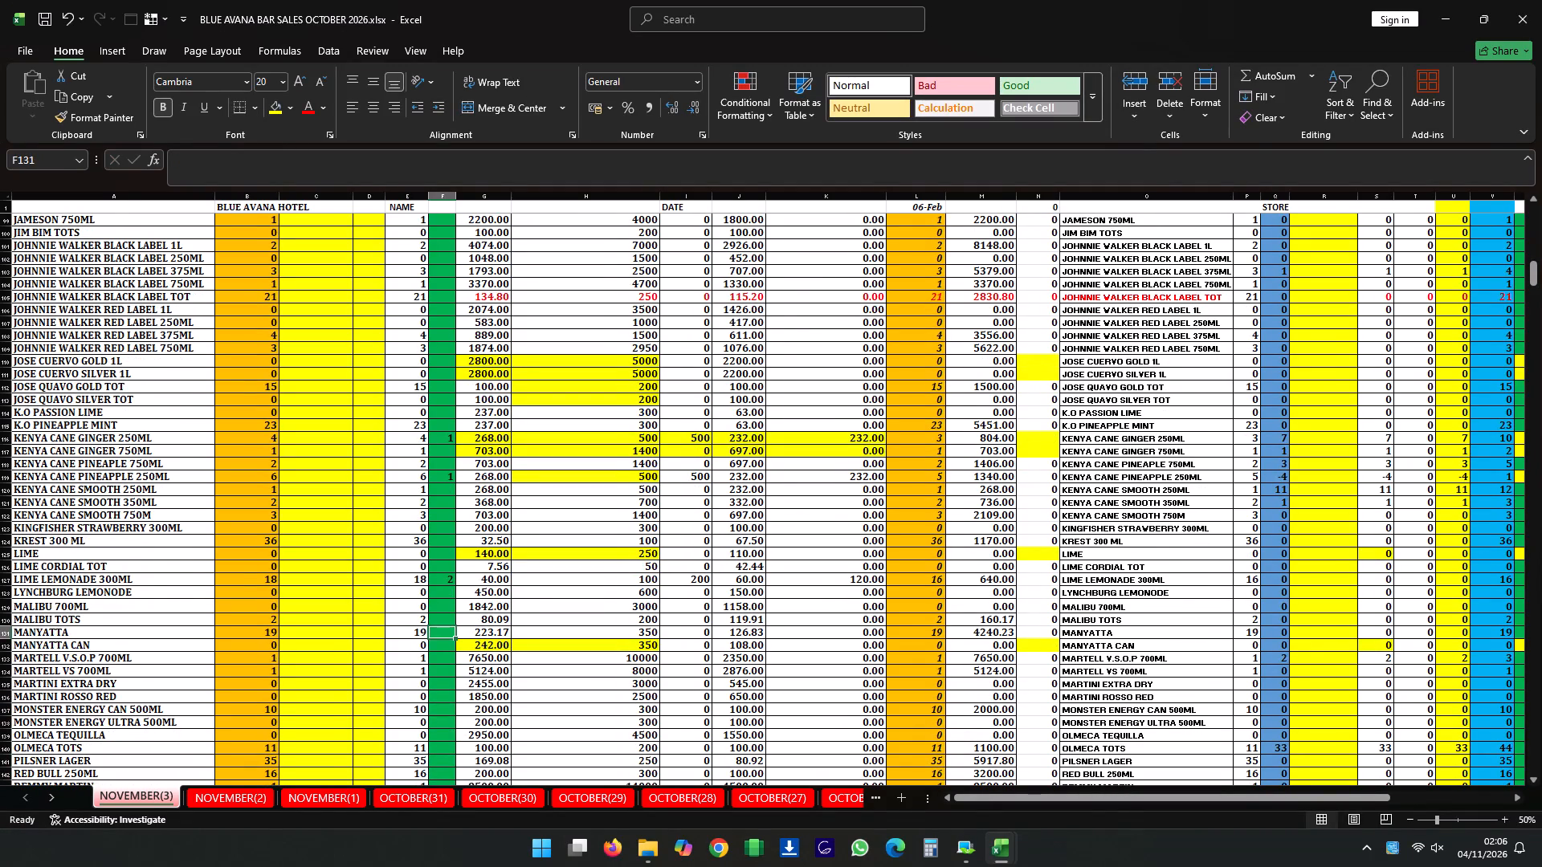
pyautogui.press('4')
pyautogui.press('Down')
pyautogui.press('Up')
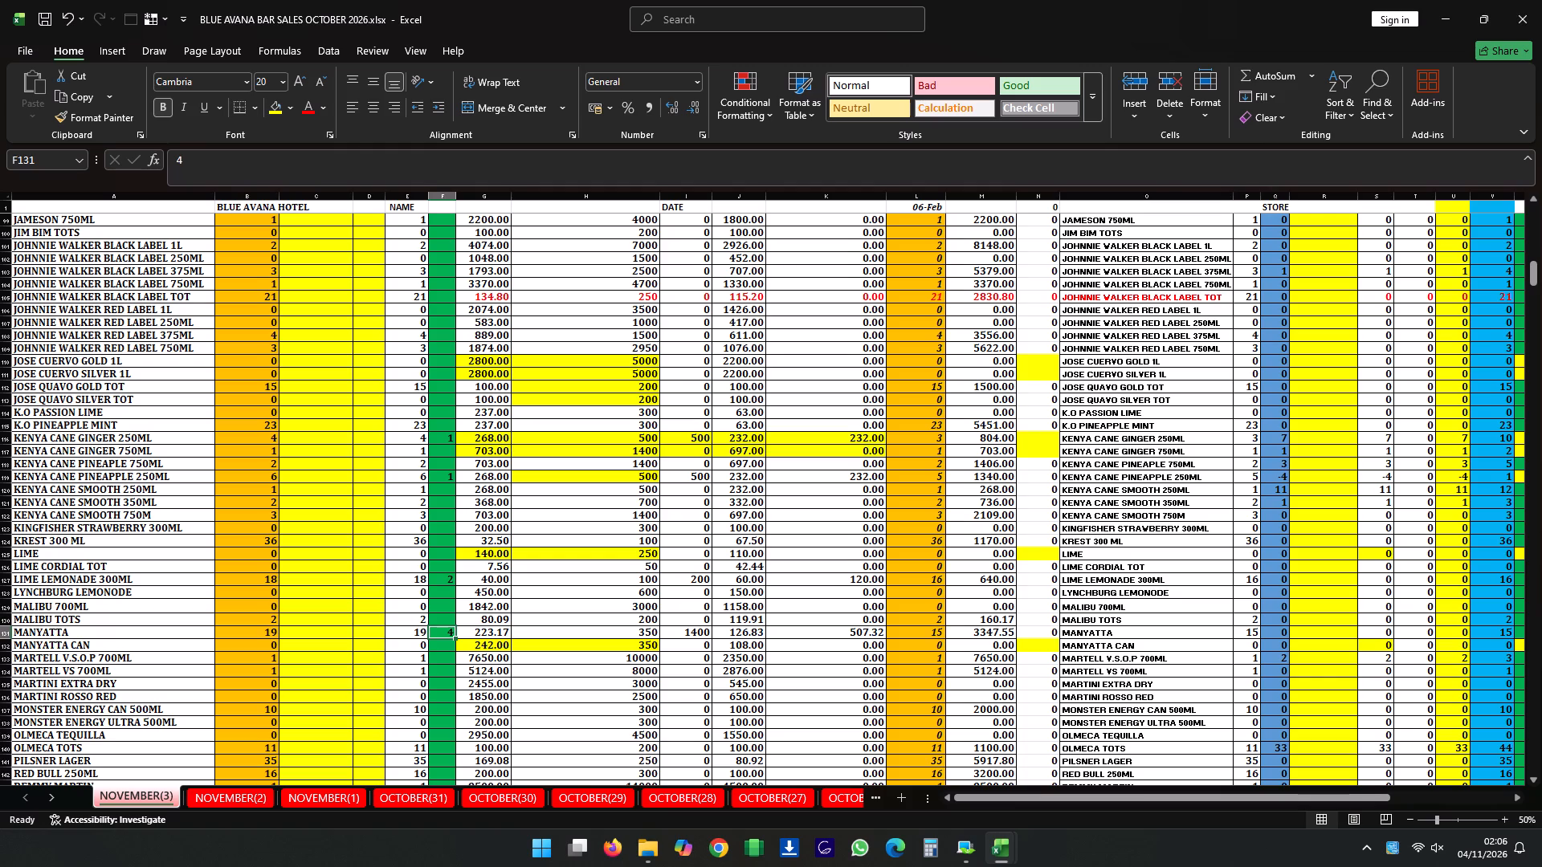
# Enter 2 as the sales quantity for SPRITE 300ML in the NOVEMBER(3) bar sheet.
pyautogui.press('Down')
pyautogui.press('Down')
pyautogui.press('Down')
pyautogui.press('Down')
pyautogui.press('Down')
pyautogui.press('Down')
pyautogui.press('Down')
pyautogui.press('Down')
pyautogui.press('Down')
pyautogui.press('Down')
pyautogui.press('Down')
pyautogui.press('Down')
pyautogui.press('Down')
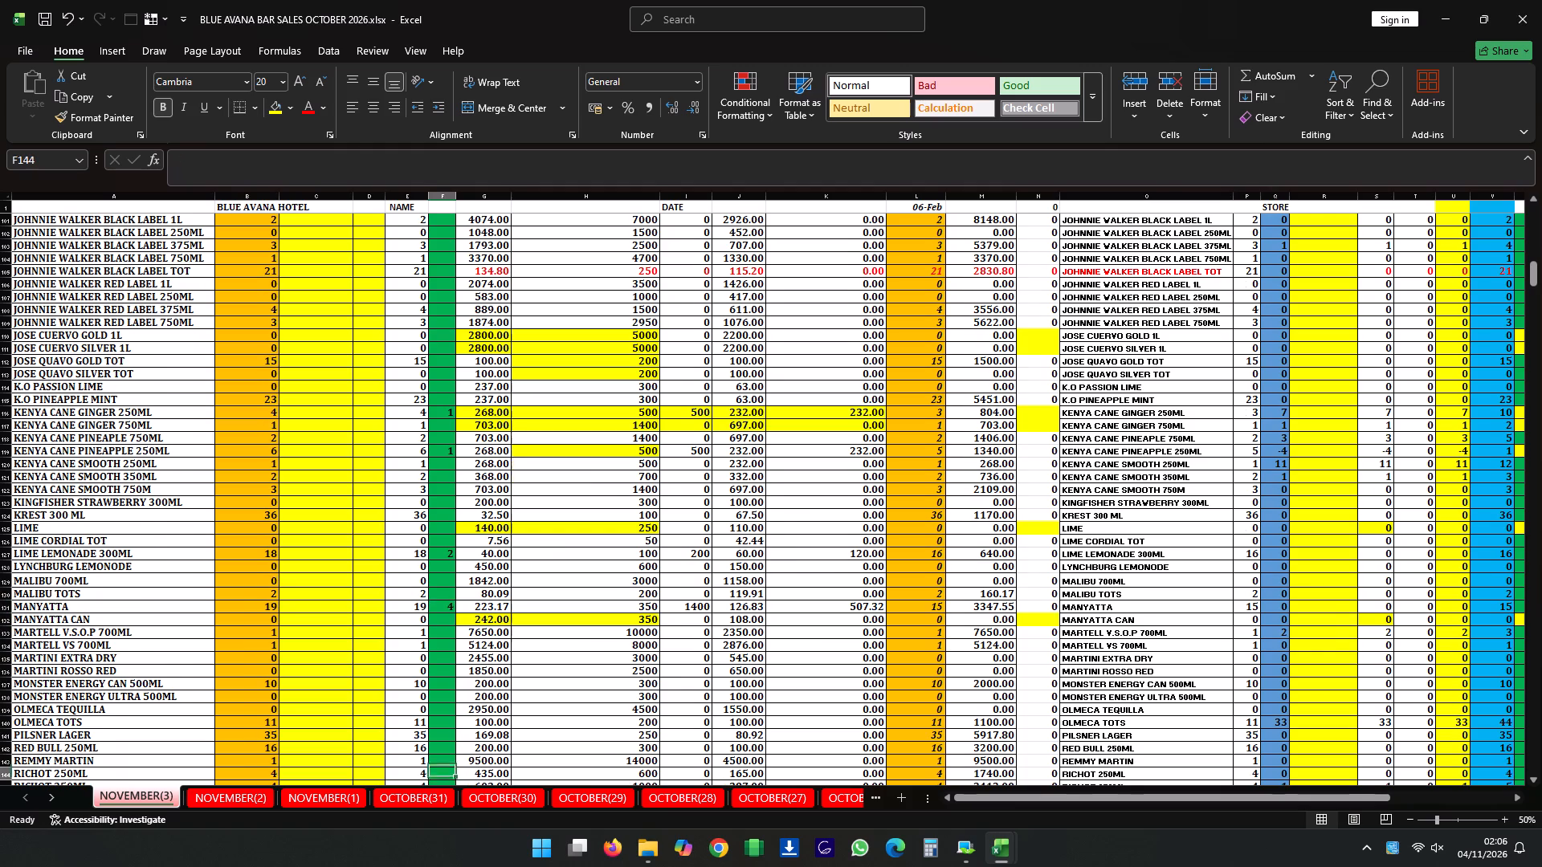
pyautogui.press('Up')
pyautogui.press('Up')
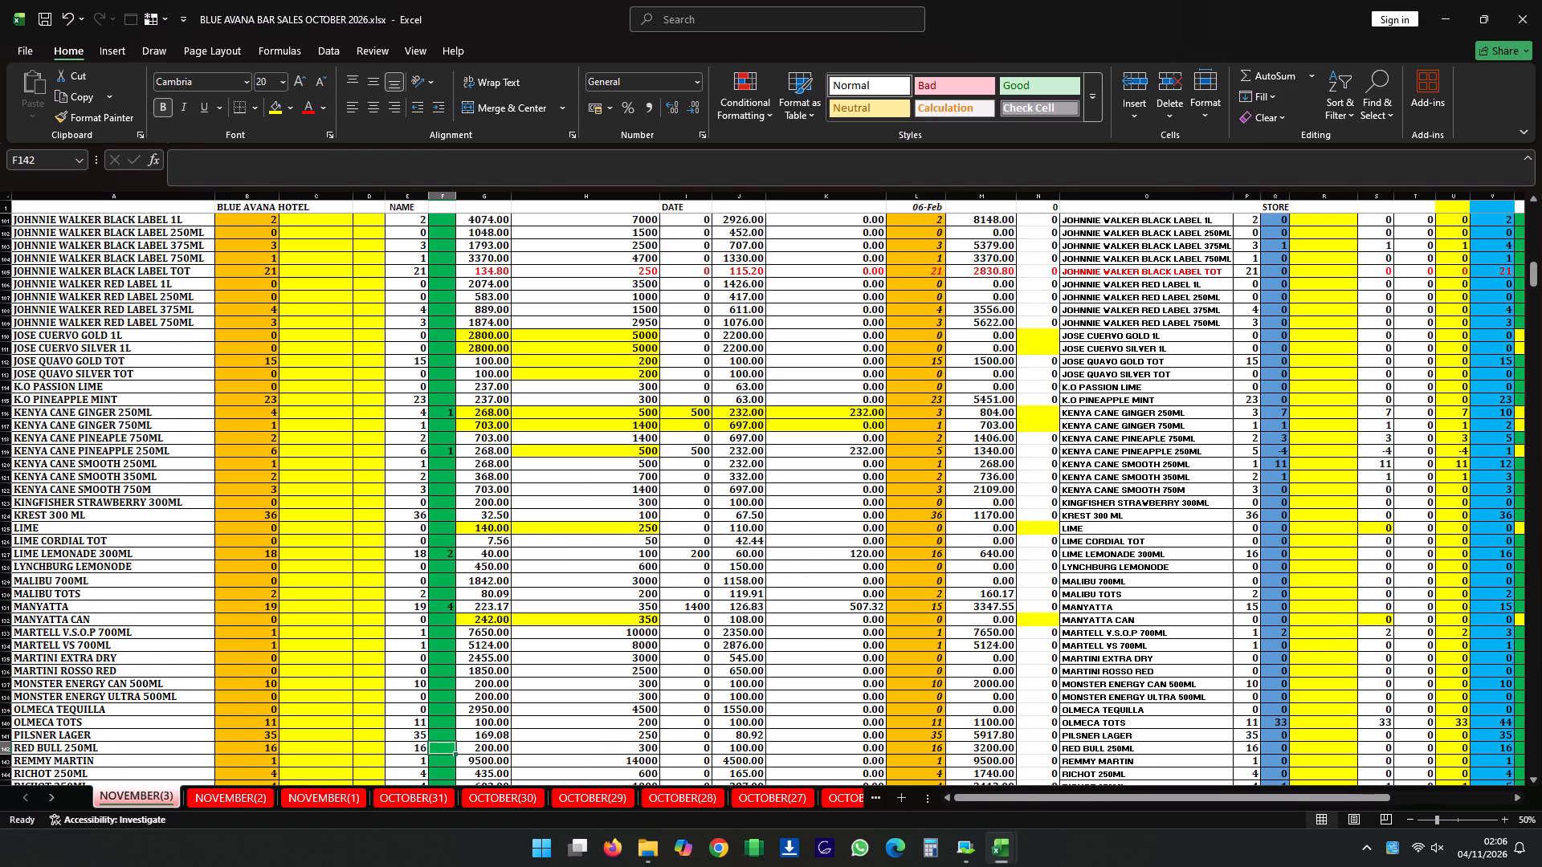
pyautogui.press('Down')
pyautogui.press('Down')
pyautogui.press('Down')
pyautogui.press('Down')
pyautogui.press('Down')
pyautogui.press('Down')
pyautogui.press('Down')
pyautogui.press('Down')
pyautogui.press('Down')
pyautogui.press('Down')
pyautogui.press('Down')
pyautogui.press('Down')
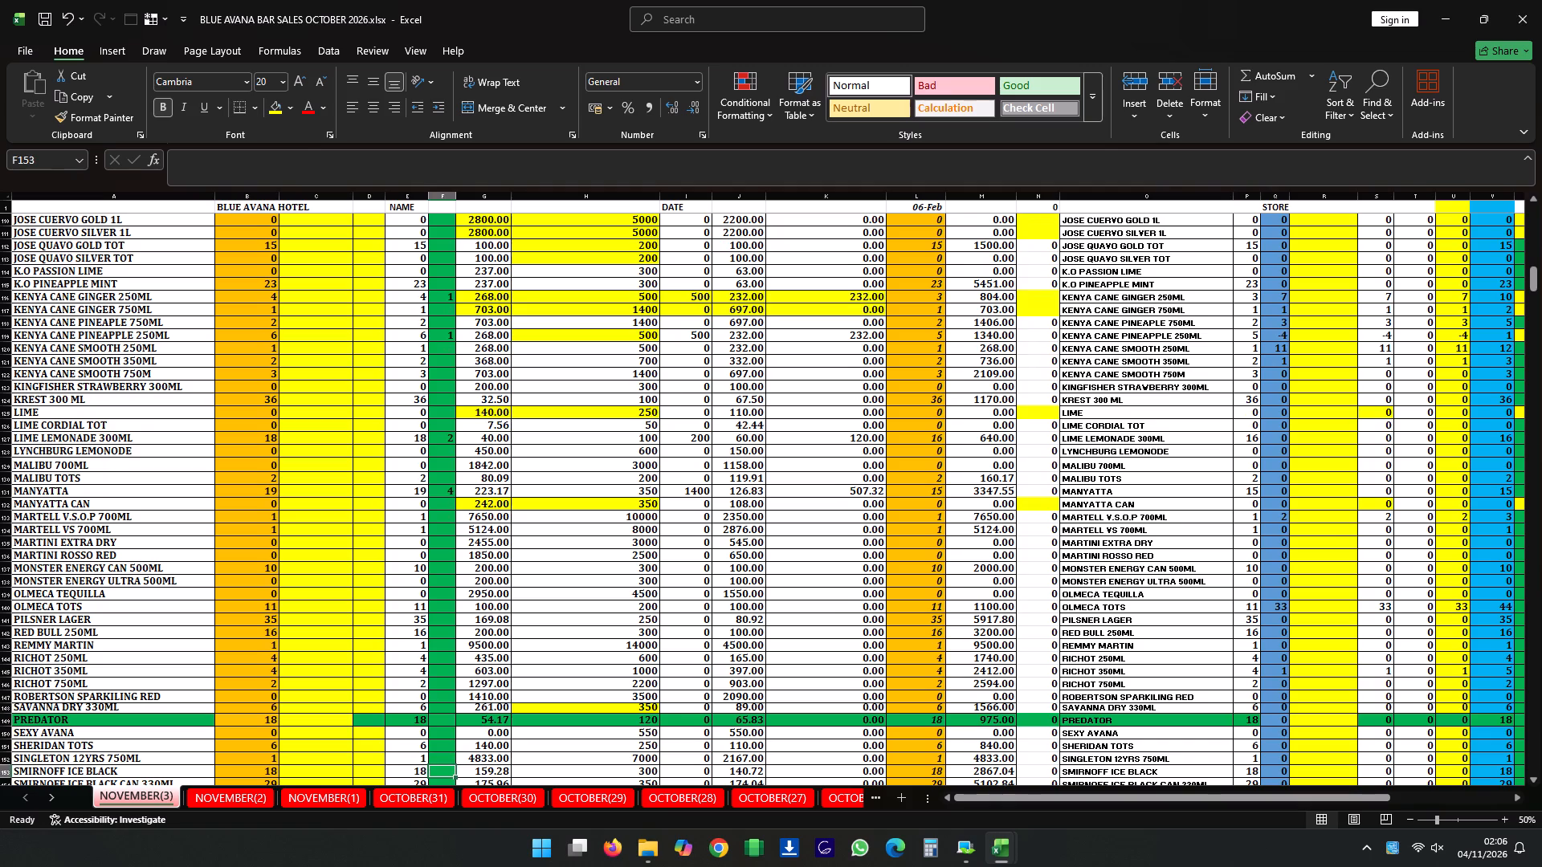
pyautogui.press('Up')
pyautogui.press('Up')
pyautogui.press('Up')
pyautogui.press('Up')
pyautogui.press('Up')
pyautogui.press('Up')
pyautogui.press('Up')
pyautogui.press('Up')
pyautogui.press('Up')
pyautogui.press('Up')
pyautogui.press('Down')
pyautogui.press('Down')
pyautogui.press('Down')
pyautogui.press('Down')
pyautogui.press('Down')
pyautogui.press('Down')
pyautogui.press('Down')
pyautogui.press('Down')
pyautogui.press('Down')
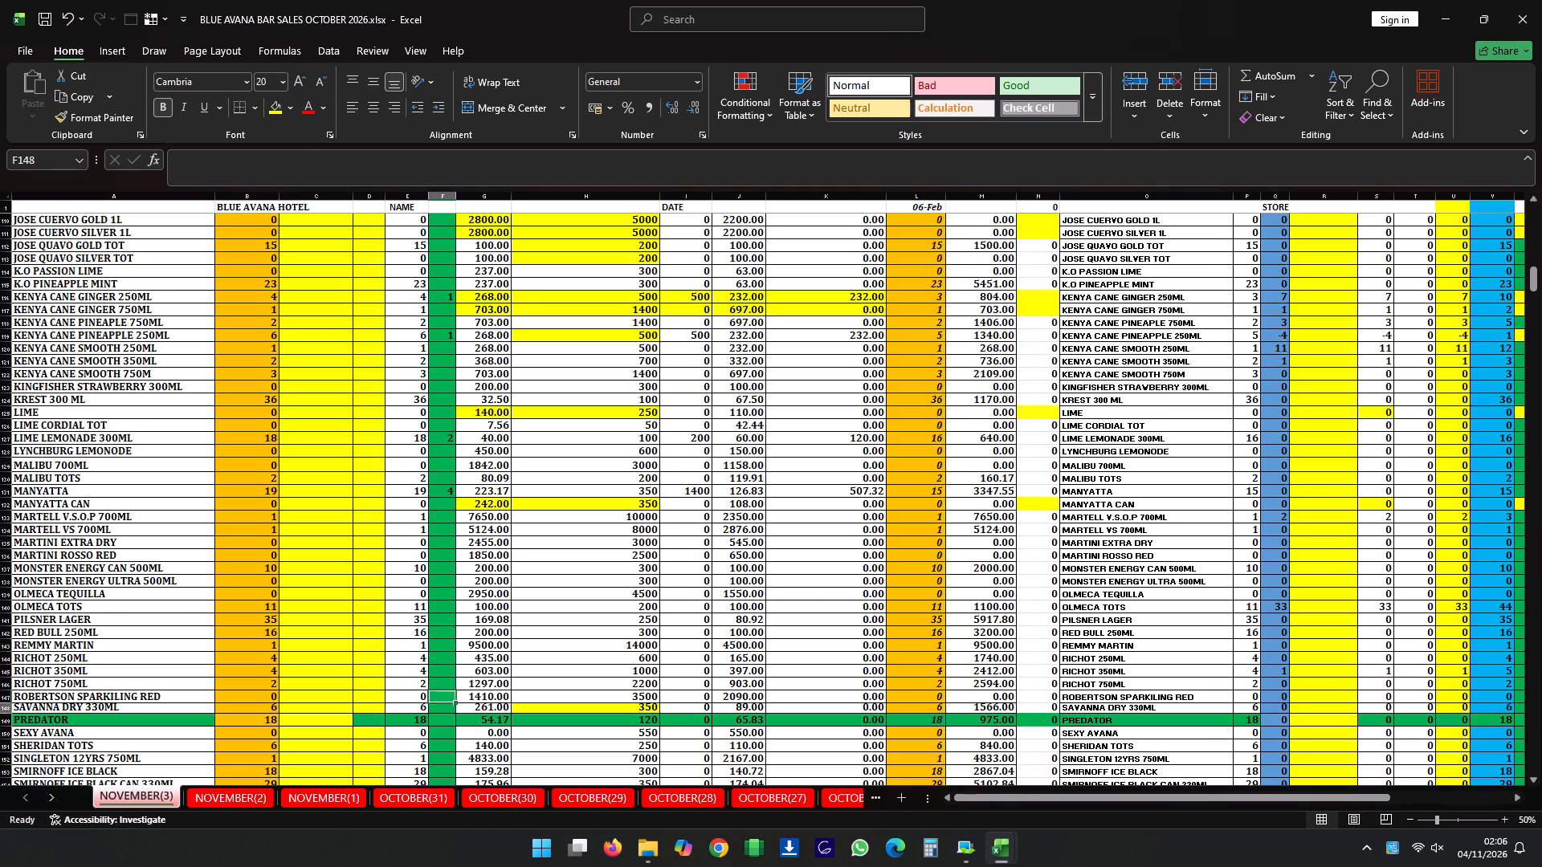
pyautogui.press('Down')
pyautogui.press('Down')
pyautogui.press('Down')
pyautogui.press('Down')
pyautogui.press('Down')
pyautogui.press('Down')
pyautogui.press('Down')
pyautogui.press('Down')
pyautogui.press('Down')
pyautogui.press('Down')
pyautogui.press('Down')
pyautogui.press('Down')
pyautogui.press('Down')
pyautogui.press('Down')
pyautogui.press('Down')
pyautogui.press('Down')
pyautogui.press('Down')
pyautogui.press('Down')
pyautogui.press('Down')
pyautogui.press('Down')
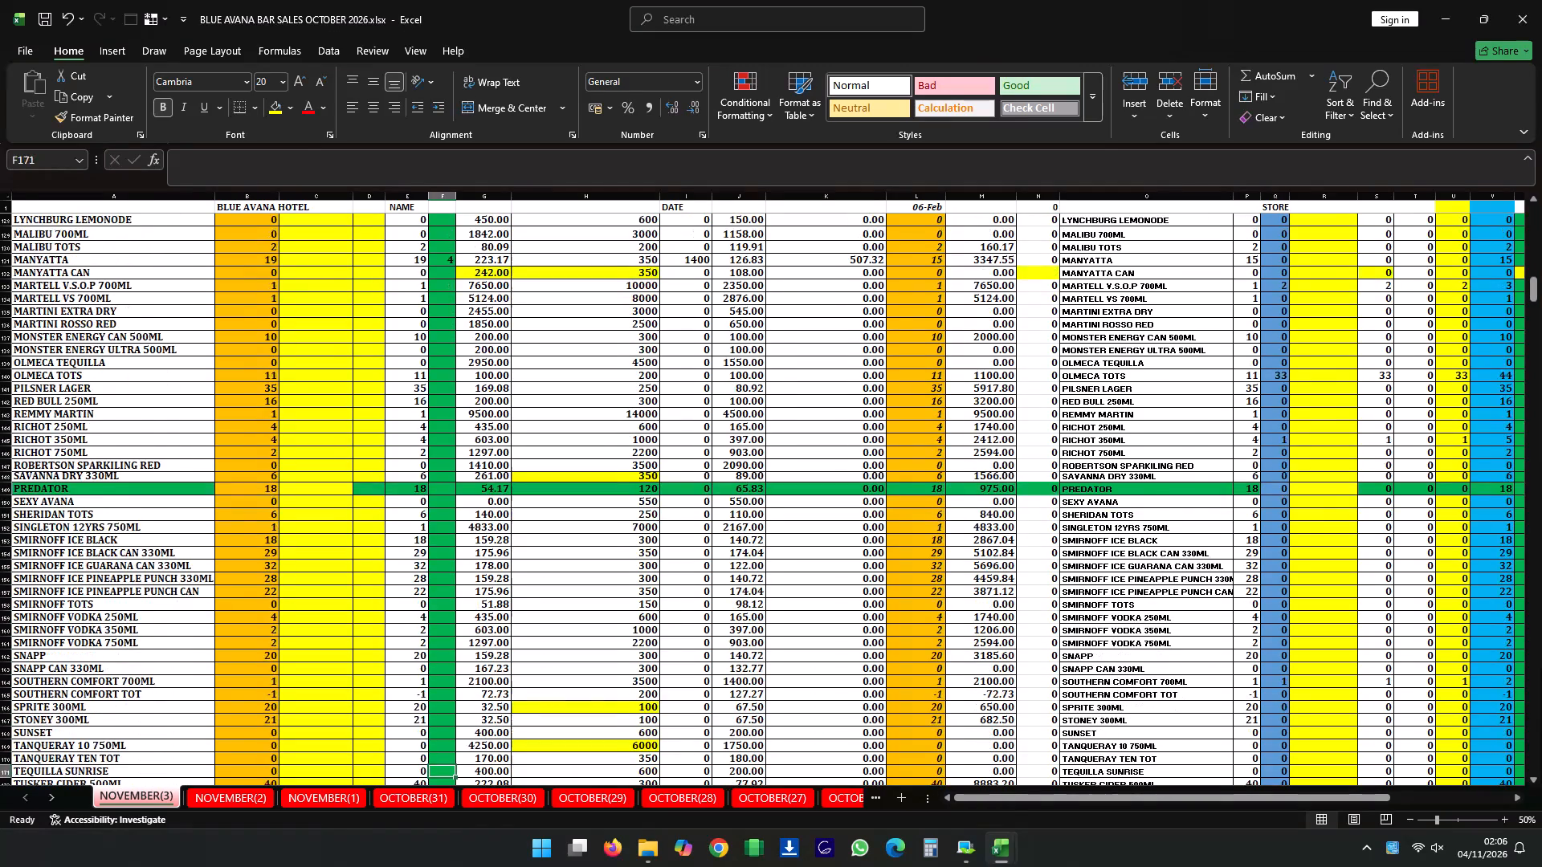
pyautogui.press('Up')
pyautogui.press('Up')
pyautogui.press('Up')
pyautogui.press('Up')
pyautogui.press('Up')
pyautogui.press('Up')
pyautogui.press('Up')
pyautogui.press('Up')
pyautogui.press('Up')
pyautogui.press('Up')
pyautogui.press('Up')
pyautogui.press('Up')
pyautogui.press('Down')
pyautogui.press('Down')
pyautogui.press('Down')
pyautogui.press('Down')
pyautogui.press('Down')
pyautogui.press('Down')
pyautogui.press('Down')
pyautogui.press('Down')
pyautogui.press('Down')
pyautogui.press('Down')
pyautogui.press('Down')
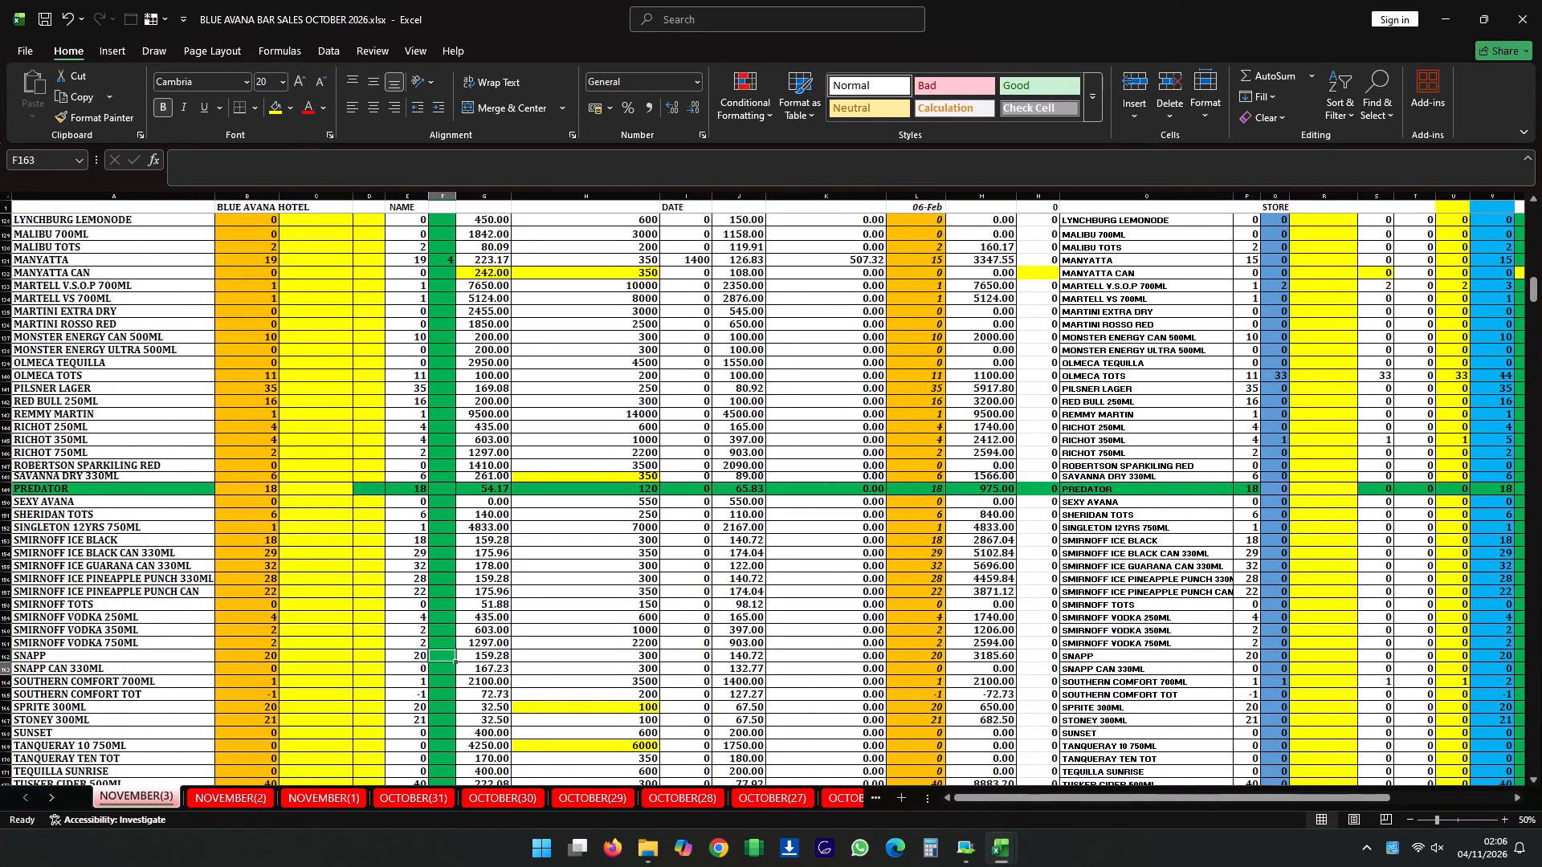
pyautogui.press('Up')
pyautogui.press('Up')
pyautogui.press('Up')
pyautogui.press('Up')
pyautogui.press('Up')
pyautogui.press('Down')
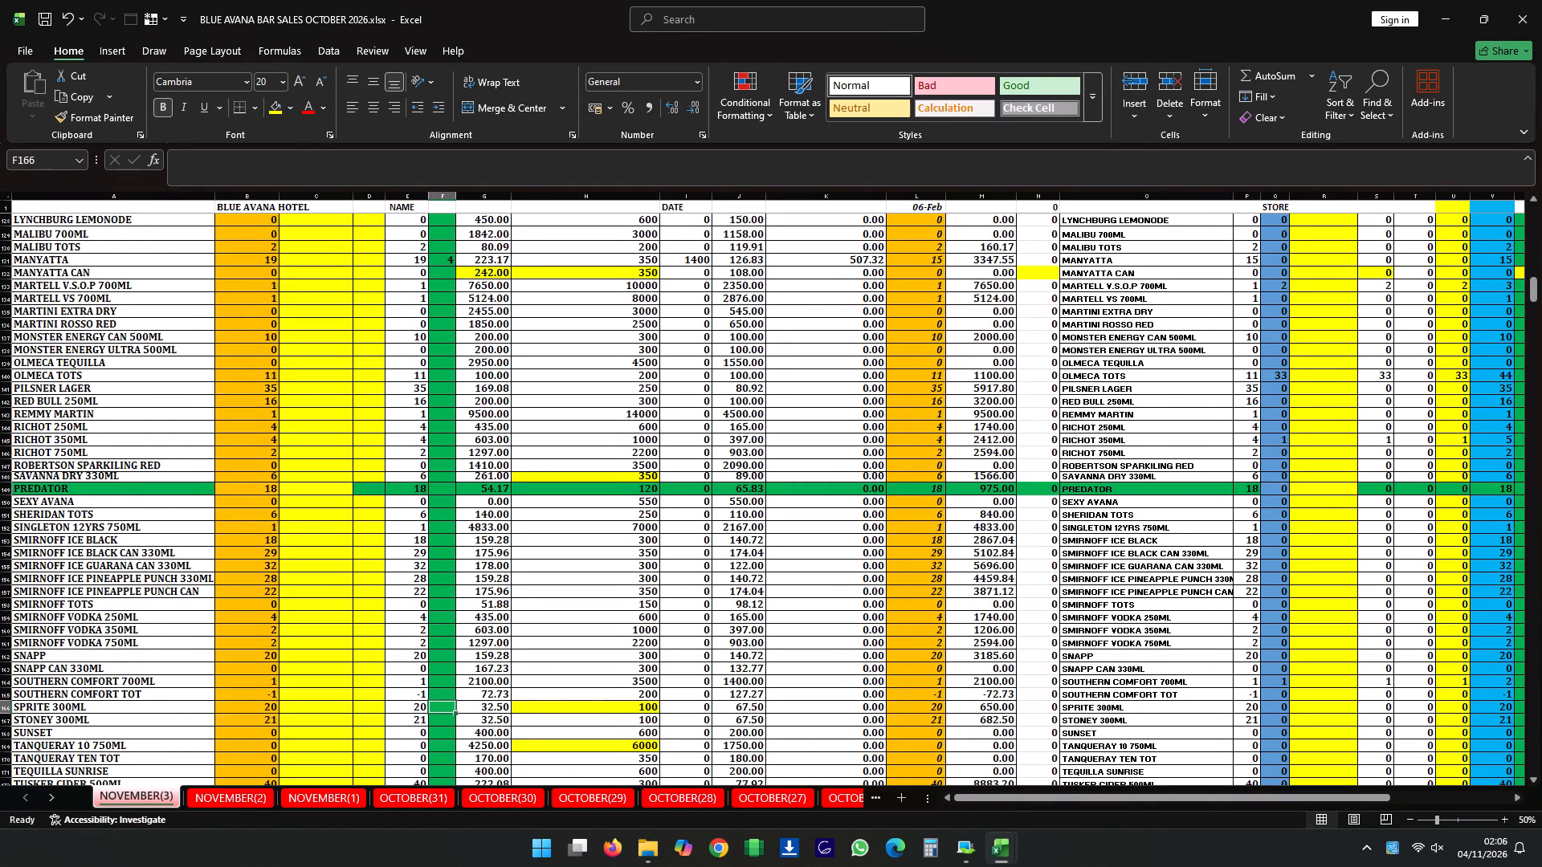
pyautogui.press('2')
pyautogui.press('Down')
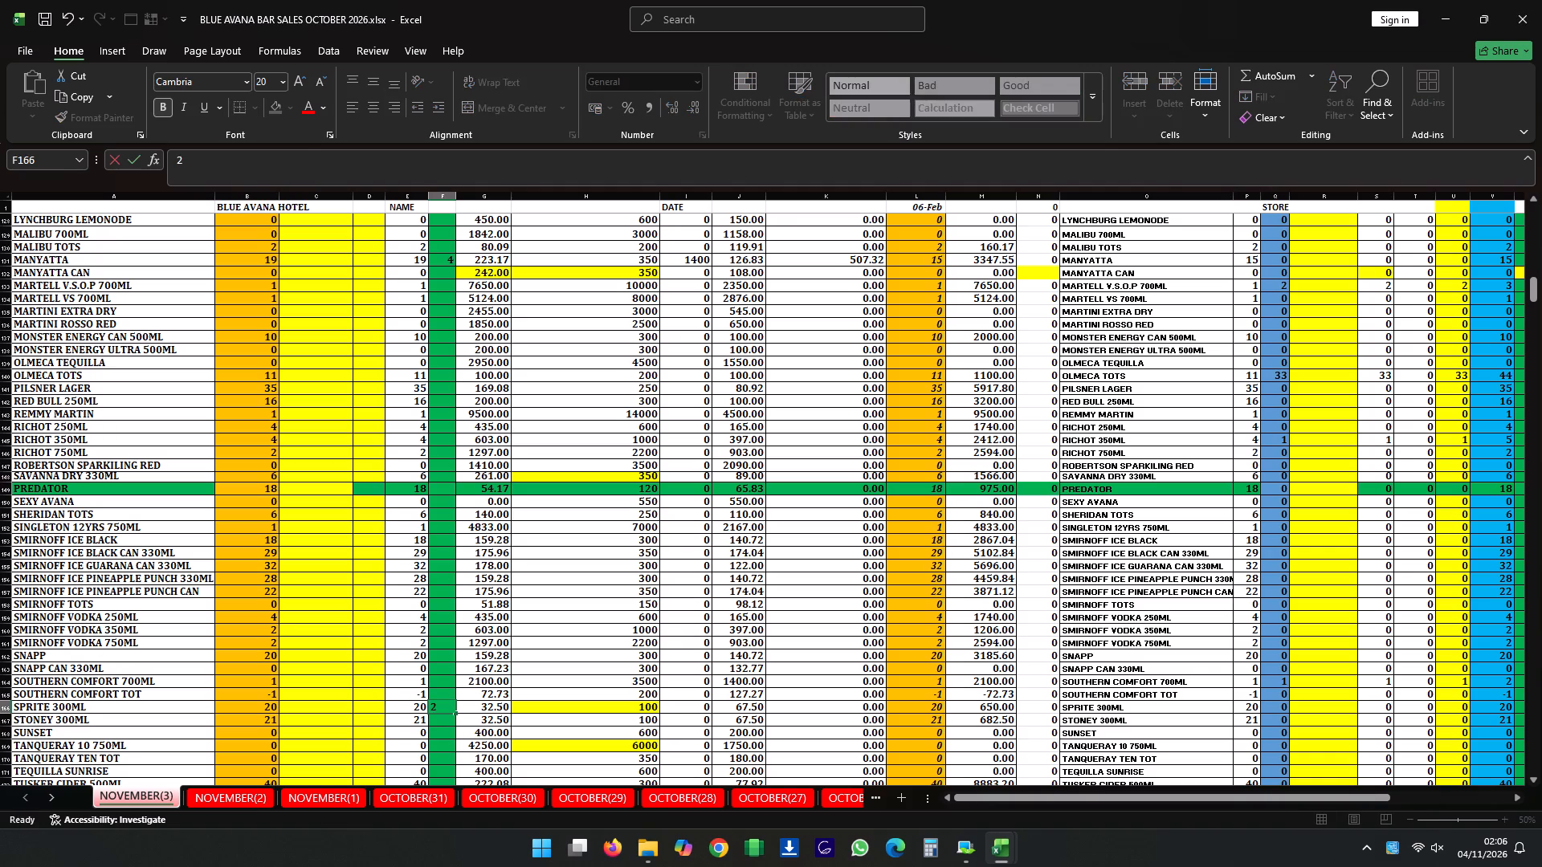
pyautogui.press('Up')
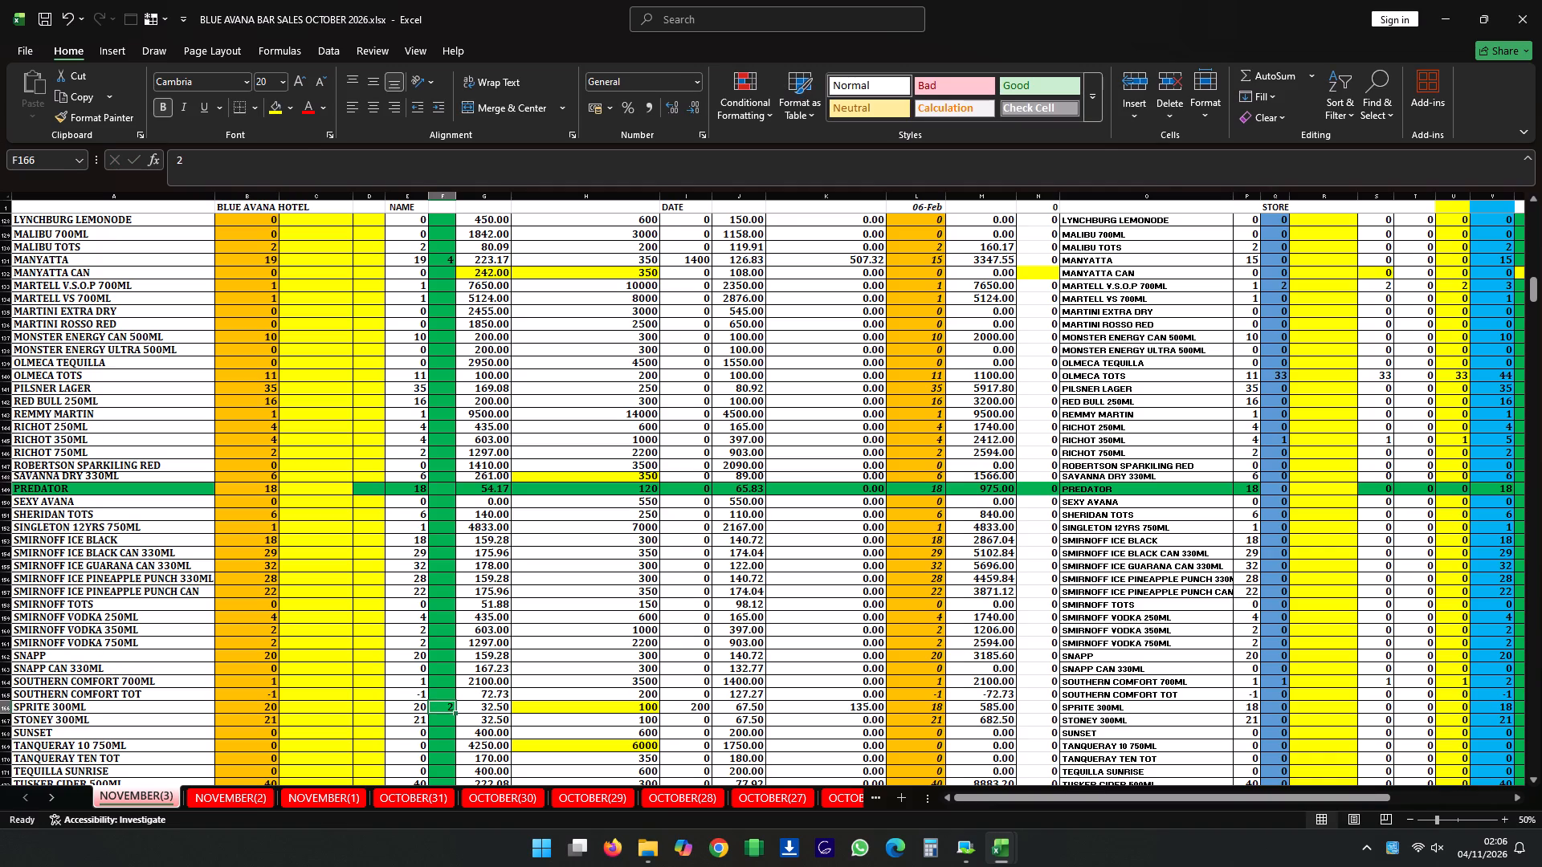
# Enter 13 as the sales quantity for TUSKER LAGER in the NOVEMBER(3) bar sheet.
pyautogui.press('Down')
pyautogui.press('Down')
pyautogui.press('Down')
pyautogui.press('Down')
pyautogui.press('Down')
pyautogui.press('Down')
pyautogui.press('Down')
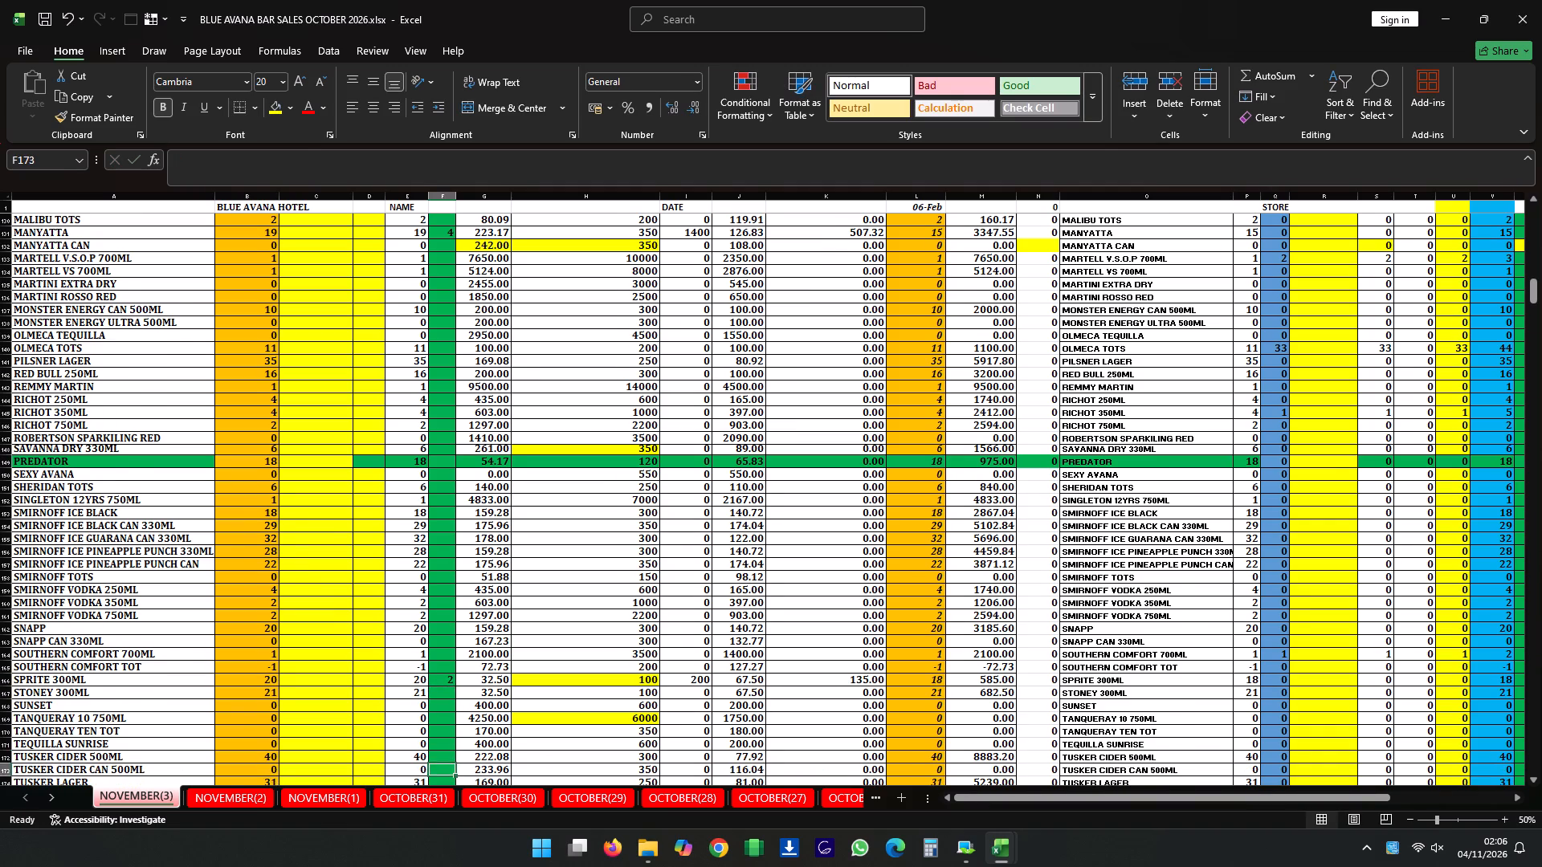
pyautogui.press('Down')
pyautogui.press('Up')
pyautogui.press('Down')
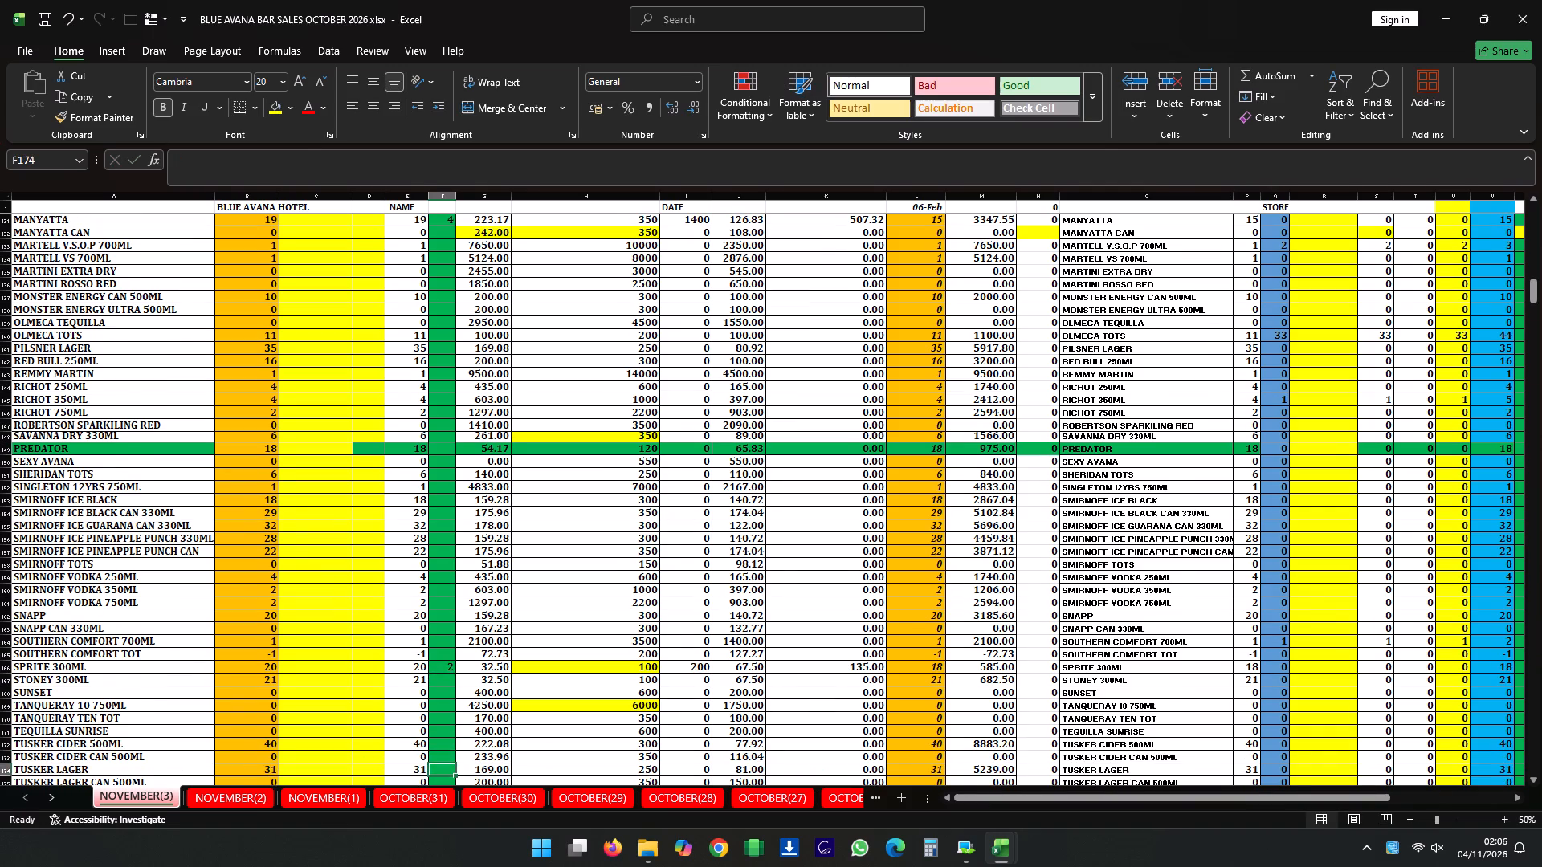
pyautogui.write('13')
pyautogui.press('Down')
pyautogui.press('Up')
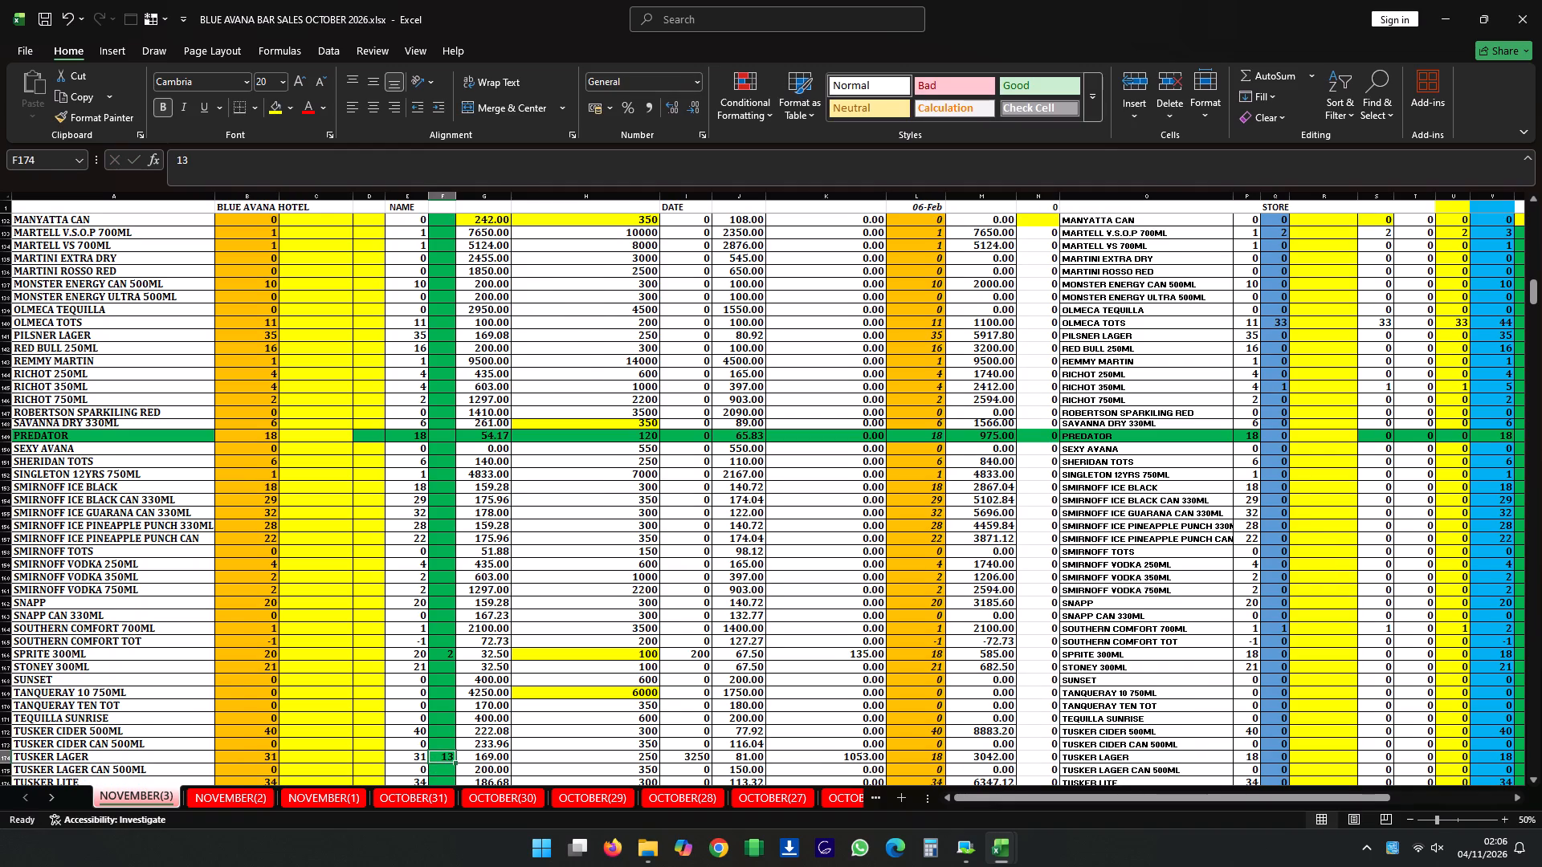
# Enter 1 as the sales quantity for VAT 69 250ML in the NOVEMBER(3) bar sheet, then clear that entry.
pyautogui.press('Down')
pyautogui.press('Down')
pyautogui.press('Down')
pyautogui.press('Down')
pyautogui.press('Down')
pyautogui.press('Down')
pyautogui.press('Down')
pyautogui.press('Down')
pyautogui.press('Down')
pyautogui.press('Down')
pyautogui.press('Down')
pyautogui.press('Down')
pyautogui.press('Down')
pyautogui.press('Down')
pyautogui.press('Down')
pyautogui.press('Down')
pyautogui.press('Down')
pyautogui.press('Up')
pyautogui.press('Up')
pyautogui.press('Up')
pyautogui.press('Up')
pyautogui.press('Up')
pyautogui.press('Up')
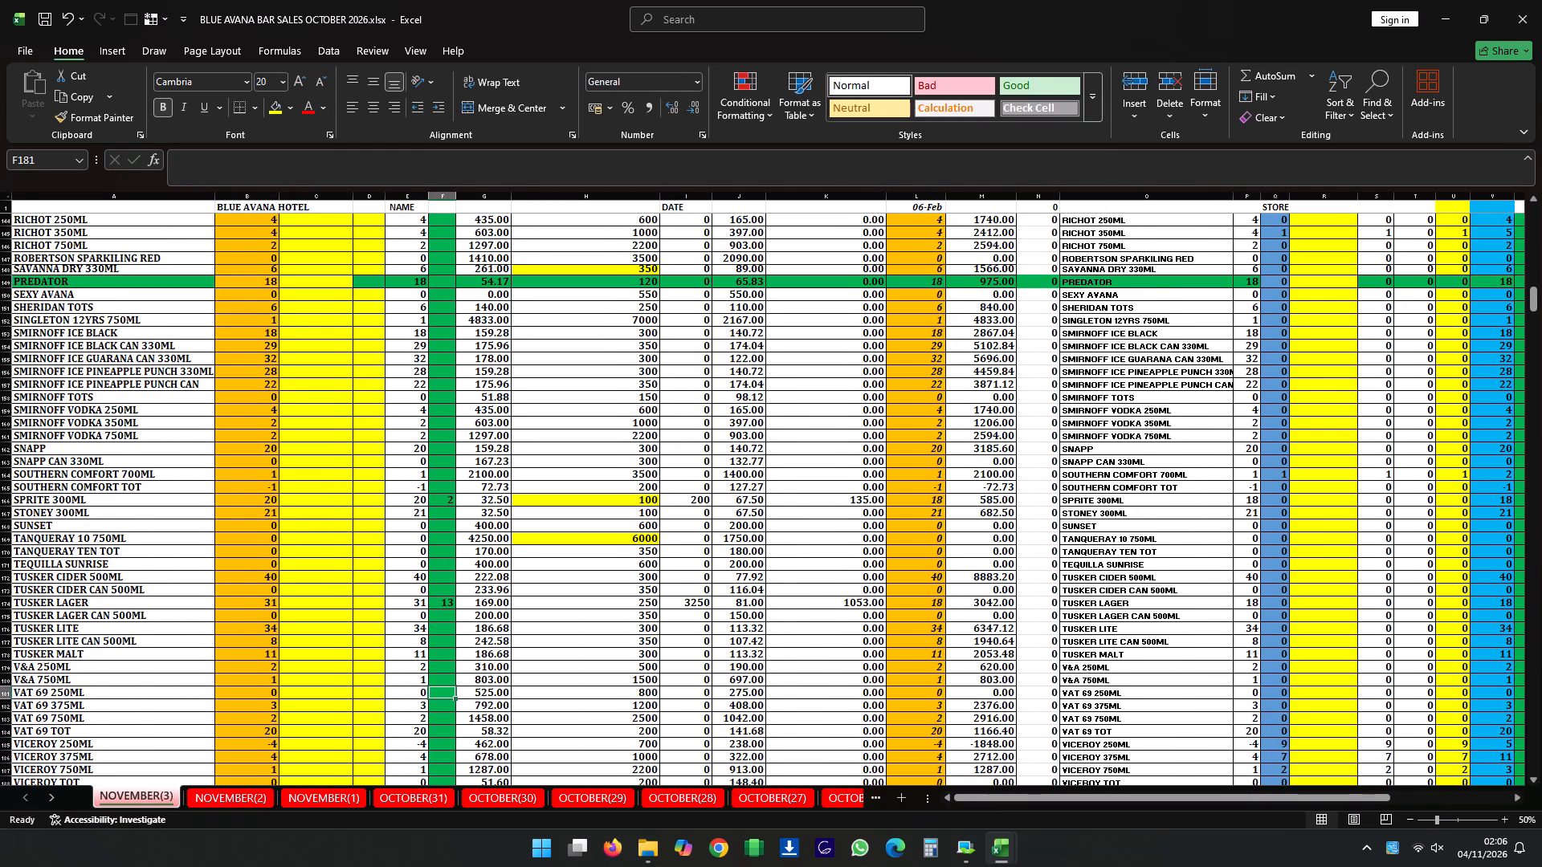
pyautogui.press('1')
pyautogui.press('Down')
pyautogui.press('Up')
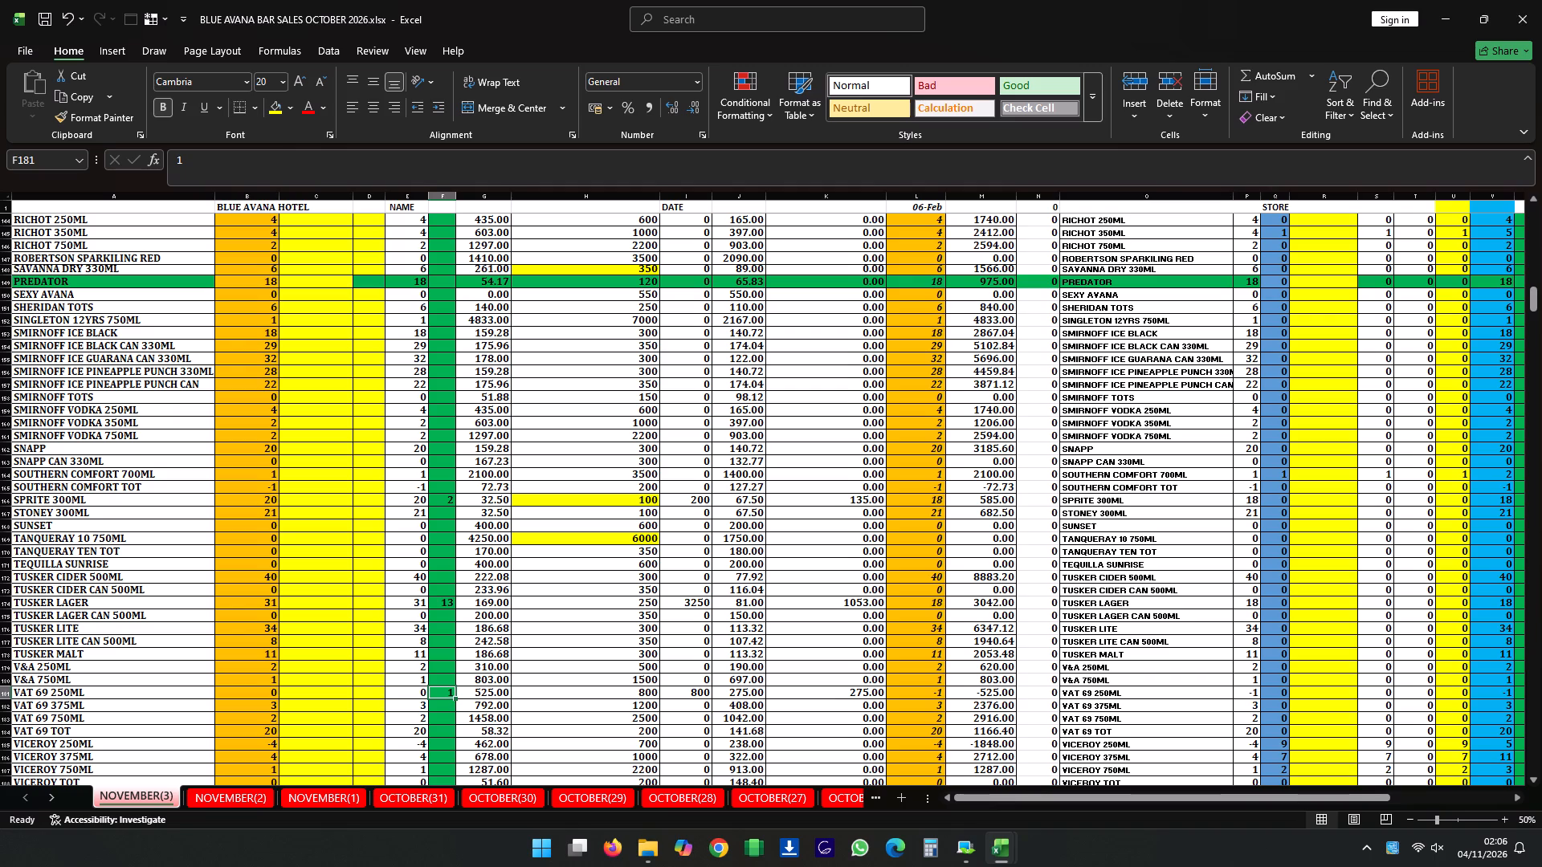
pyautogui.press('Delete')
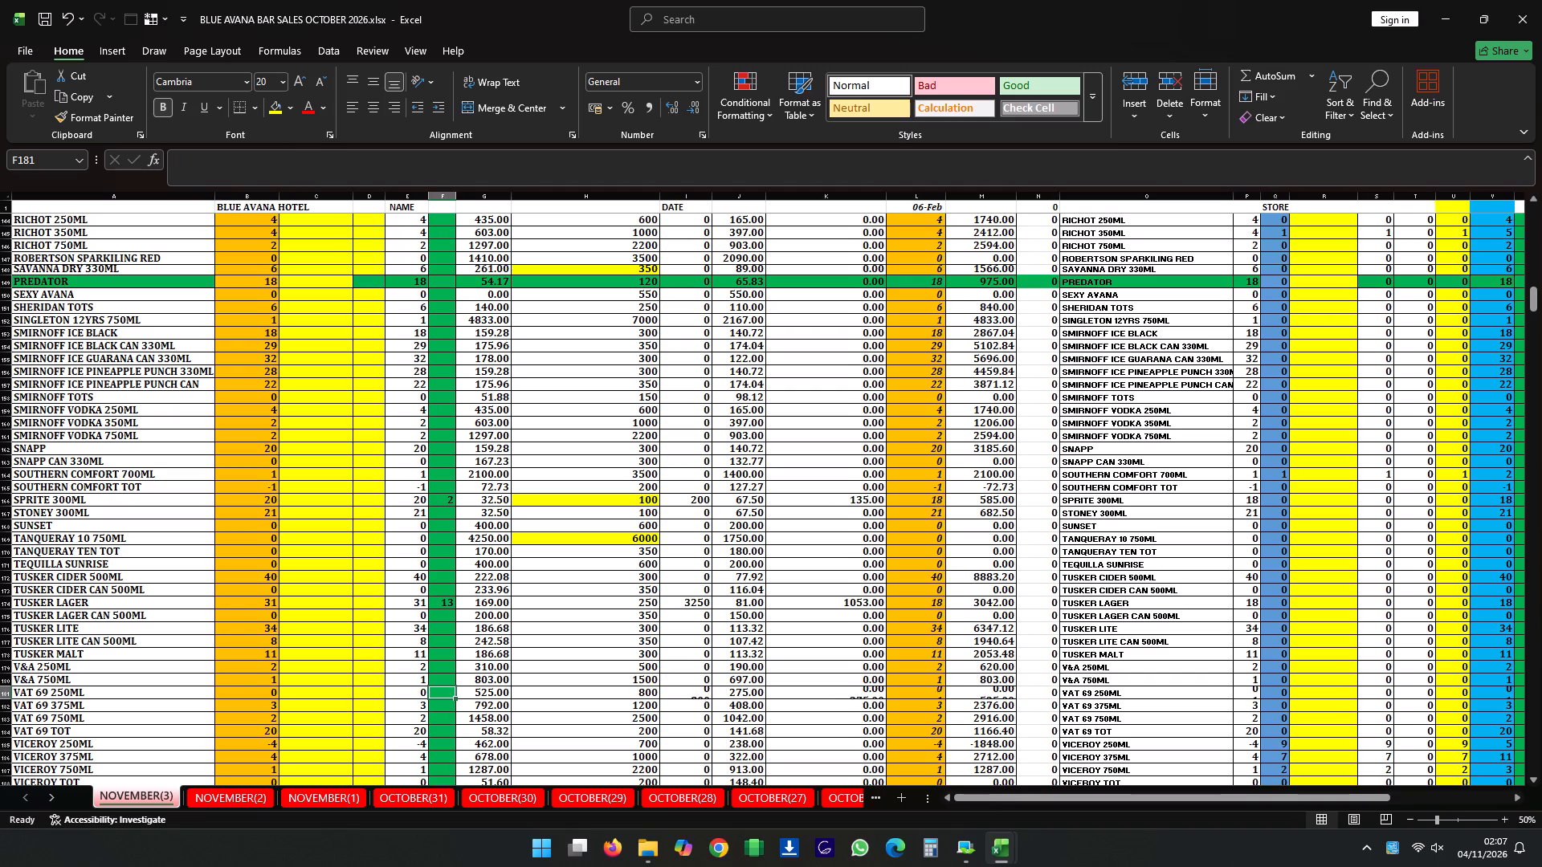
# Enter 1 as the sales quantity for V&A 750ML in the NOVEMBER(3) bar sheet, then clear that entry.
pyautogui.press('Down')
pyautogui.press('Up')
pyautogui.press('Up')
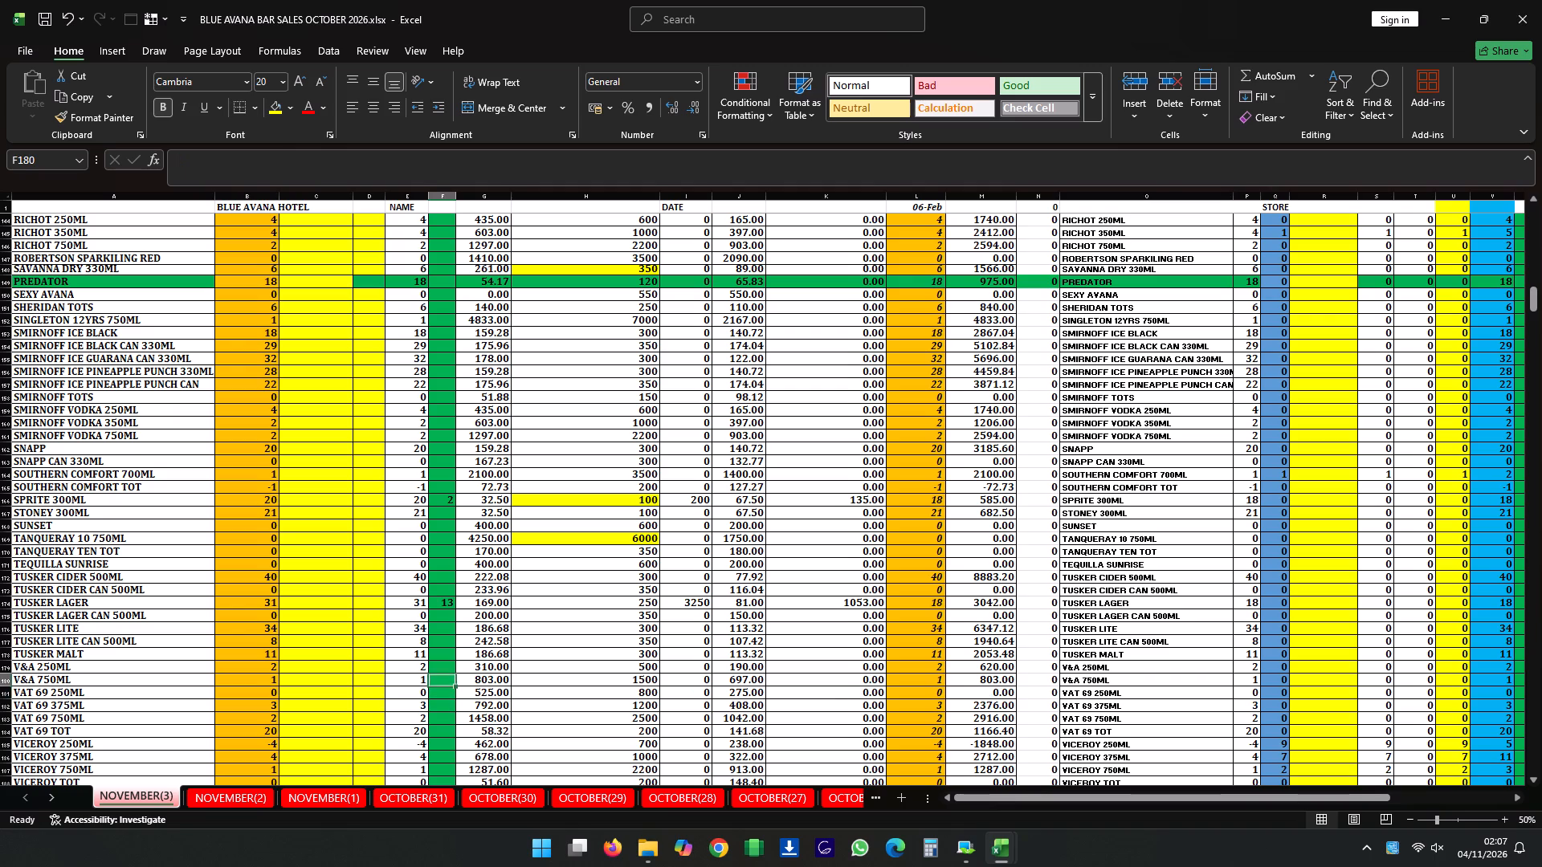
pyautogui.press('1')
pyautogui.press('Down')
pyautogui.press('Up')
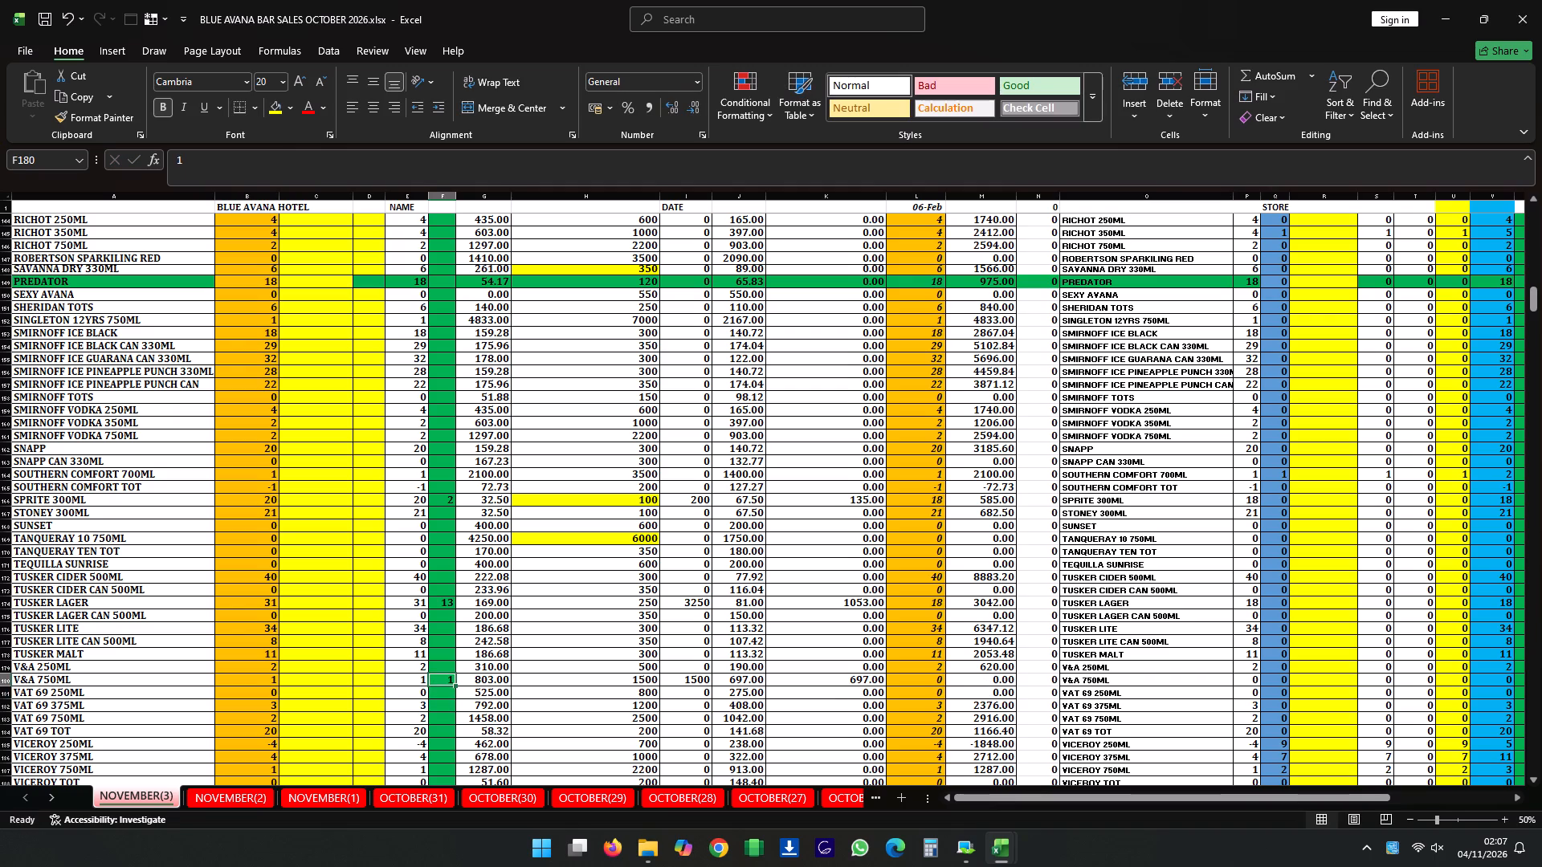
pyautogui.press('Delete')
# Enter 1 as the sales quantity for V&A 250ML in the NOVEMBER(3) bar sheet.
pyautogui.press('Up')
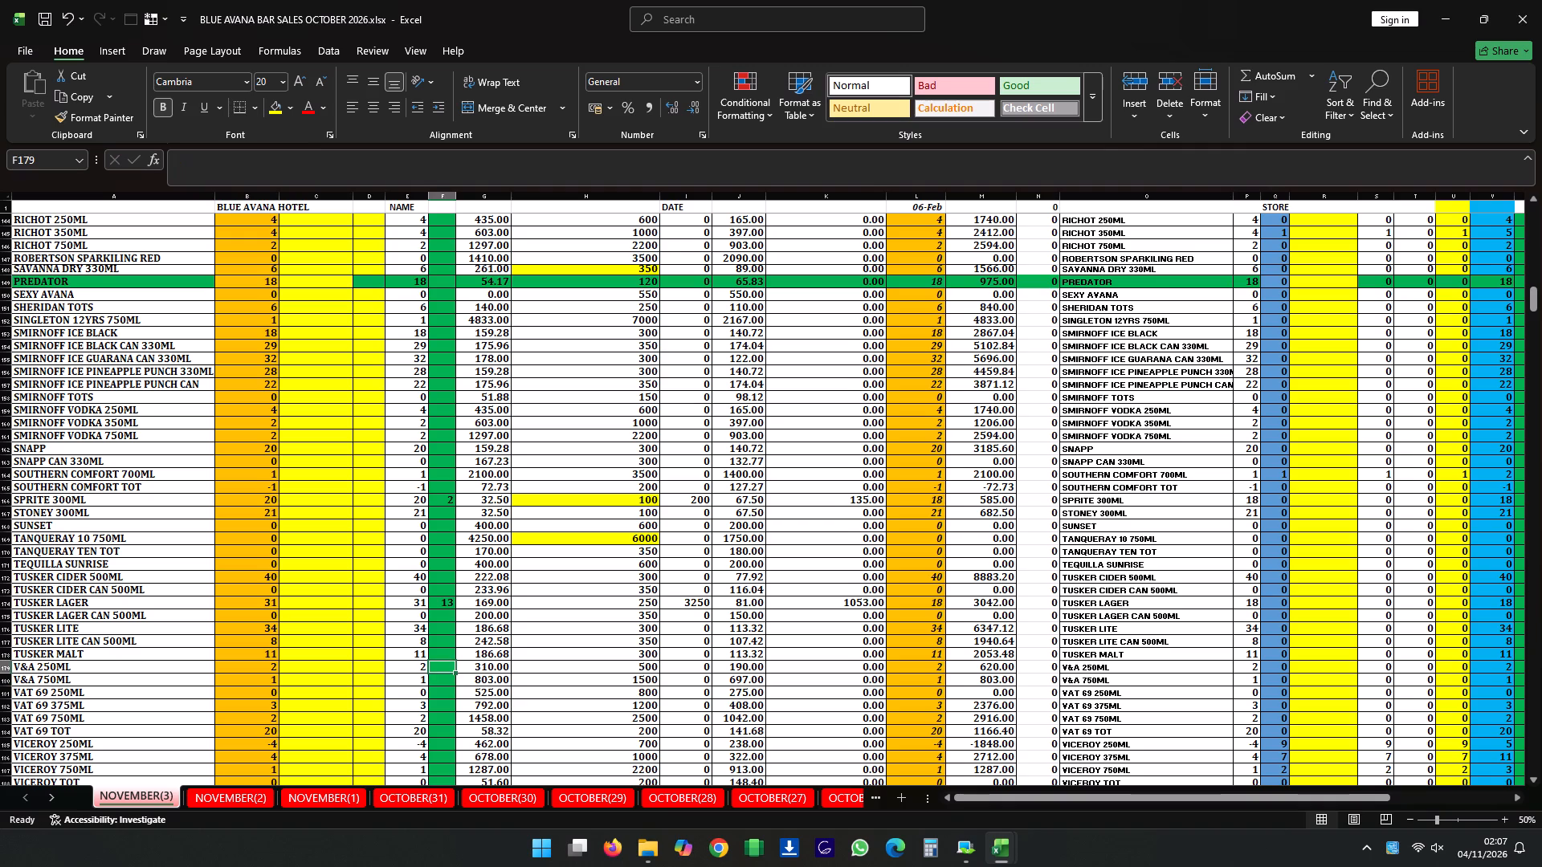
pyautogui.press('1')
pyautogui.press('Down')
pyautogui.press('Up')
# Enter 1 as the sales quantity for VICEROY 250ML in the NOVEMBER(3) bar sheet.
pyautogui.press('Down')
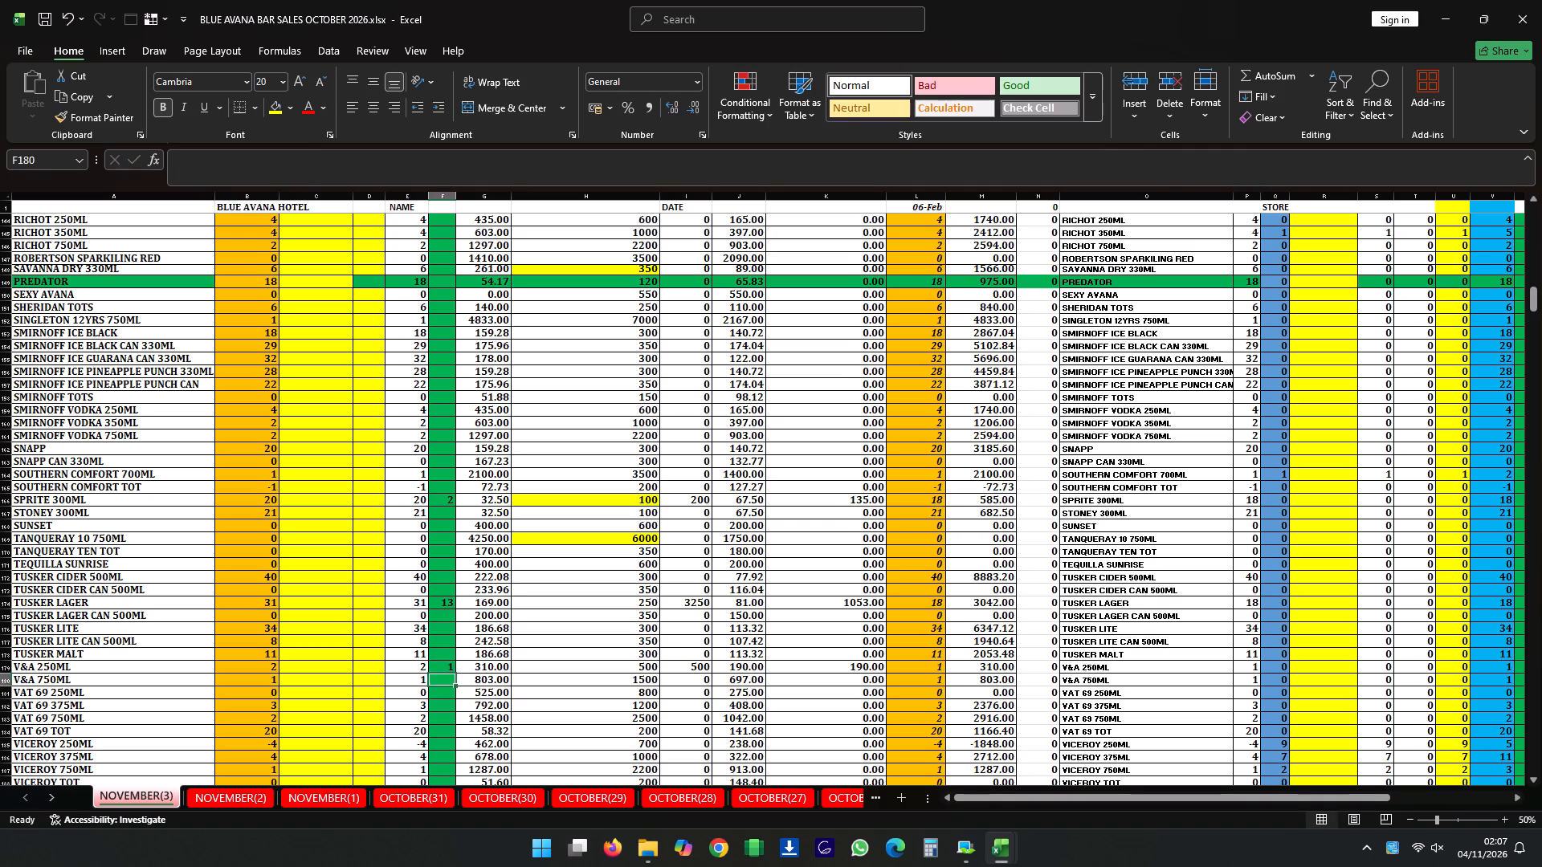
pyautogui.press('Down')
pyautogui.press('Down')
pyautogui.press('Down')
pyautogui.press('Down')
pyautogui.press('Down')
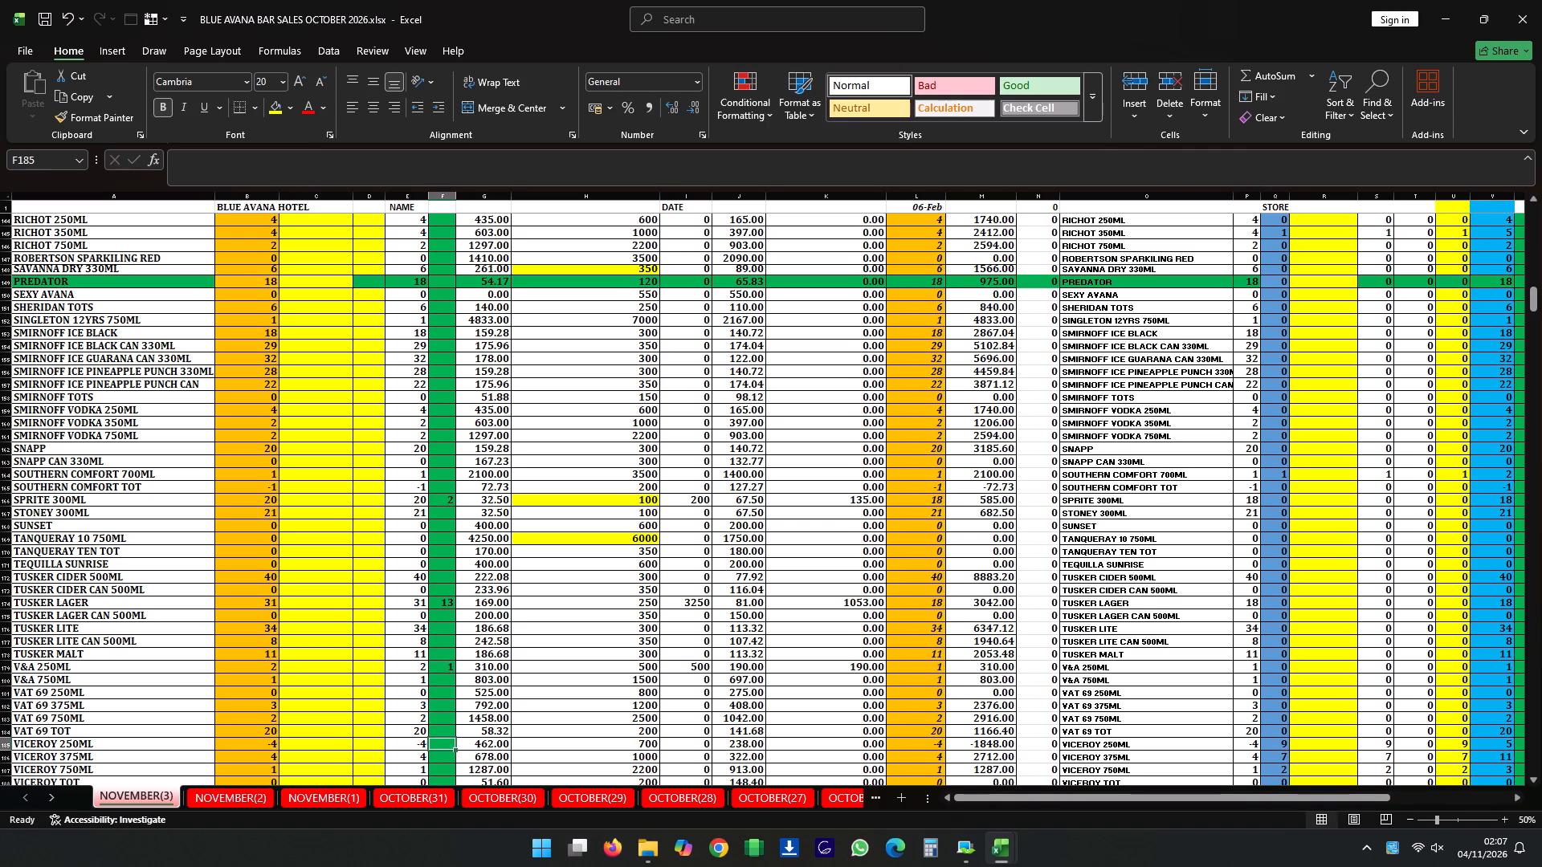
pyautogui.press('1')
pyautogui.press('Down')
pyautogui.press('Up')
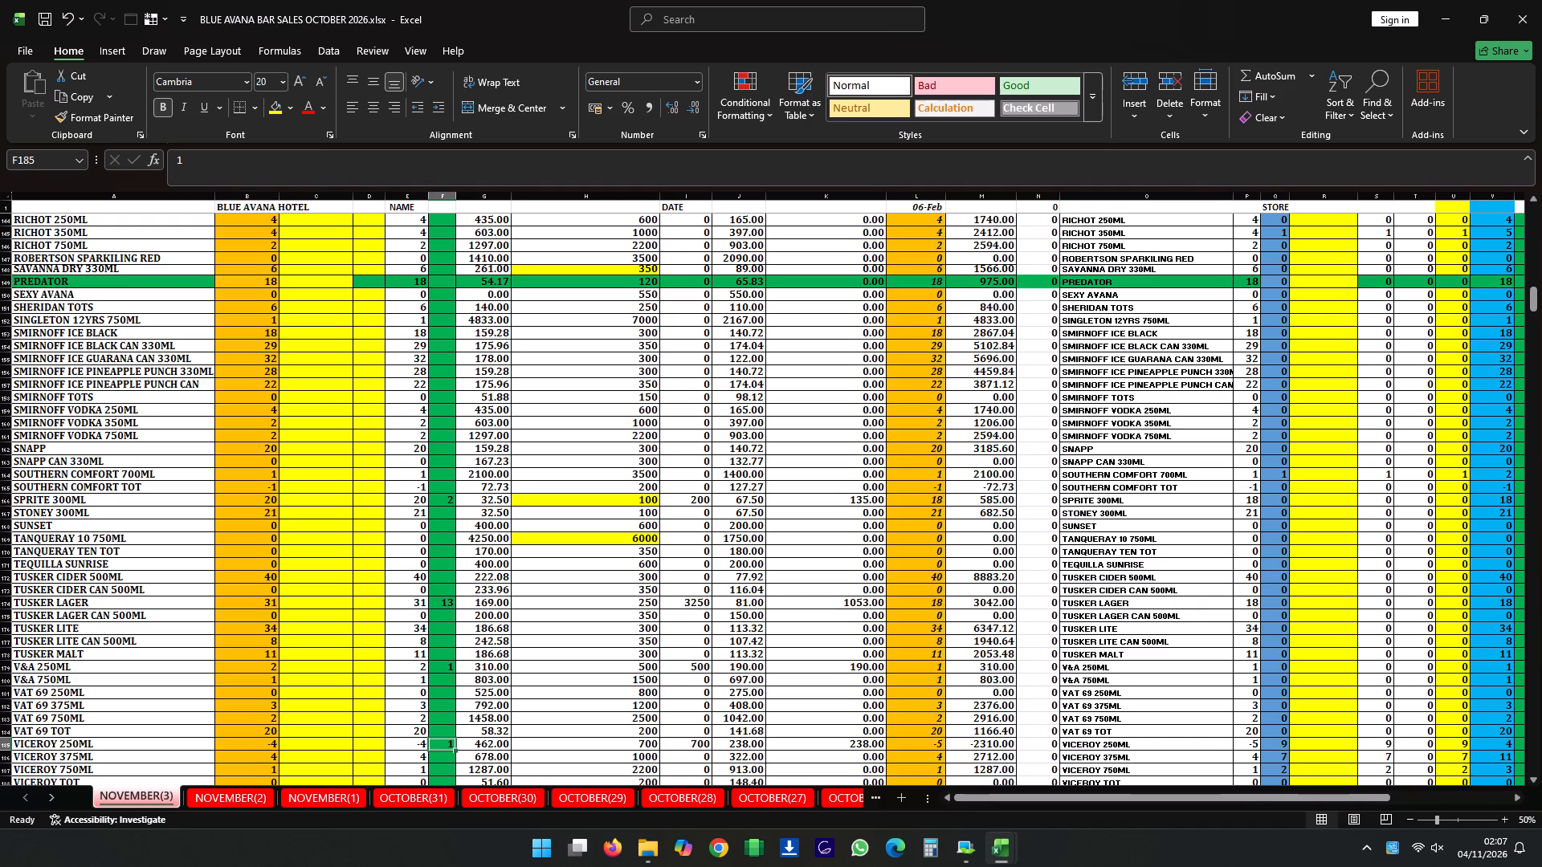
# Enter 1 as the sales quantity for VICEROY 375ML in the NOVEMBER(3) bar sheet.
pyautogui.press('Down')
pyautogui.press('1')
pyautogui.press('Down')
# Review the remaining bar items, the TOTALS row and the daily summary beneath them in the NOVEMBER(3) sheet.
pyautogui.press('Down')
pyautogui.press('Down')
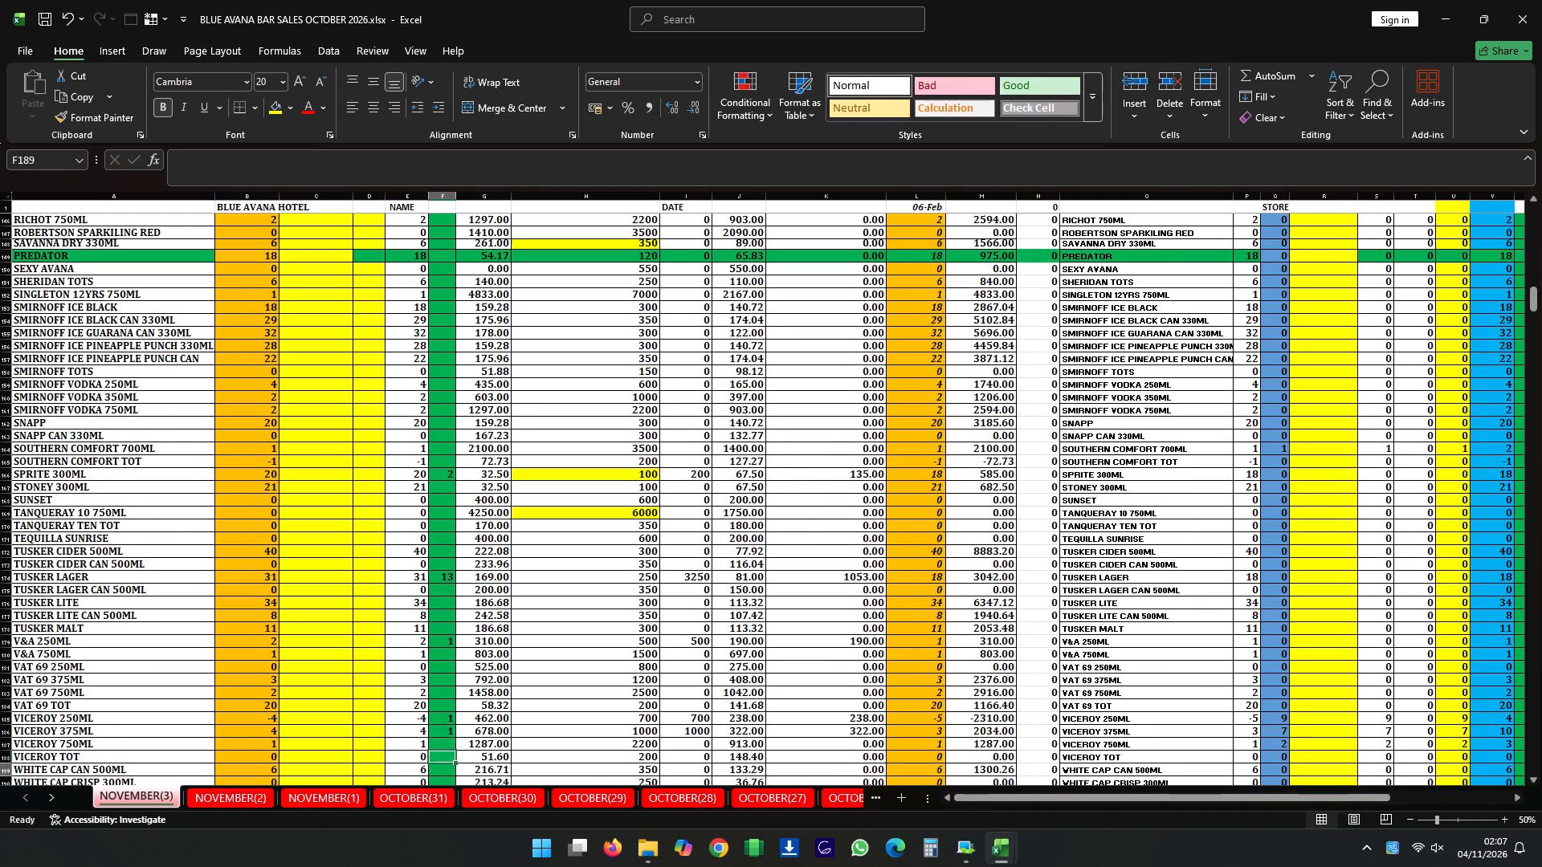
pyautogui.press('Down')
pyautogui.press('Down')
pyautogui.press('Down')
pyautogui.press('Down')
pyautogui.press('Down')
pyautogui.press('Down')
pyautogui.press('Down')
pyautogui.press('Down')
pyautogui.press('Down')
pyautogui.press('Down')
pyautogui.press('Down')
pyautogui.press('Down')
pyautogui.press('Down')
pyautogui.press('Down')
pyautogui.press('Down')
pyautogui.press('Down')
pyautogui.press('Down')
pyautogui.press('Down')
pyautogui.press('Down')
pyautogui.press('Down')
pyautogui.press('Down')
pyautogui.press('Down')
pyautogui.press('Down')
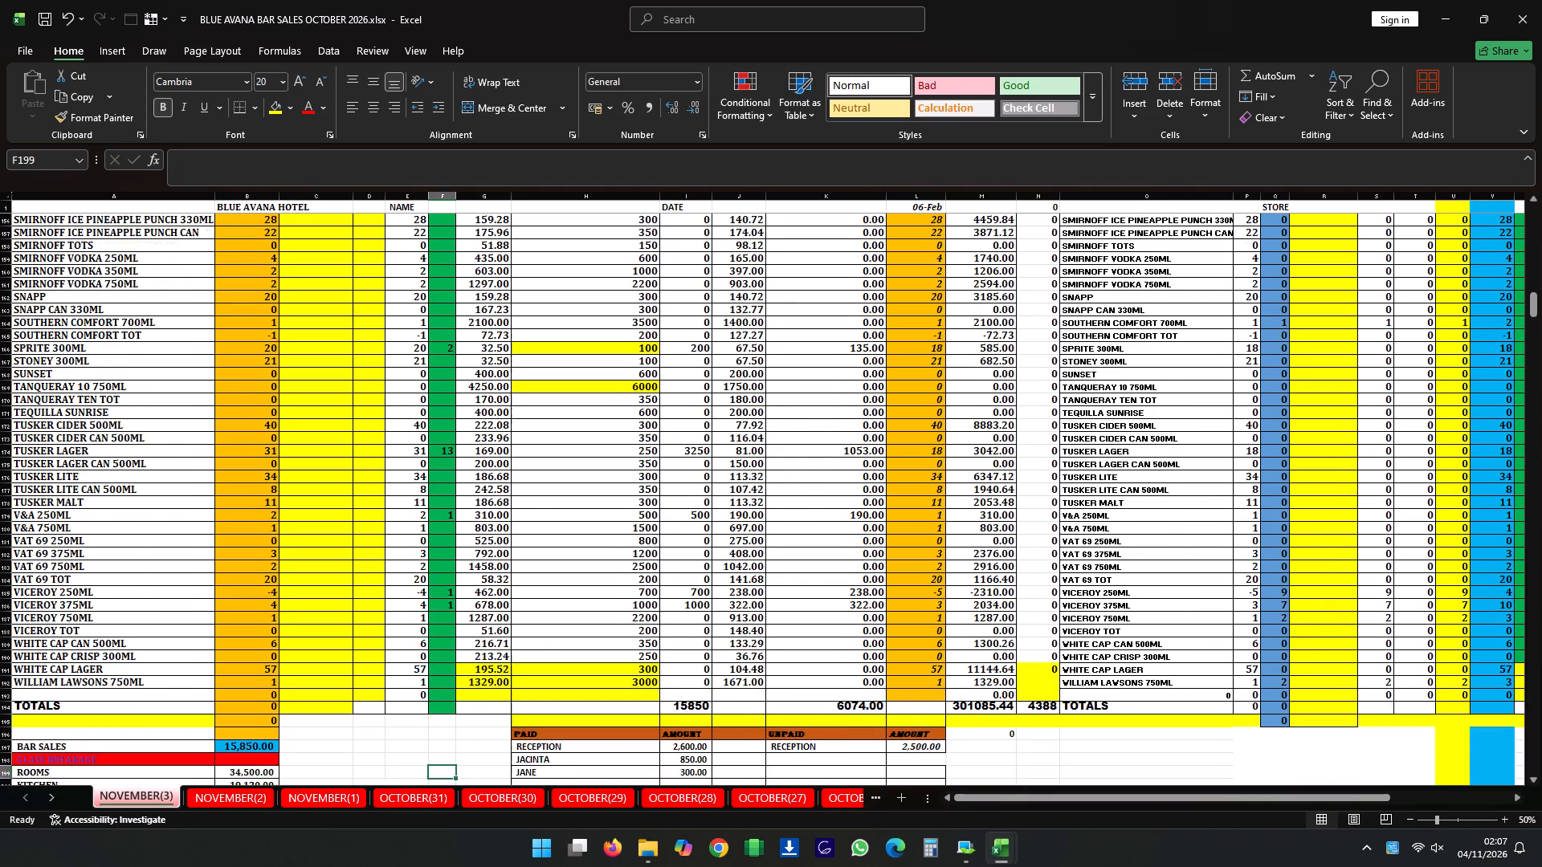
pyautogui.press('Up')
pyautogui.press('Up')
pyautogui.press('Up')
pyautogui.press('Up')
pyautogui.press('Up')
pyautogui.press('Up')
pyautogui.press('Up')
pyautogui.press('Up')
pyautogui.press('Up')
pyautogui.press('Up')
pyautogui.press('Up')
pyautogui.press('Up')
pyautogui.press('Up')
pyautogui.press('Up')
pyautogui.press('Up')
pyautogui.press('Up')
pyautogui.press('Up')
pyautogui.press('Up')
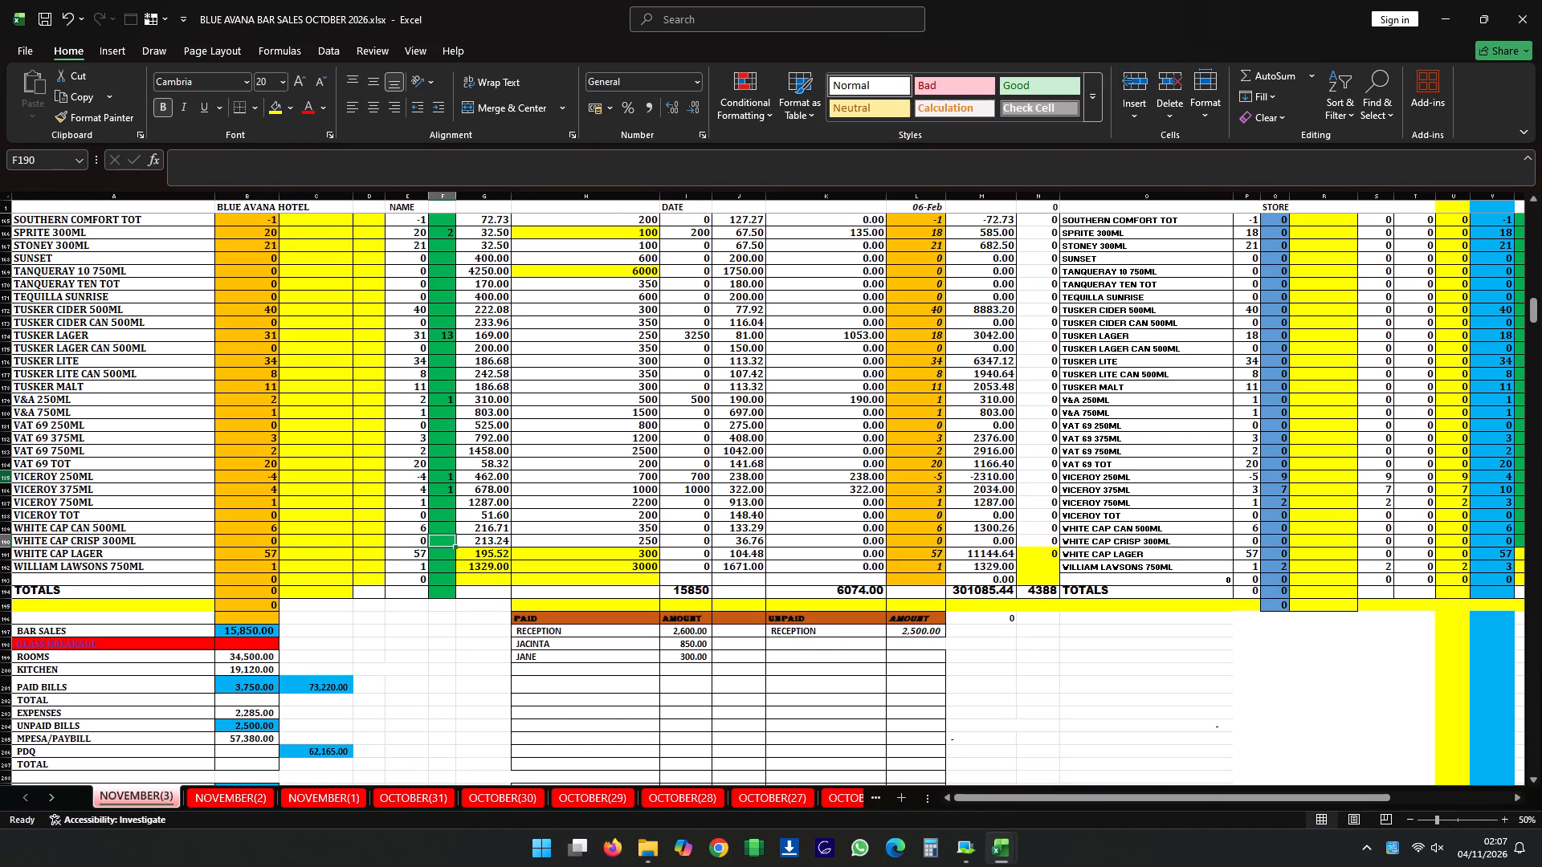
# Enter 300 as the GLASS BREAKAGE amount in the NOVEMBER(3) daily summary.
pyautogui.click(193, 625)
pyautogui.click(191, 647)
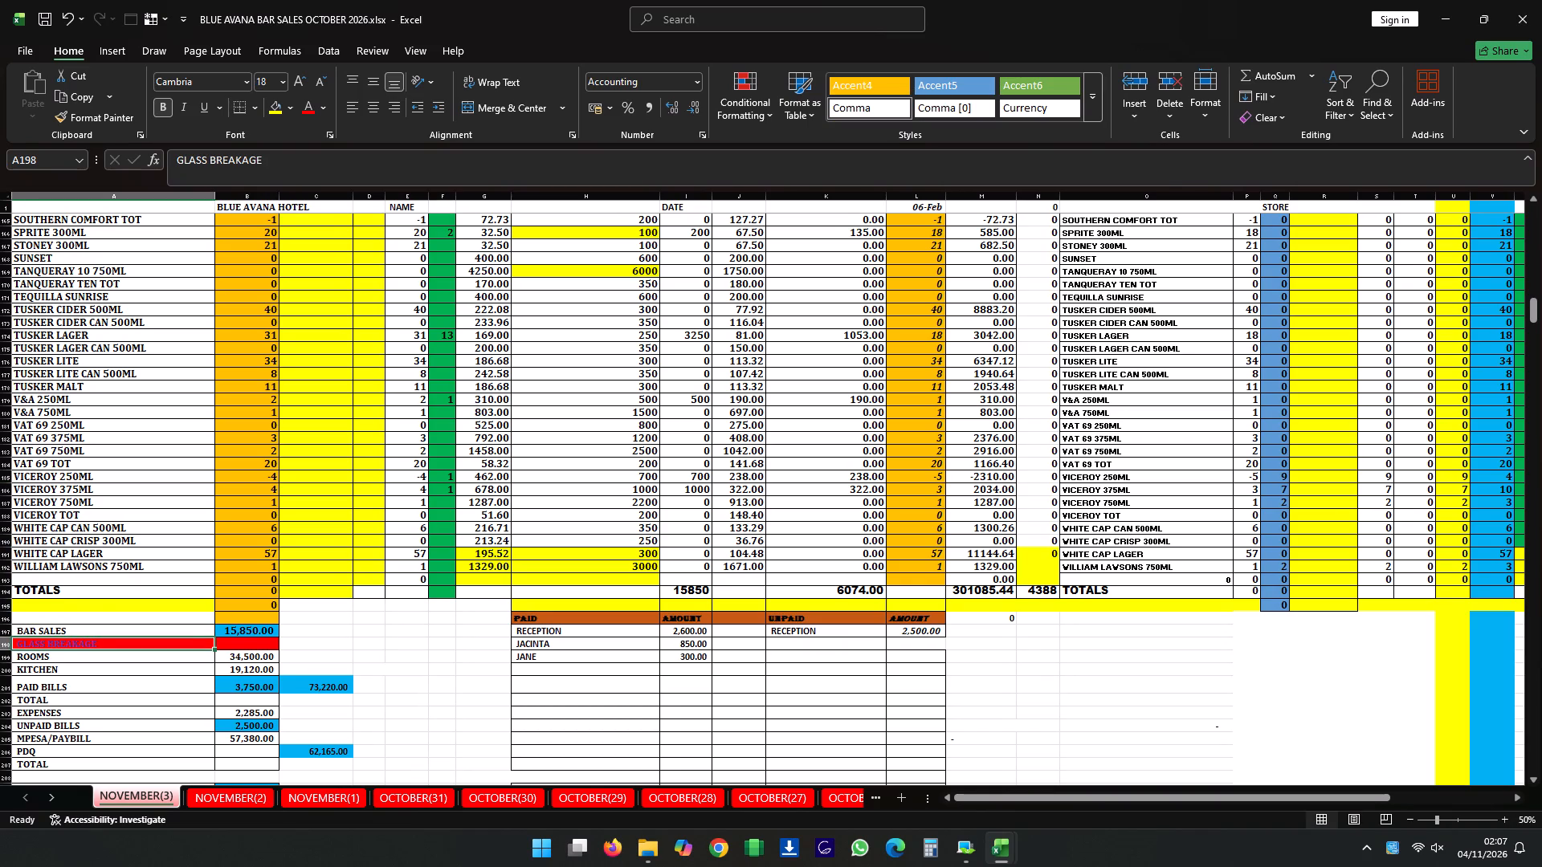
pyautogui.click(247, 644)
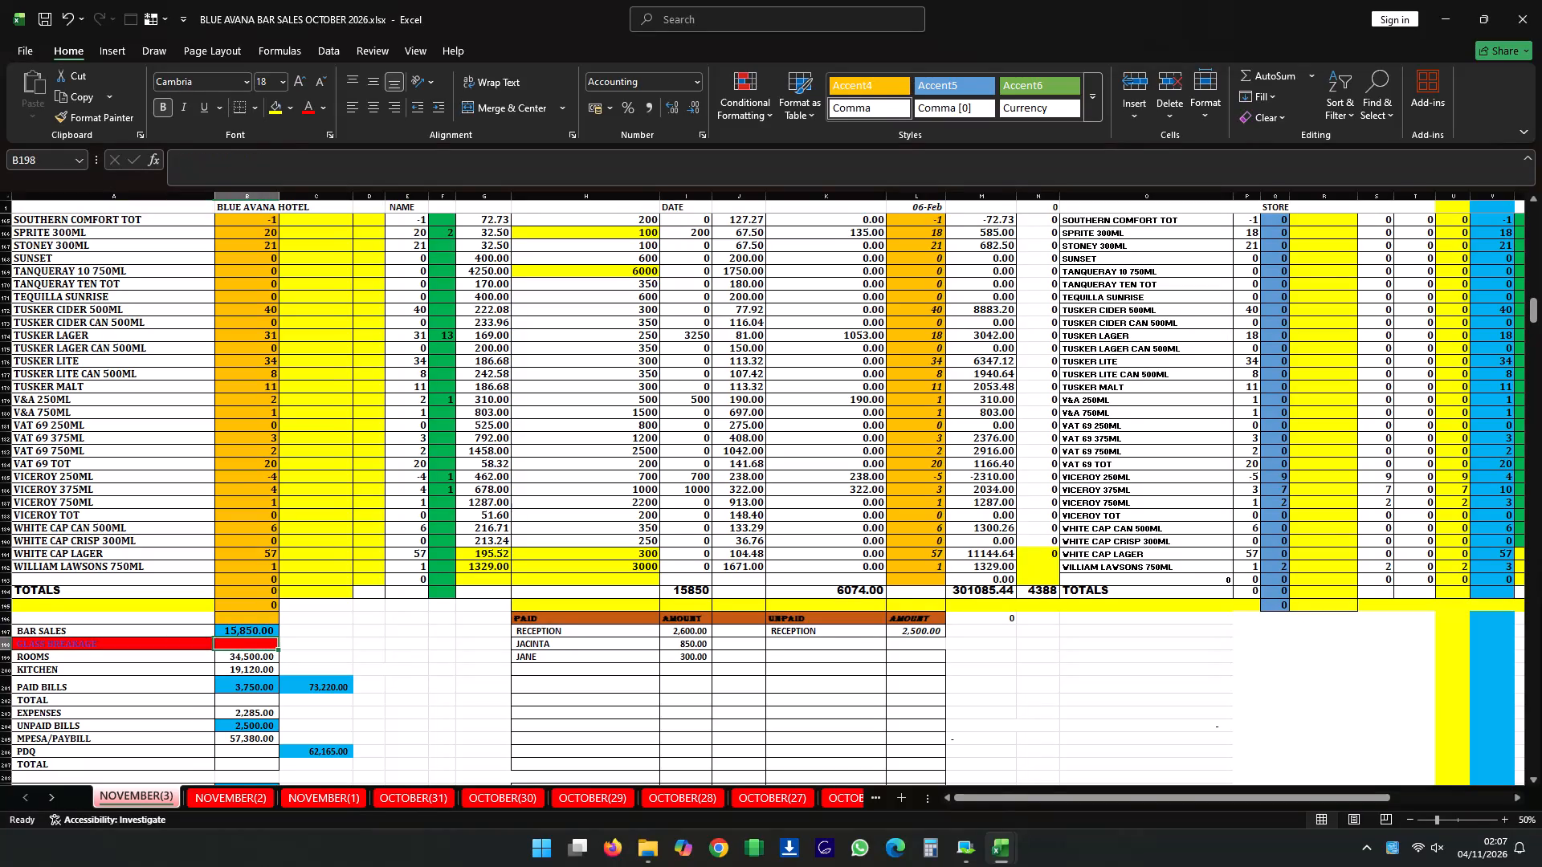
pyautogui.write('300')
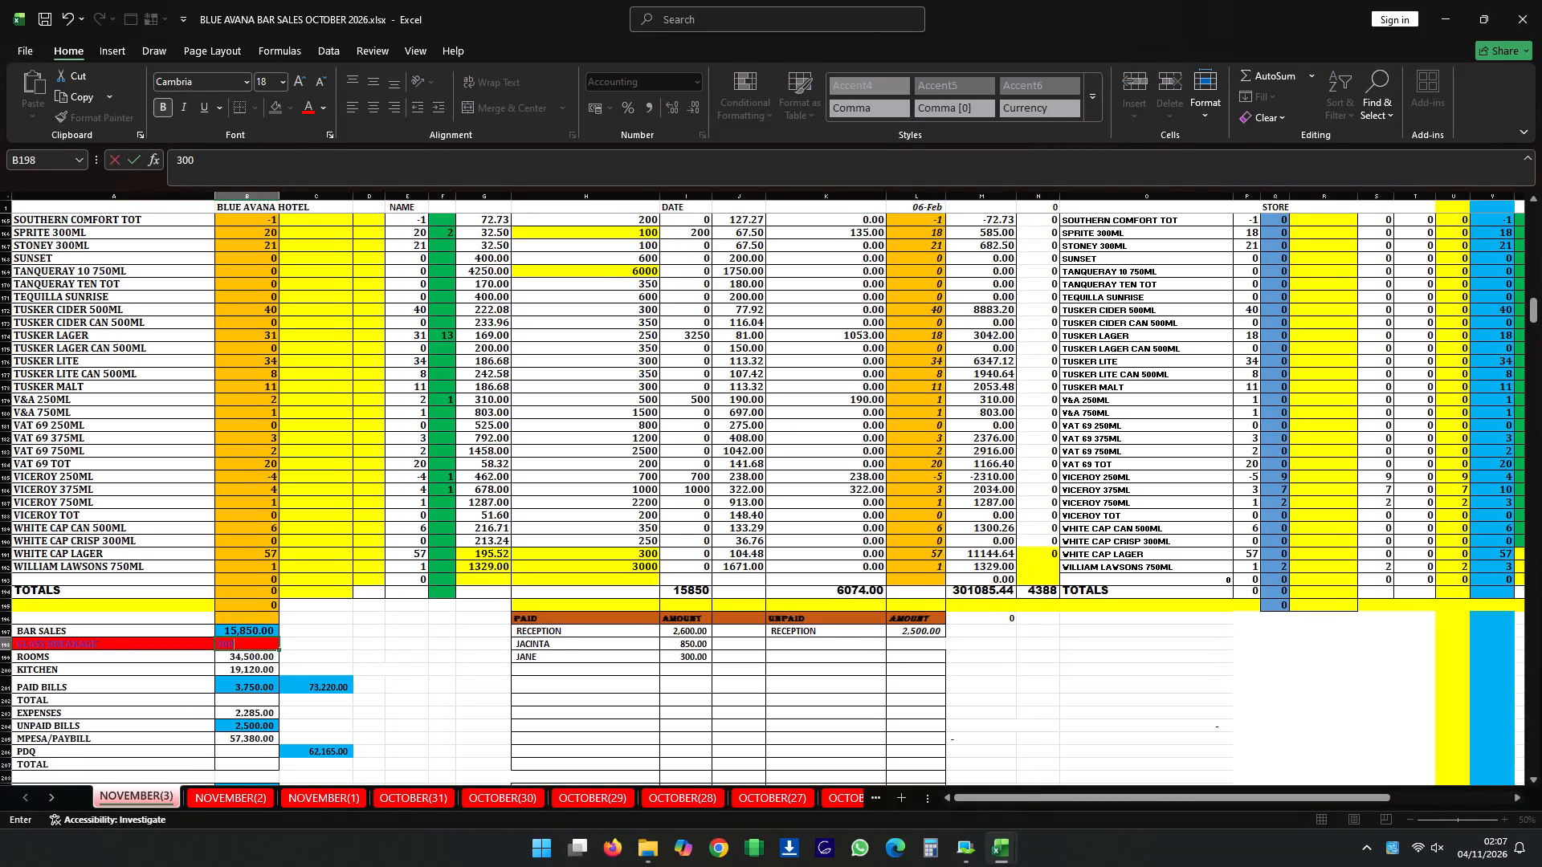
pyautogui.press('Down')
pyautogui.press('Up')
# Check the daily summary amounts from ROOMS down to PDQ against the balancing totals beside them.
pyautogui.press('Down')
pyautogui.press('Down')
pyautogui.press('Down')
pyautogui.press('Down')
pyautogui.press('Down')
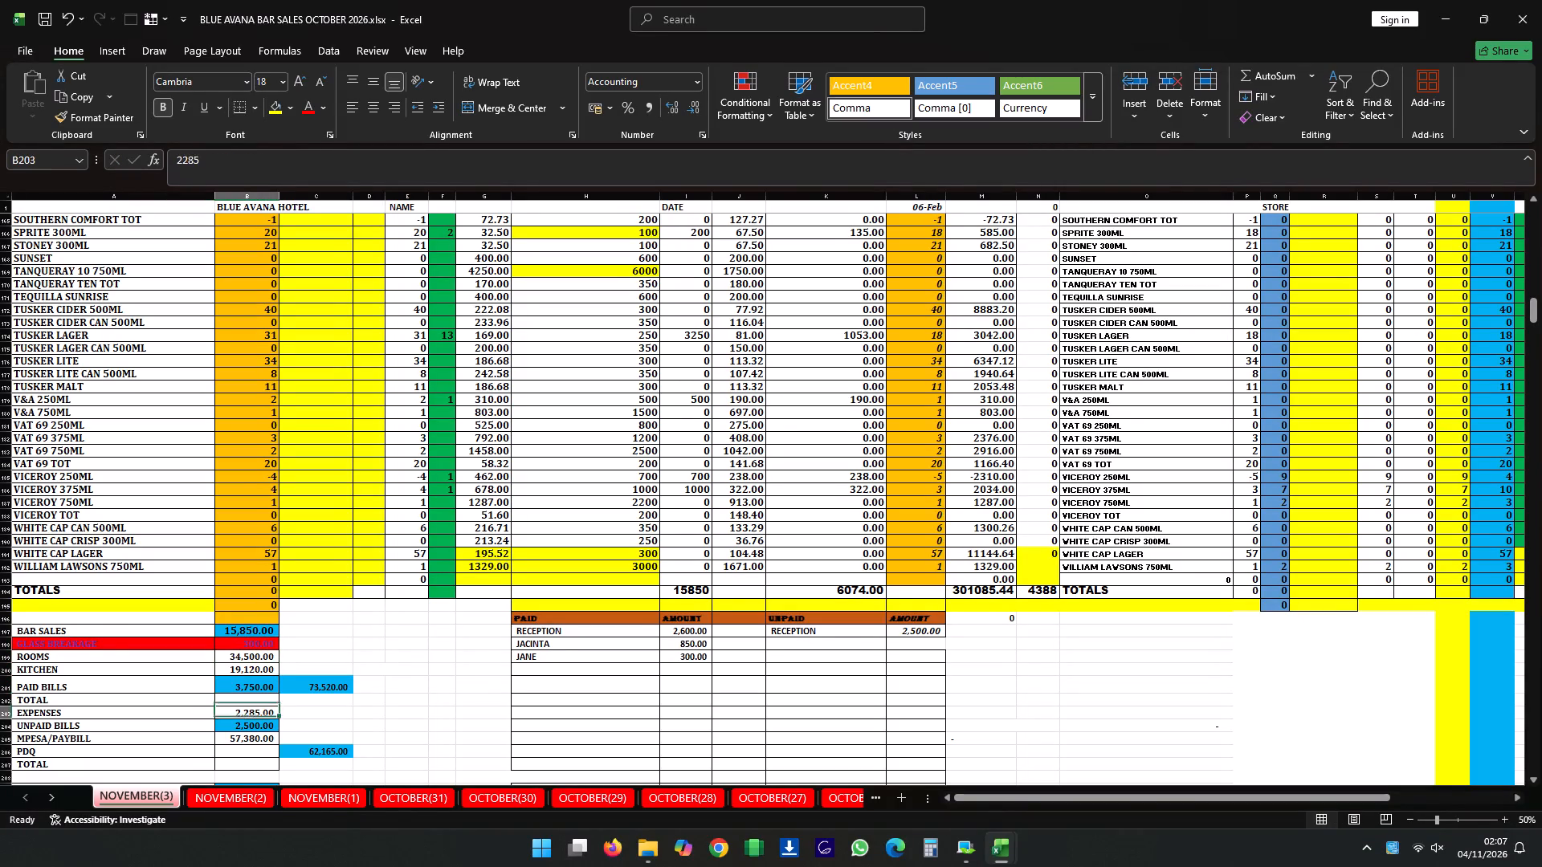
pyautogui.press('Down')
pyautogui.press('Down')
pyautogui.press('Down')
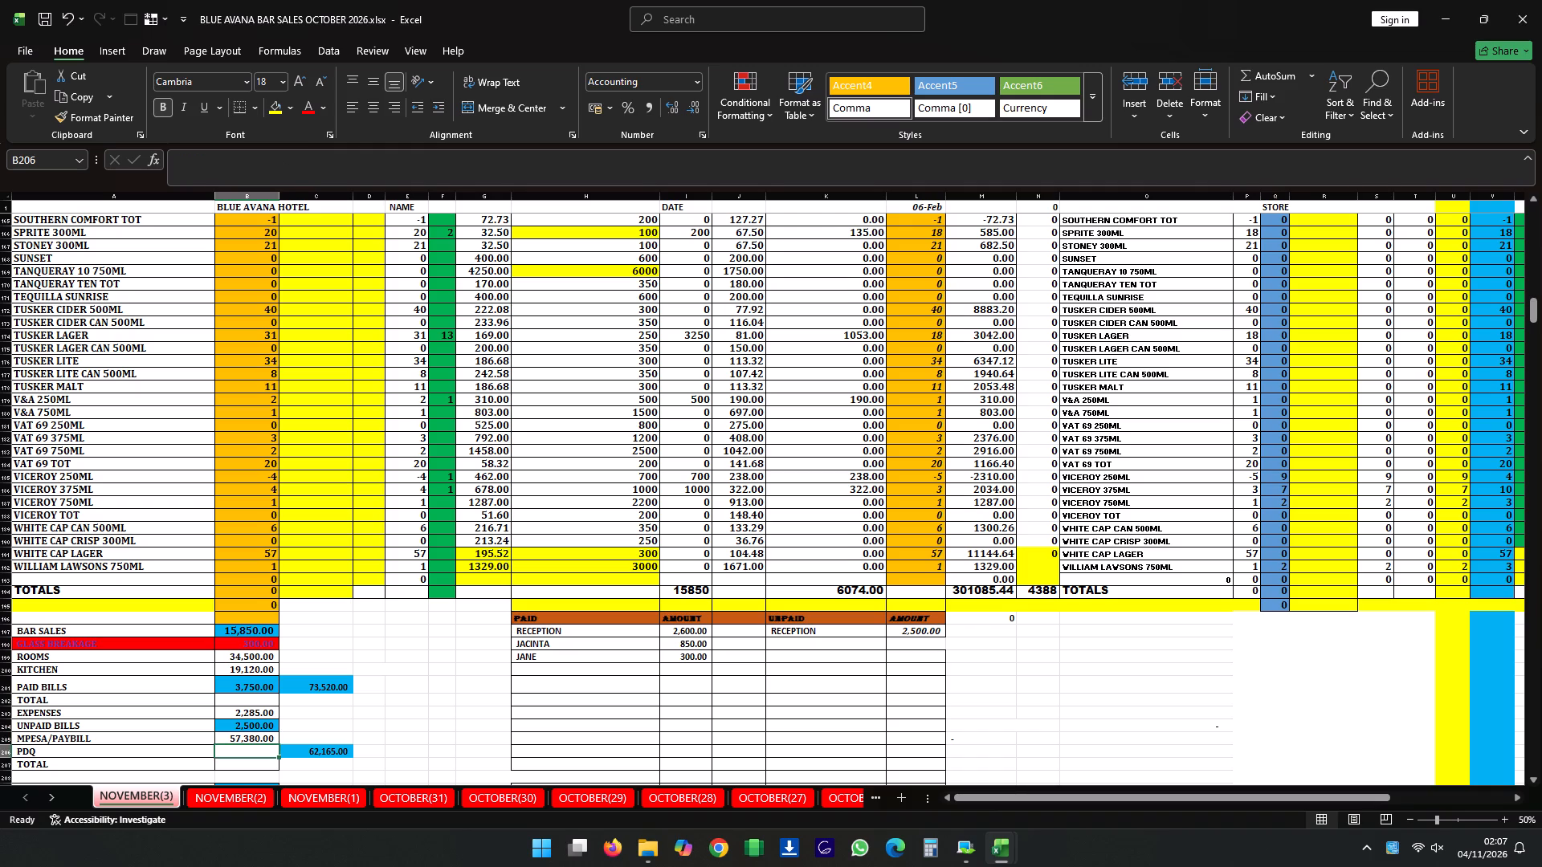
pyautogui.press('Up')
pyautogui.press('Up')
pyautogui.press('Up')
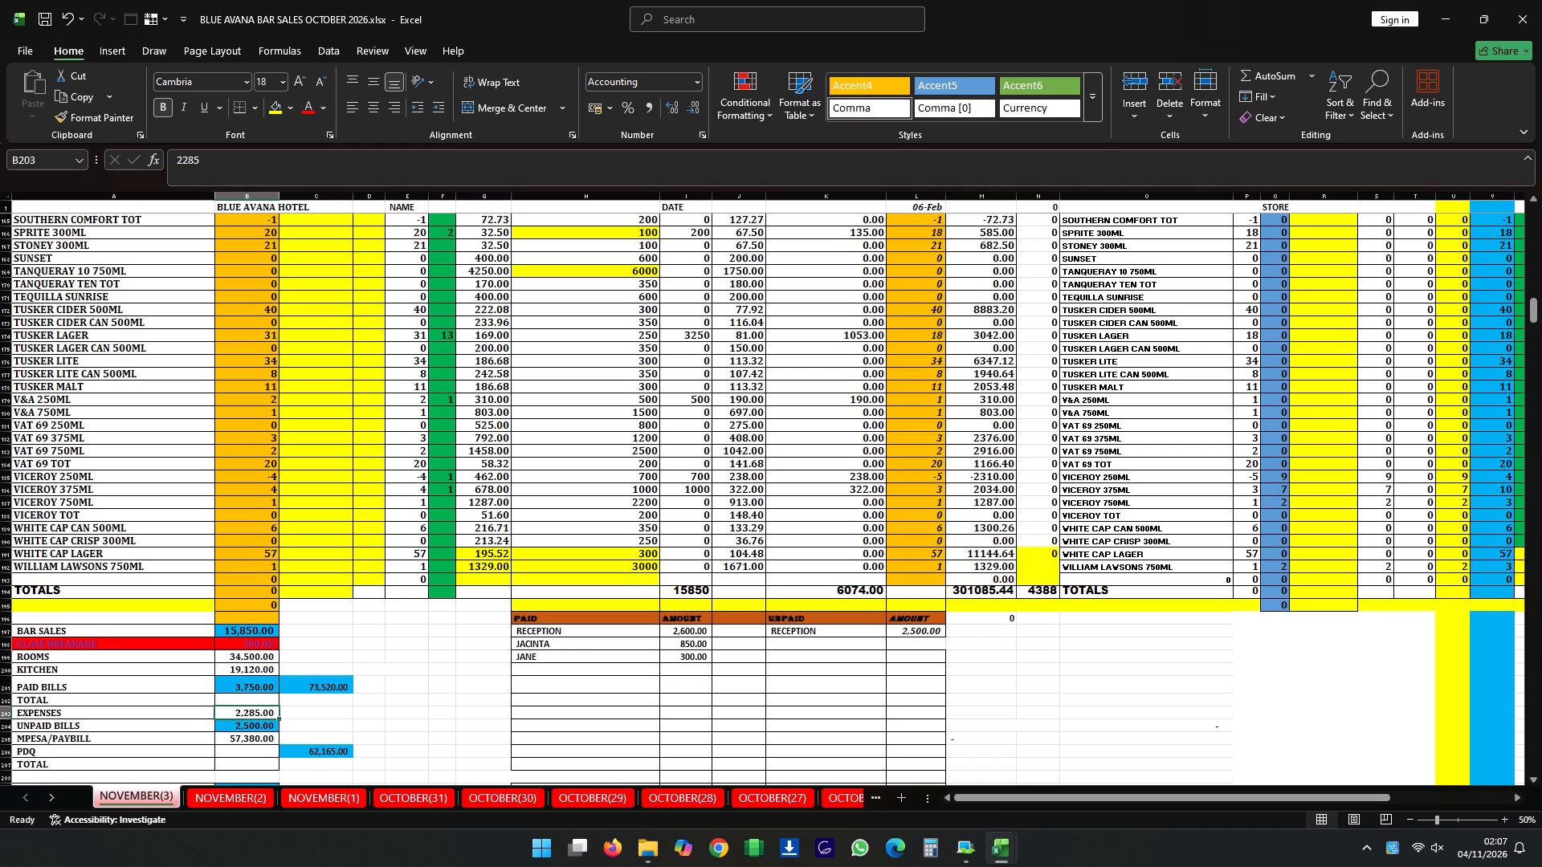
pyautogui.press('Up')
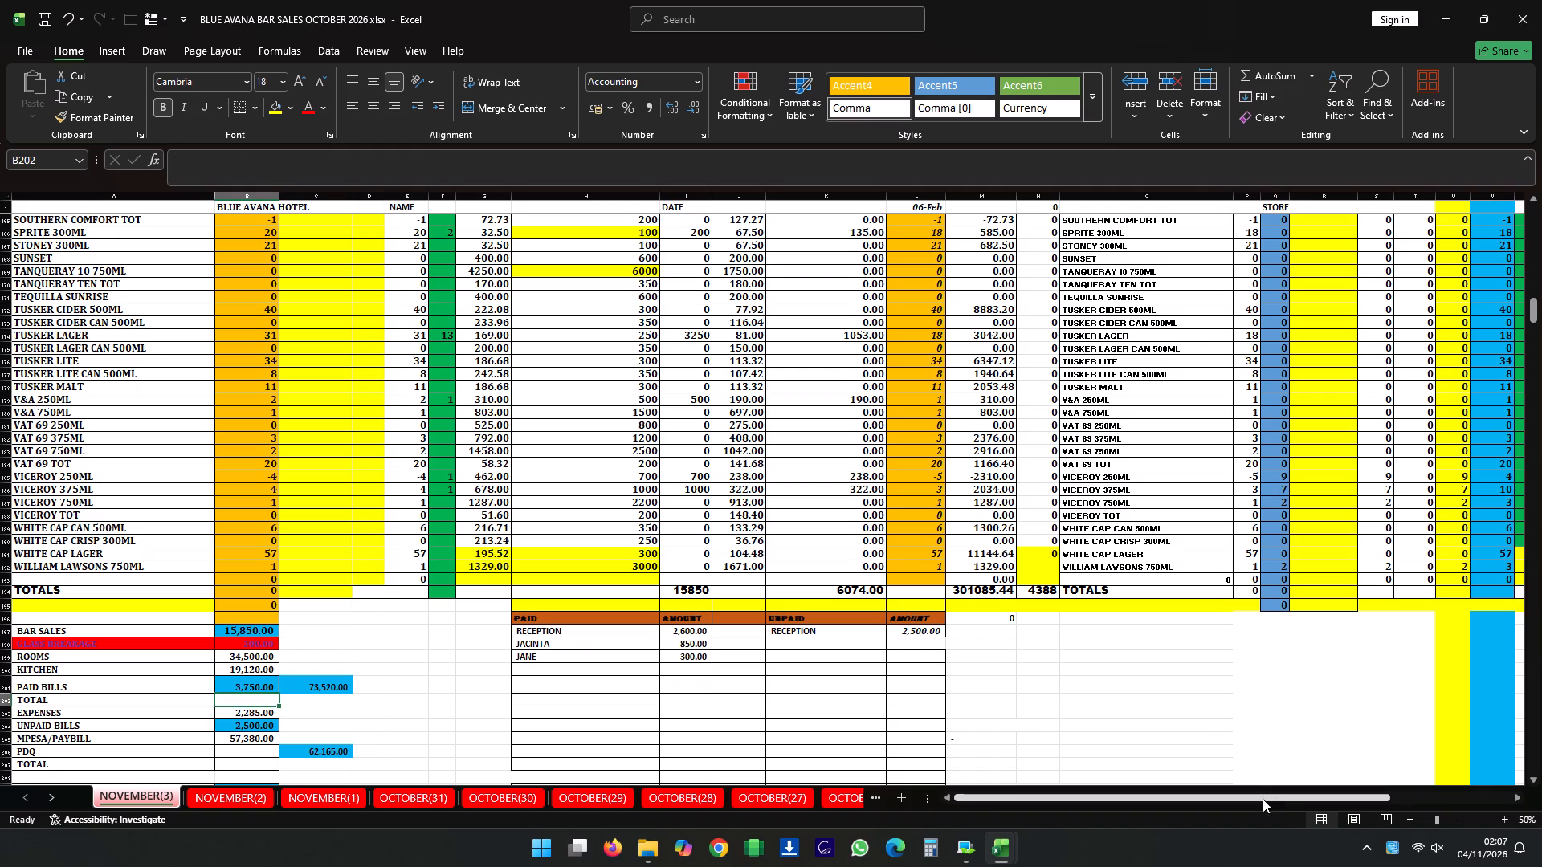
# Add an unpaid bill of 300 labelled ROOM 4(PAID 2ND) in row 203 of the UNPAID table.
pyautogui.click(911, 723)
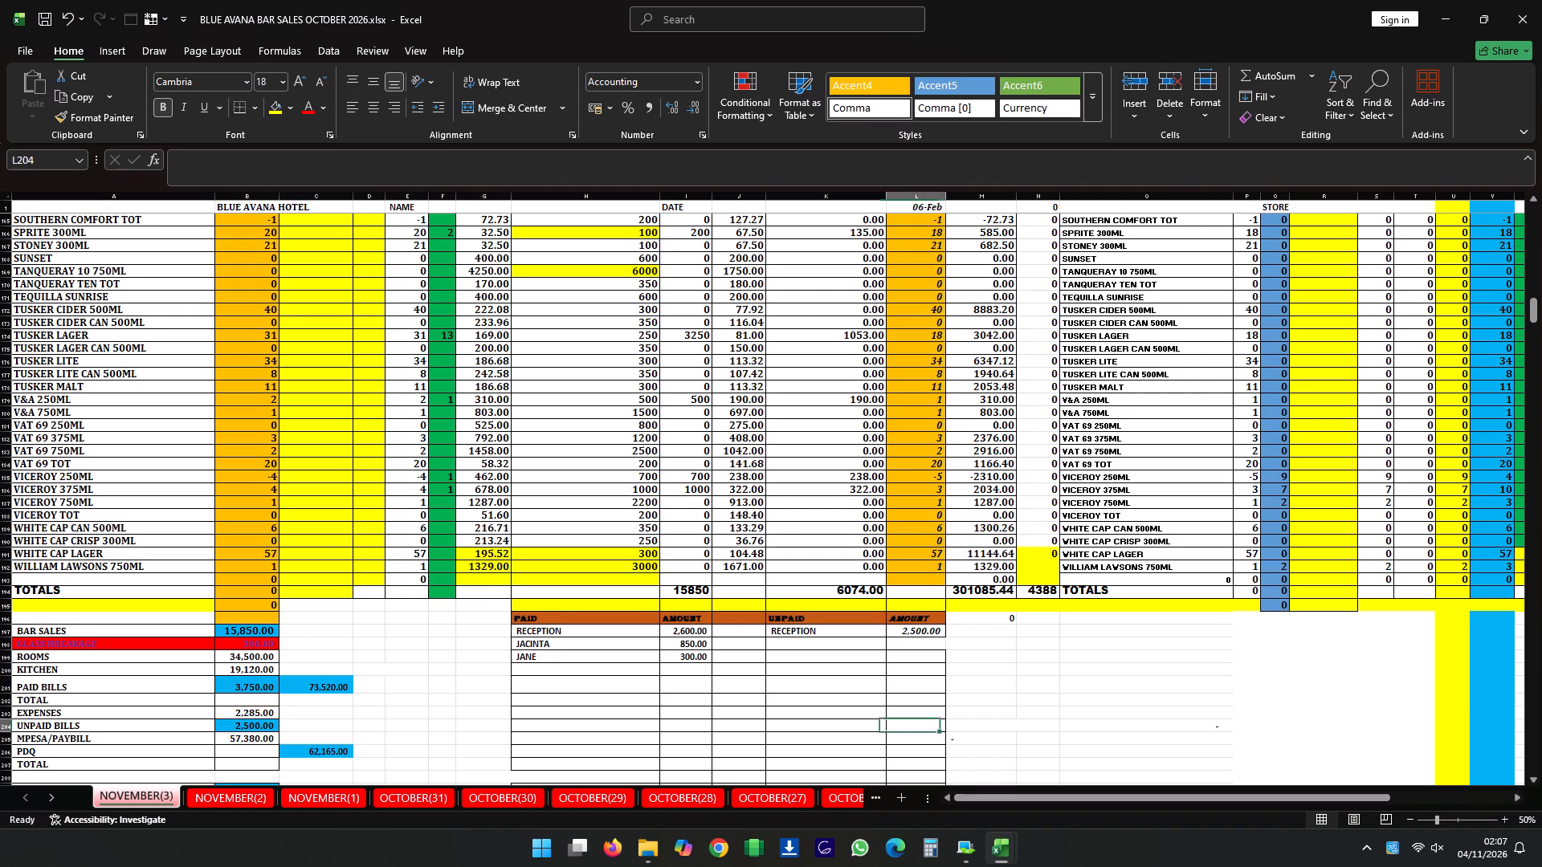
pyautogui.click(914, 713)
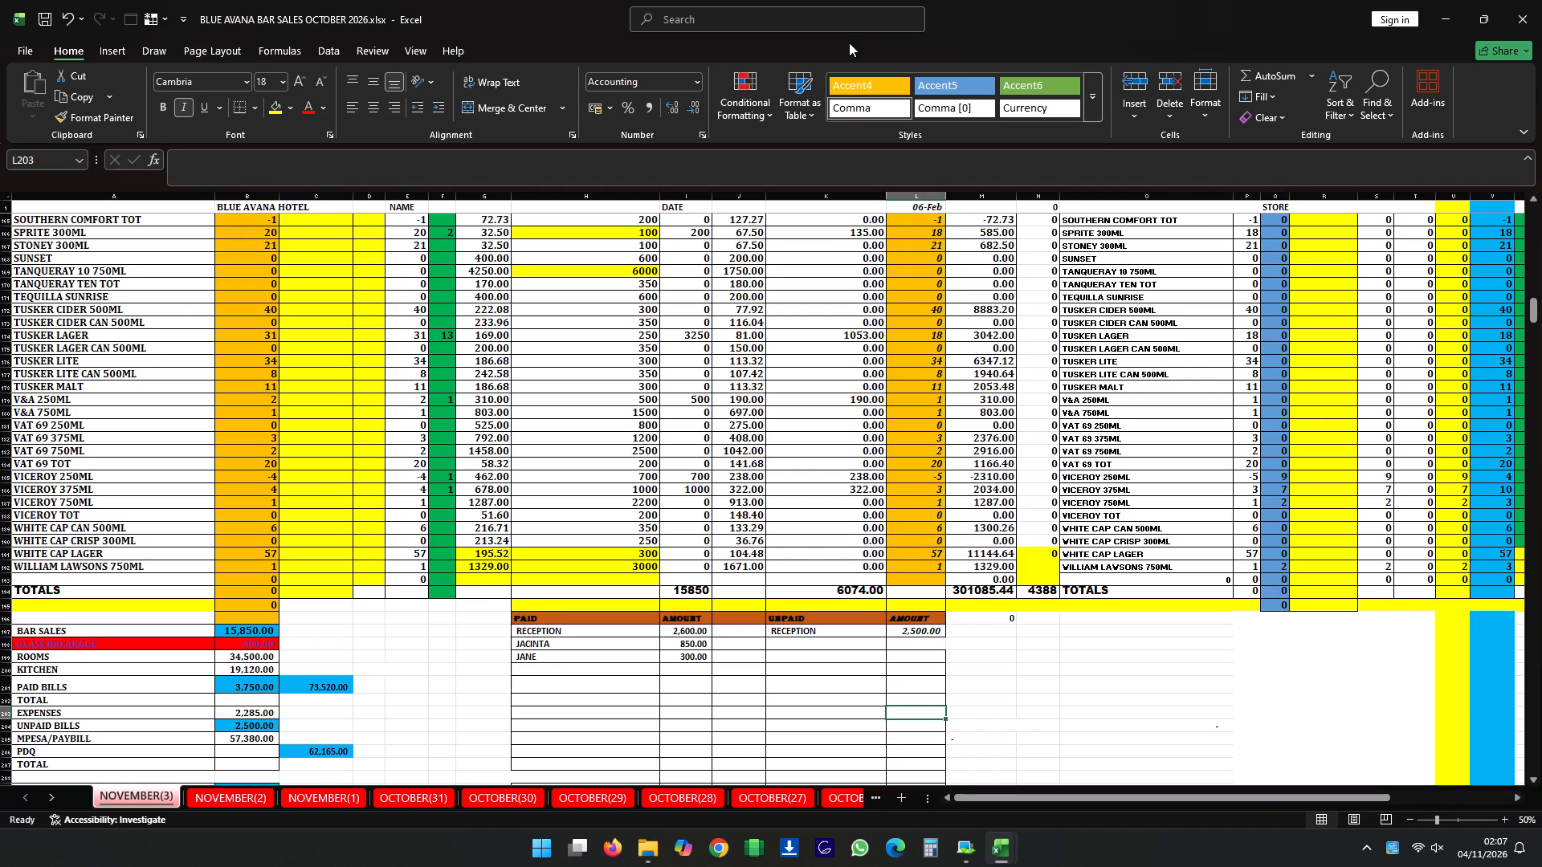
pyautogui.write('300')
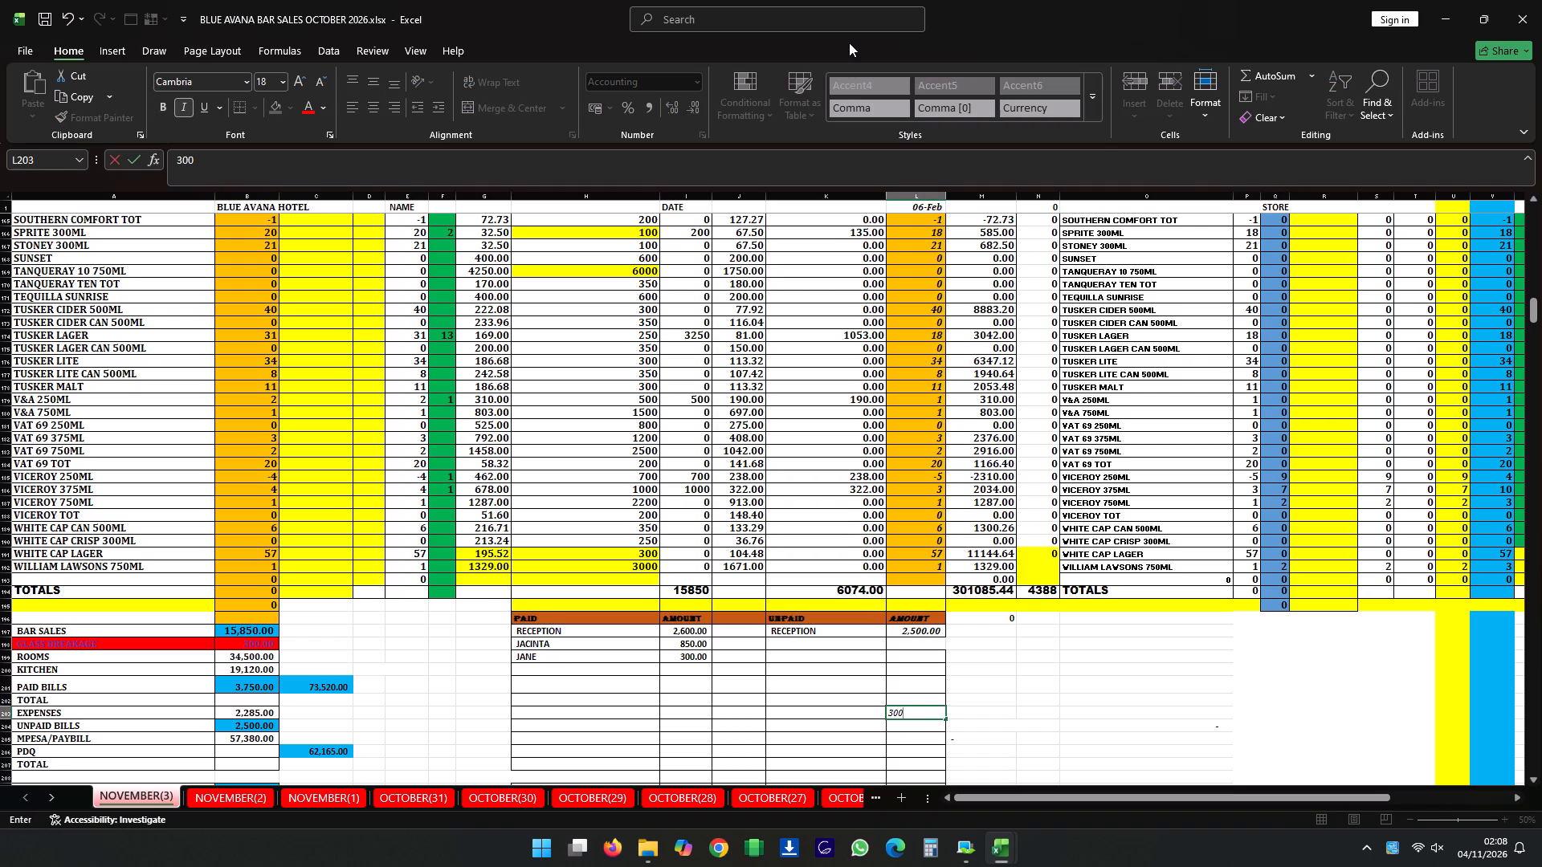
pyautogui.press('Left')
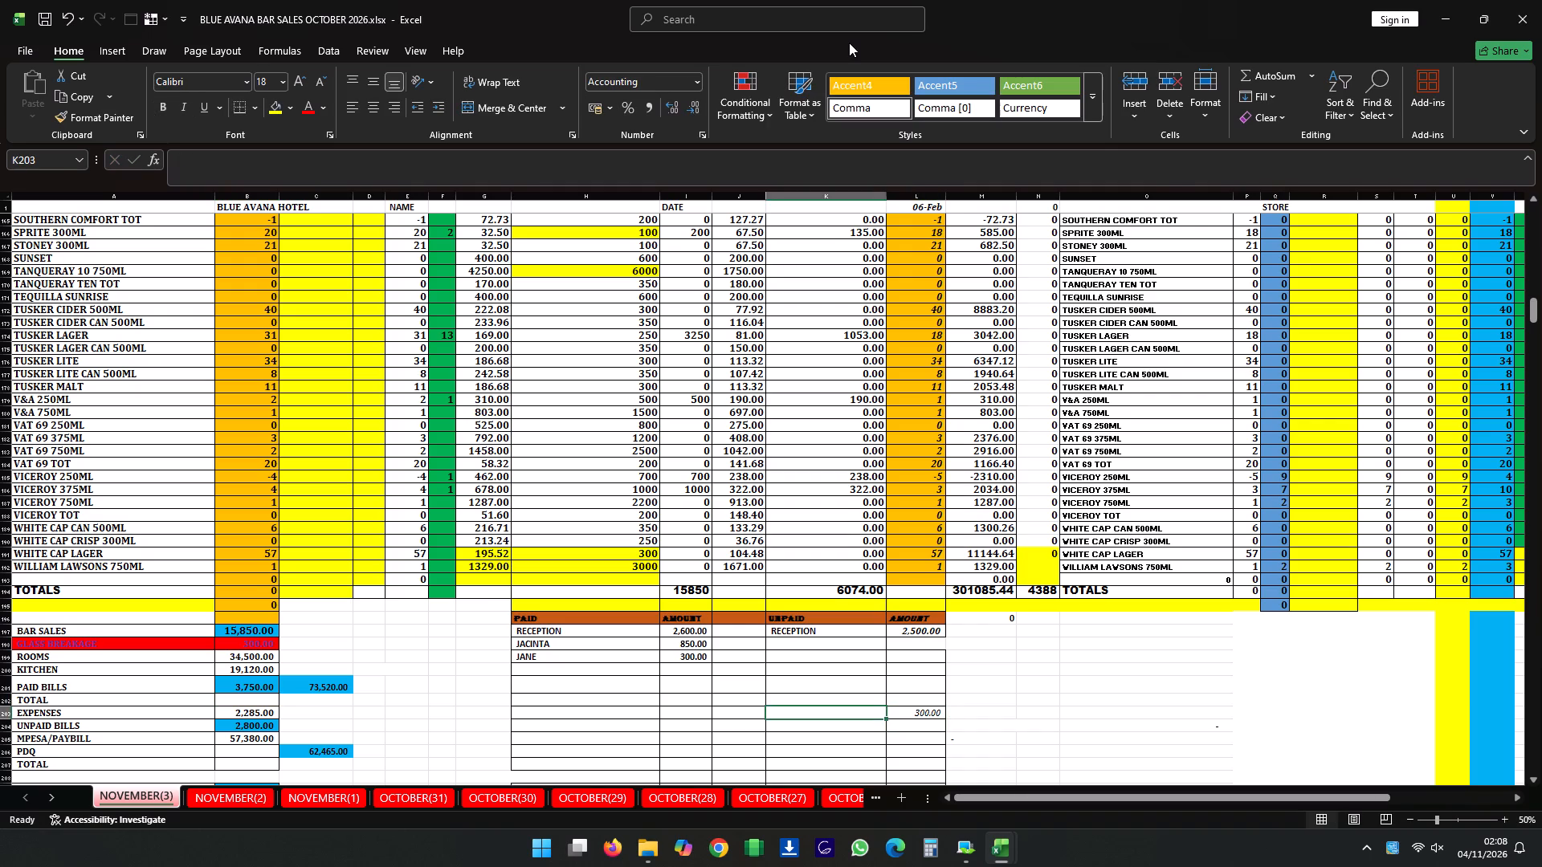
pyautogui.press('r')
pyautogui.write('OOM')
pyautogui.press('space')
pyautogui.press('4')
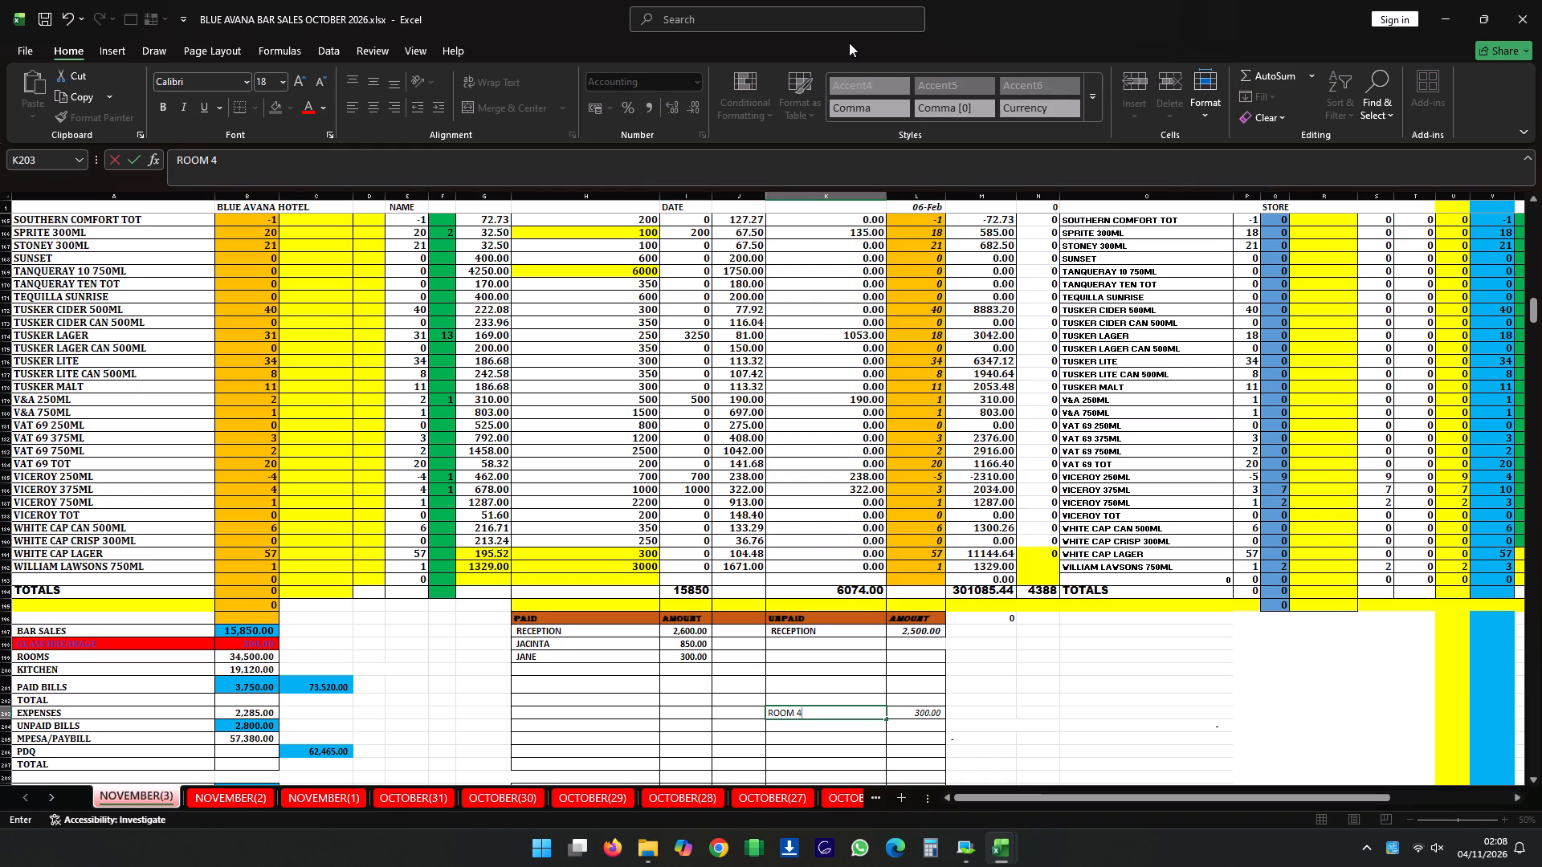
pyautogui.hotkey('shift', '(')
pyautogui.write('PAI')
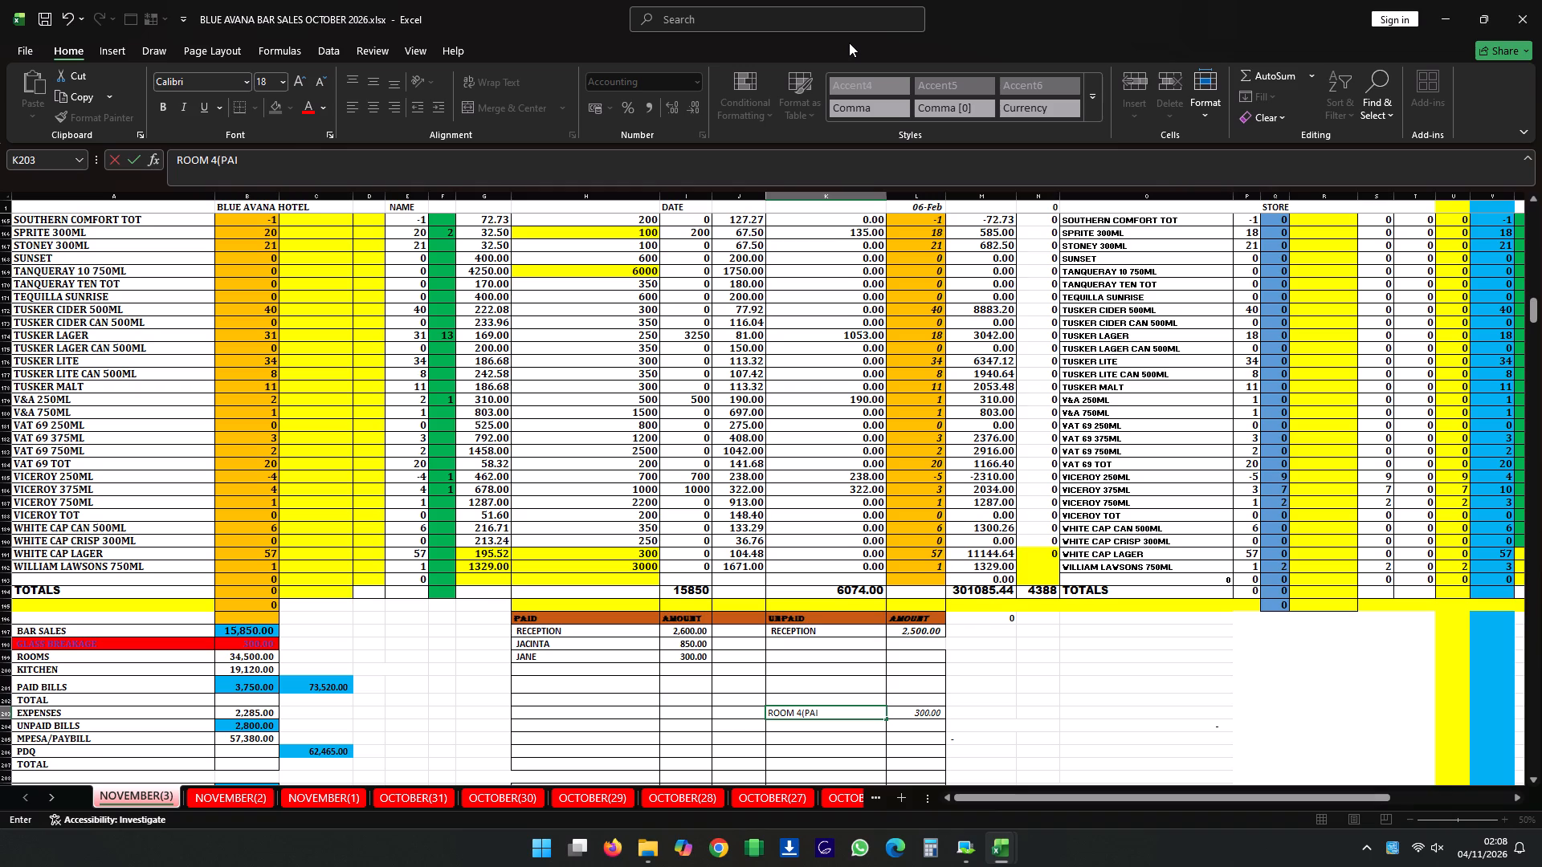
pyautogui.press('d')
pyautogui.press('space')
pyautogui.write('2ND')
pyautogui.hotkey('shift', ')')
pyautogui.press('Down')
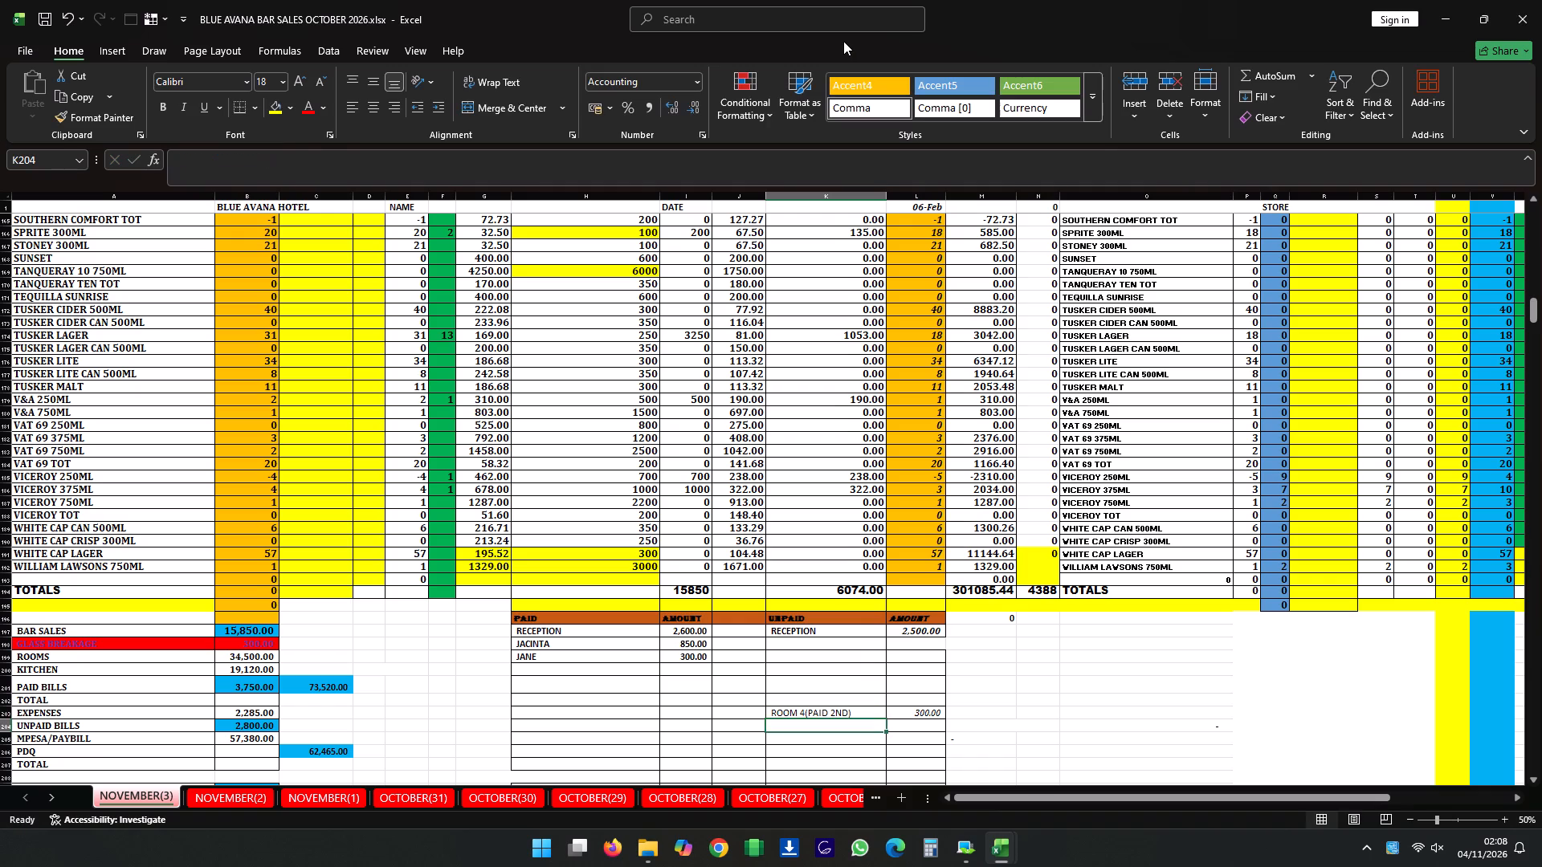
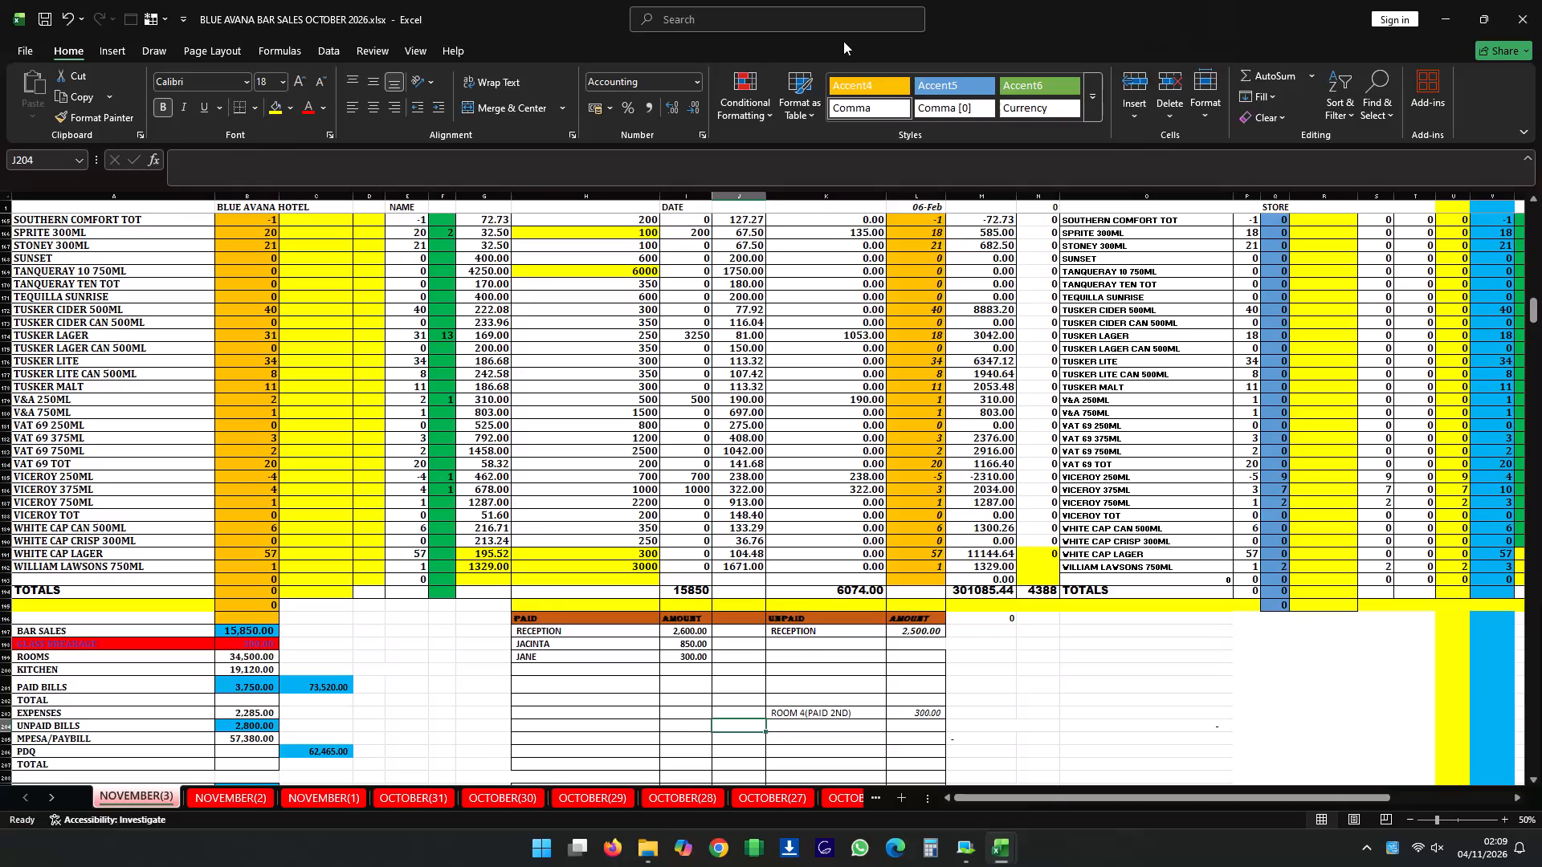
# Enter paid amounts of 750 and 1000 in rows 204 and 205 of the PAID table.
pyautogui.press('Left')
pyautogui.press('Left')
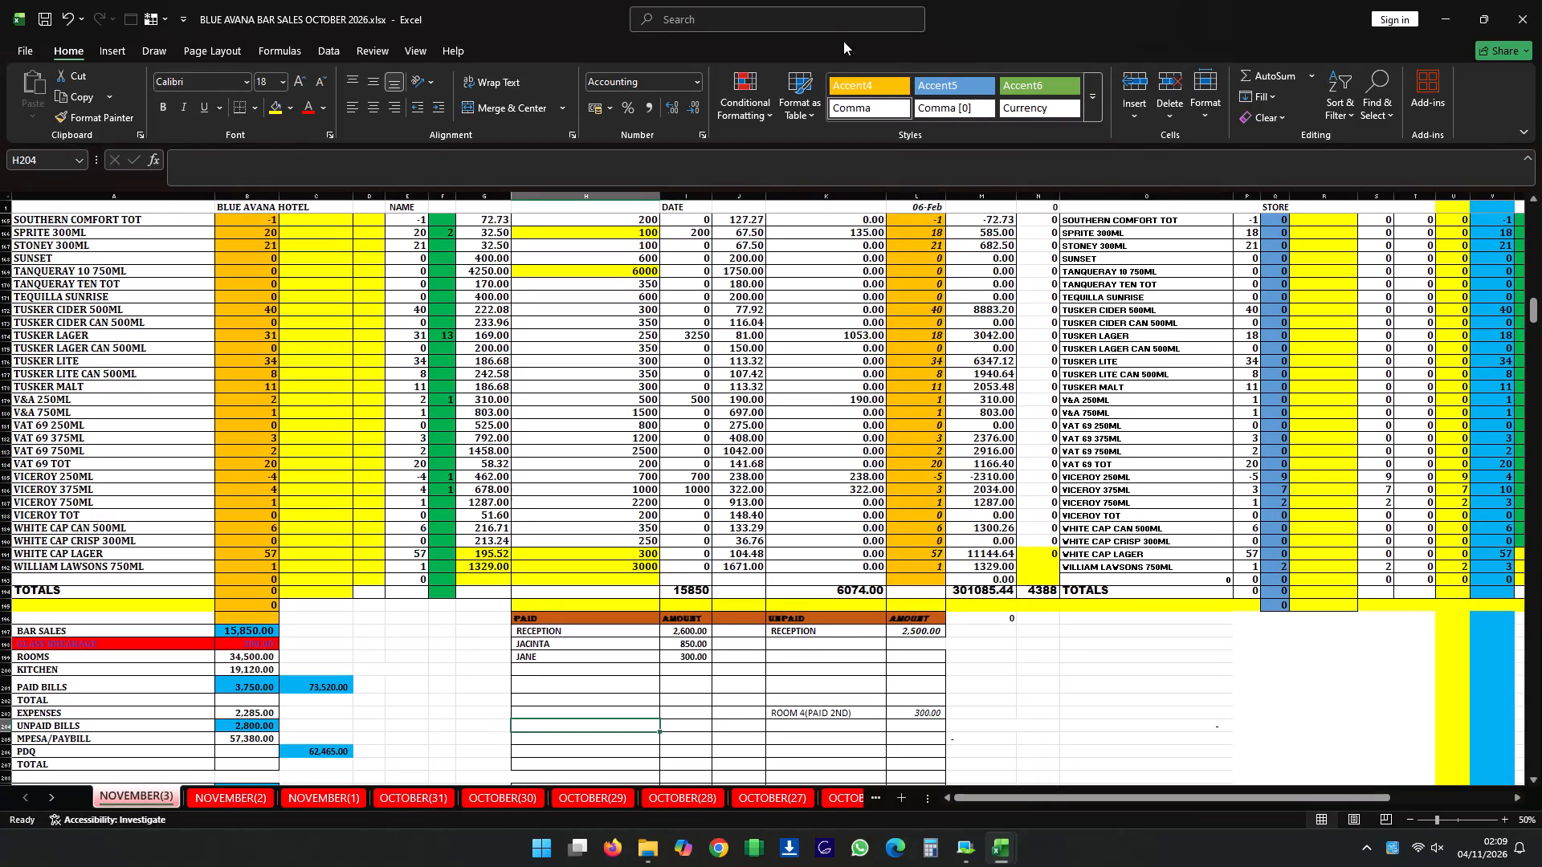
pyautogui.press('Right')
pyautogui.write('750')
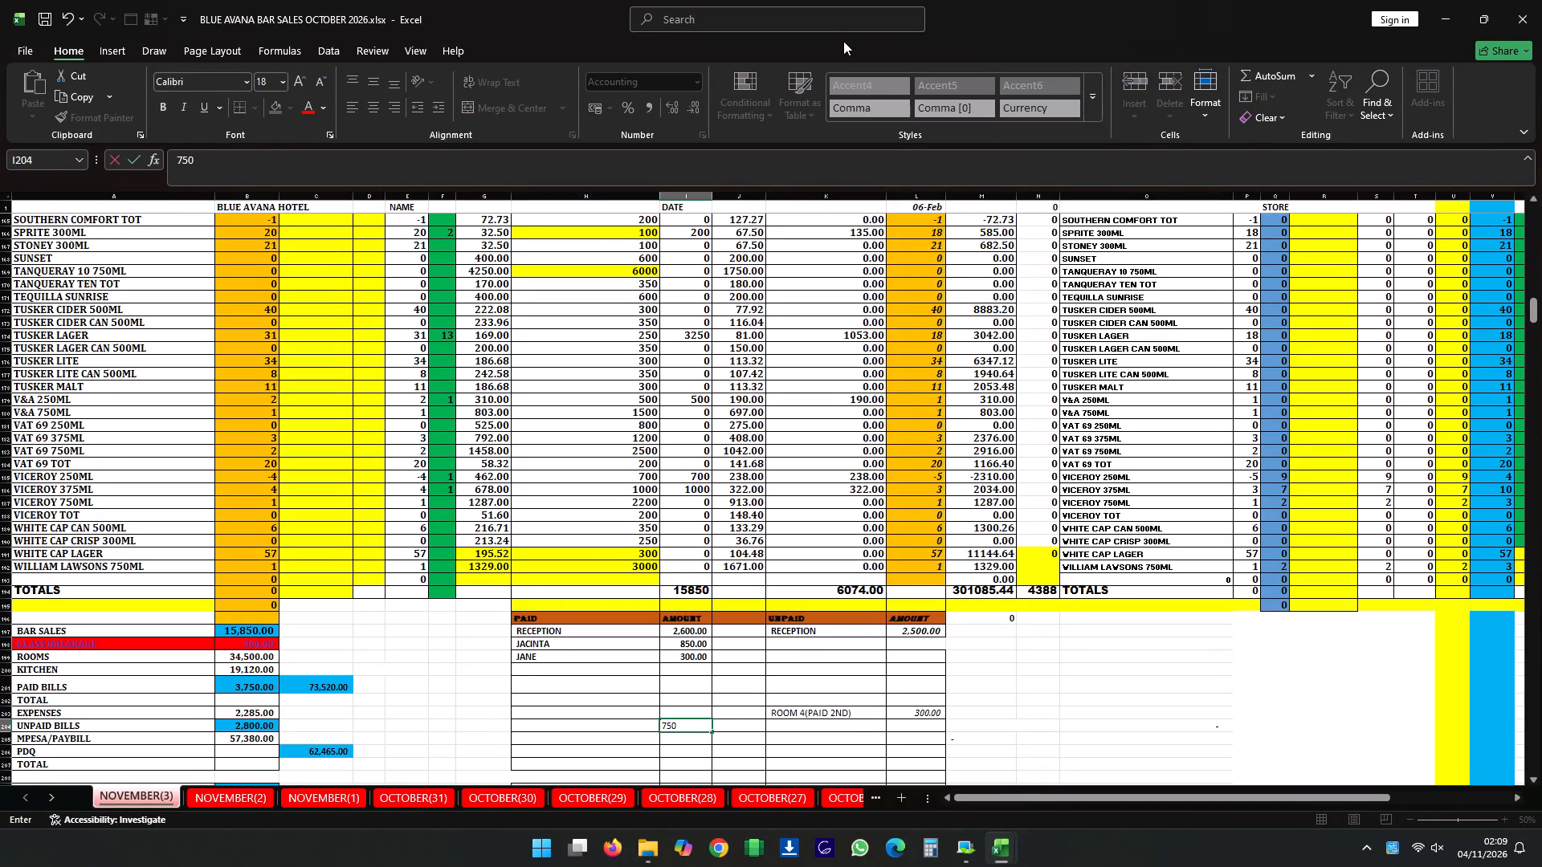
pyautogui.press('Down')
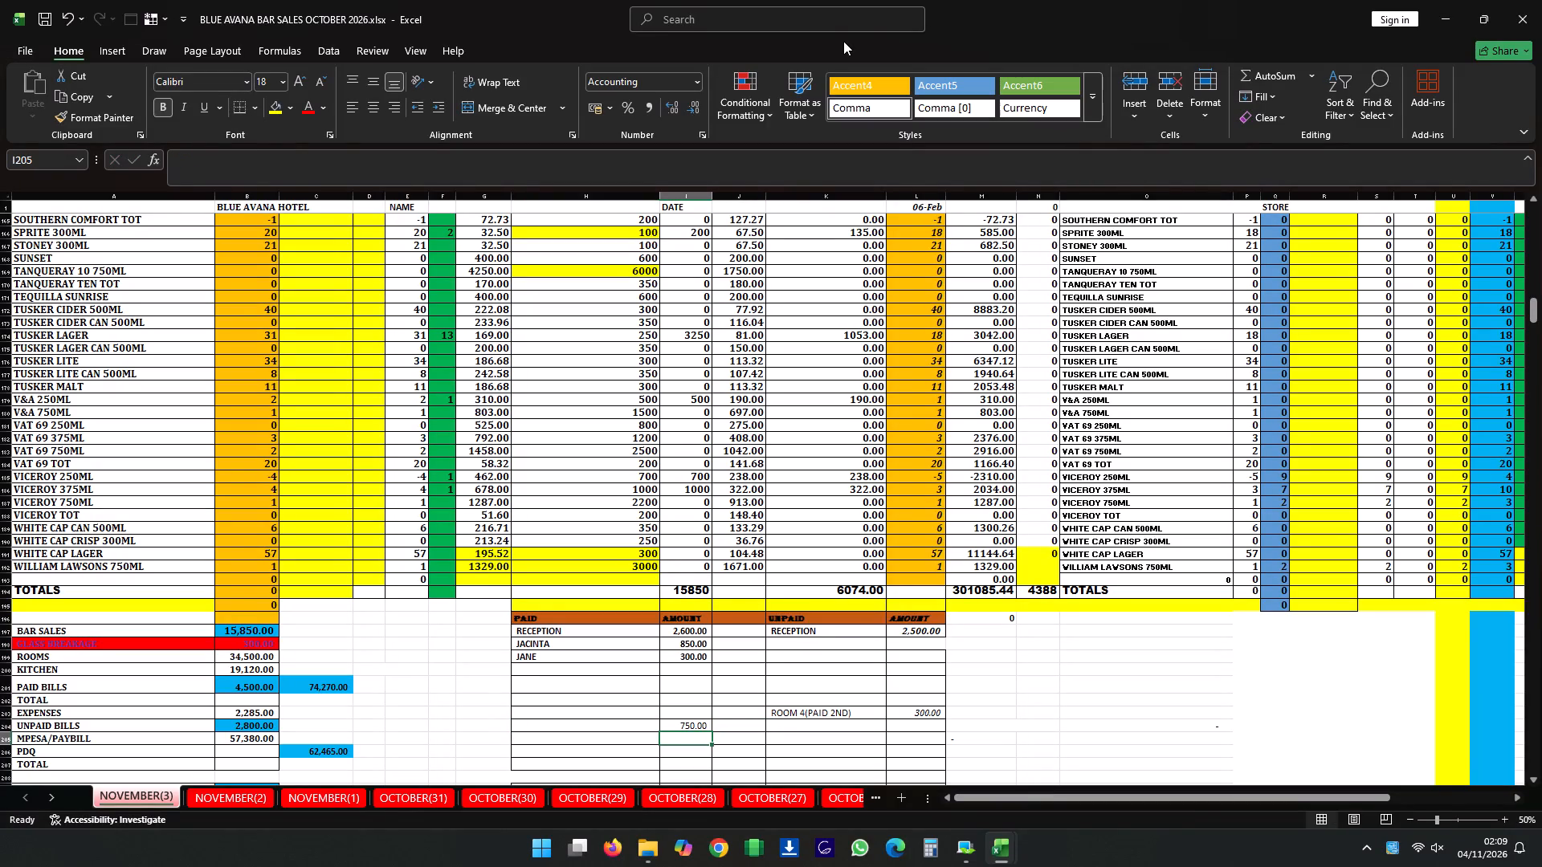
pyautogui.press('1')
pyautogui.write('000')
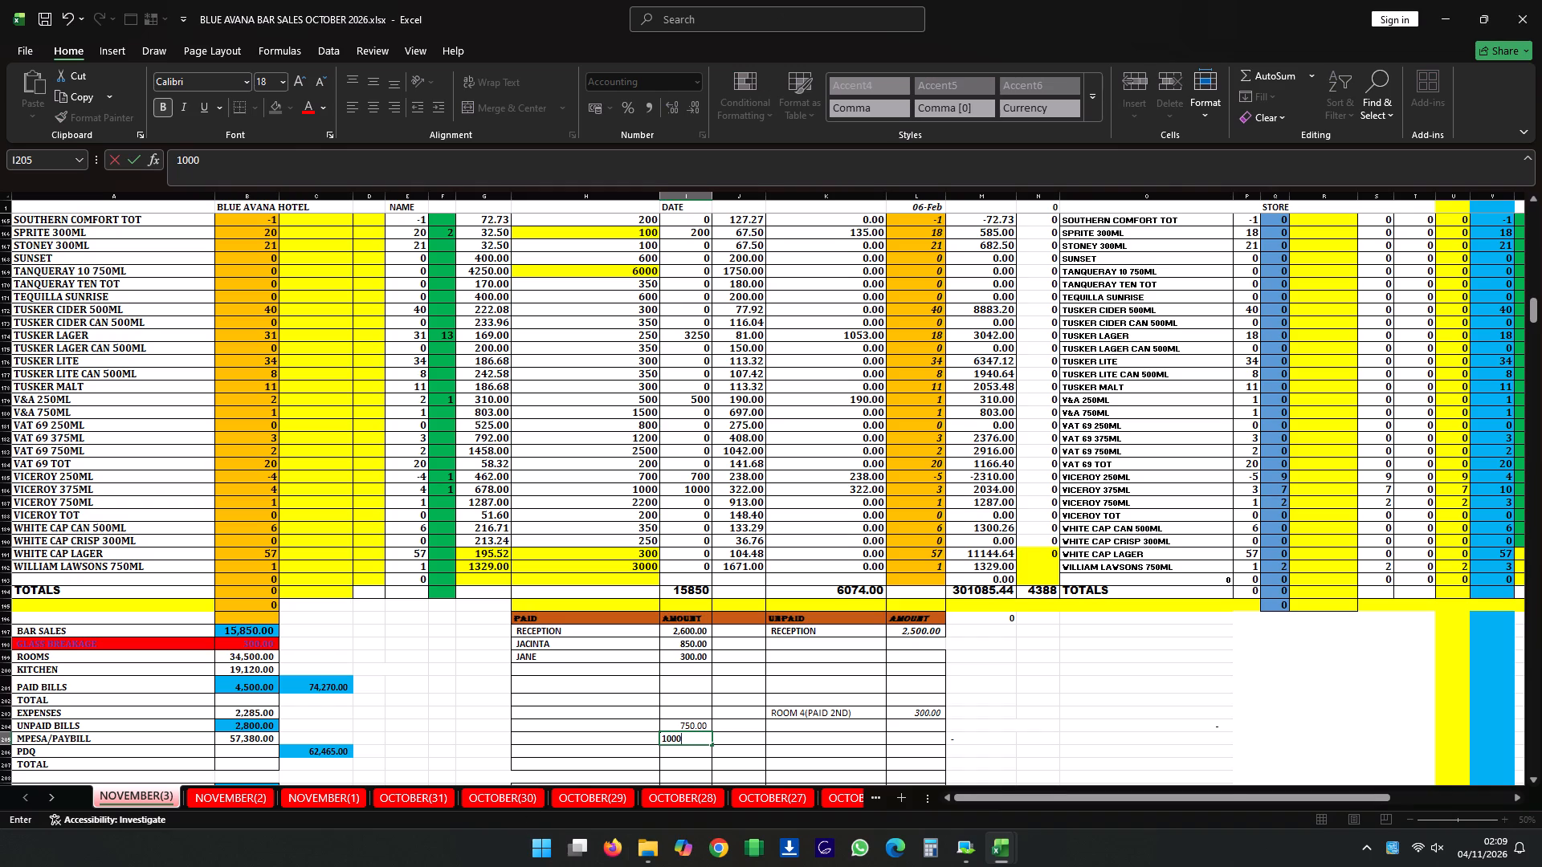
# Label the 750 and 1,000 paid amounts ROOM 7 DEPOSIT and ROOM 8 DEPOSIT in the PAID table.
pyautogui.doubleClick(608, 727)
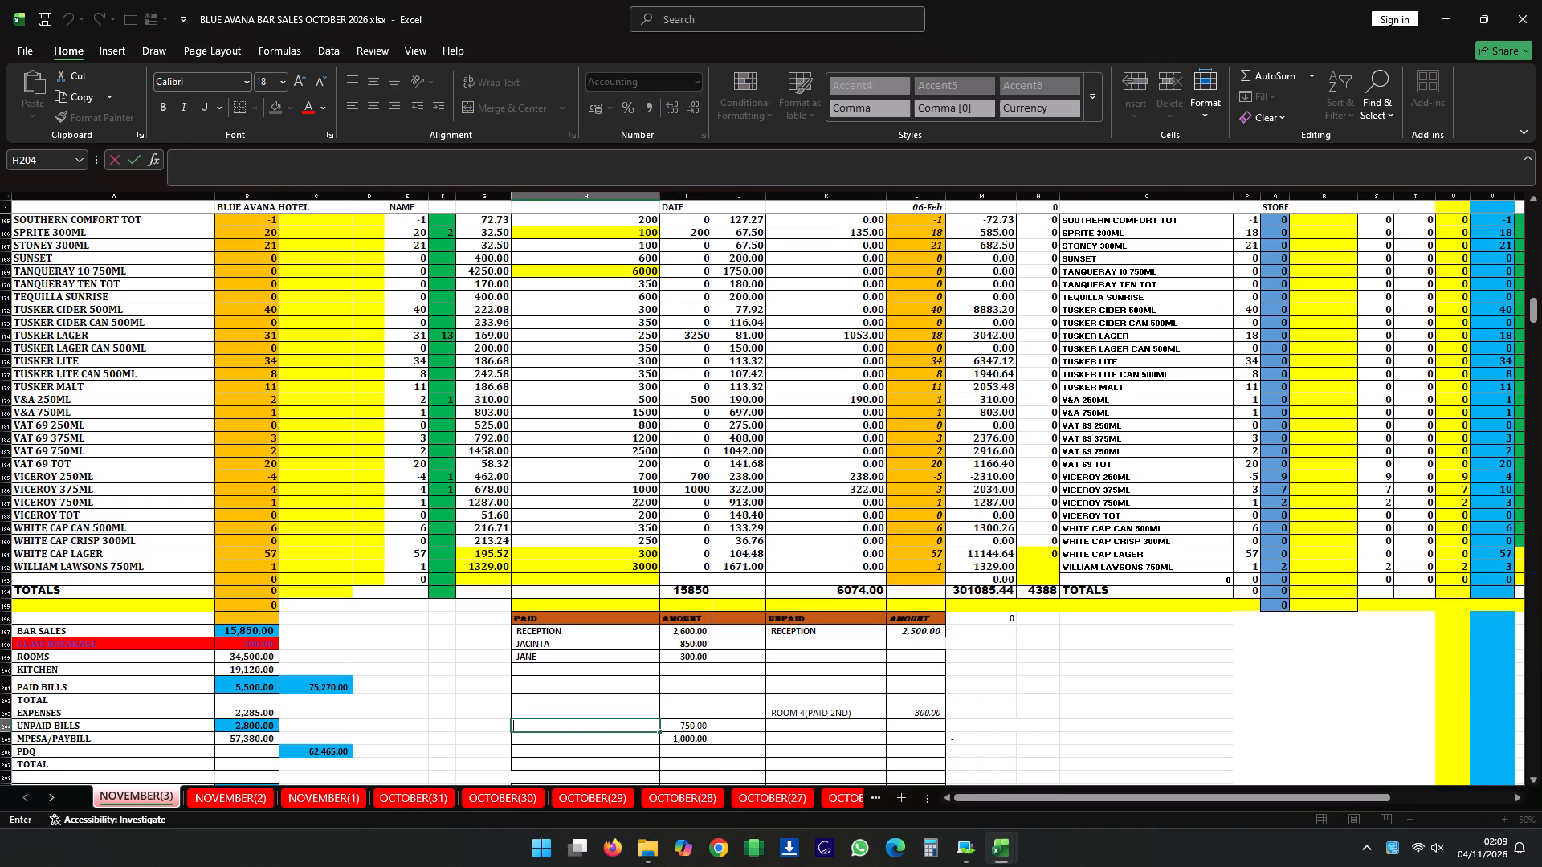
pyautogui.write('ROOM')
pyautogui.press('space')
pyautogui.press('7')
pyautogui.press('space')
pyautogui.write('DE')
pyautogui.write('POSIT')
pyautogui.press('Down')
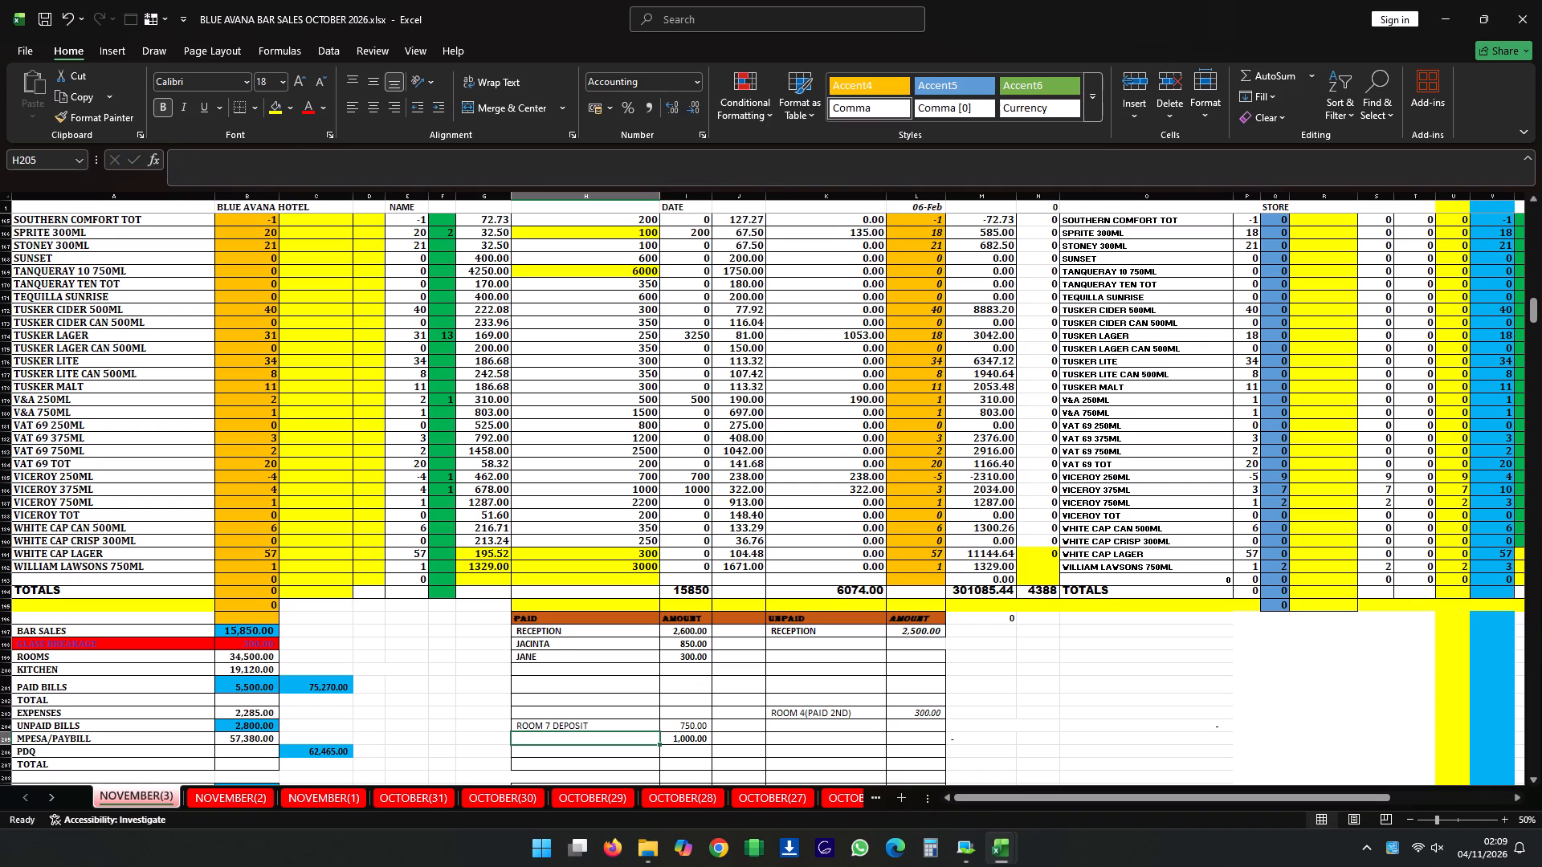
pyautogui.write('ROOM')
pyautogui.press('space')
pyautogui.press('8')
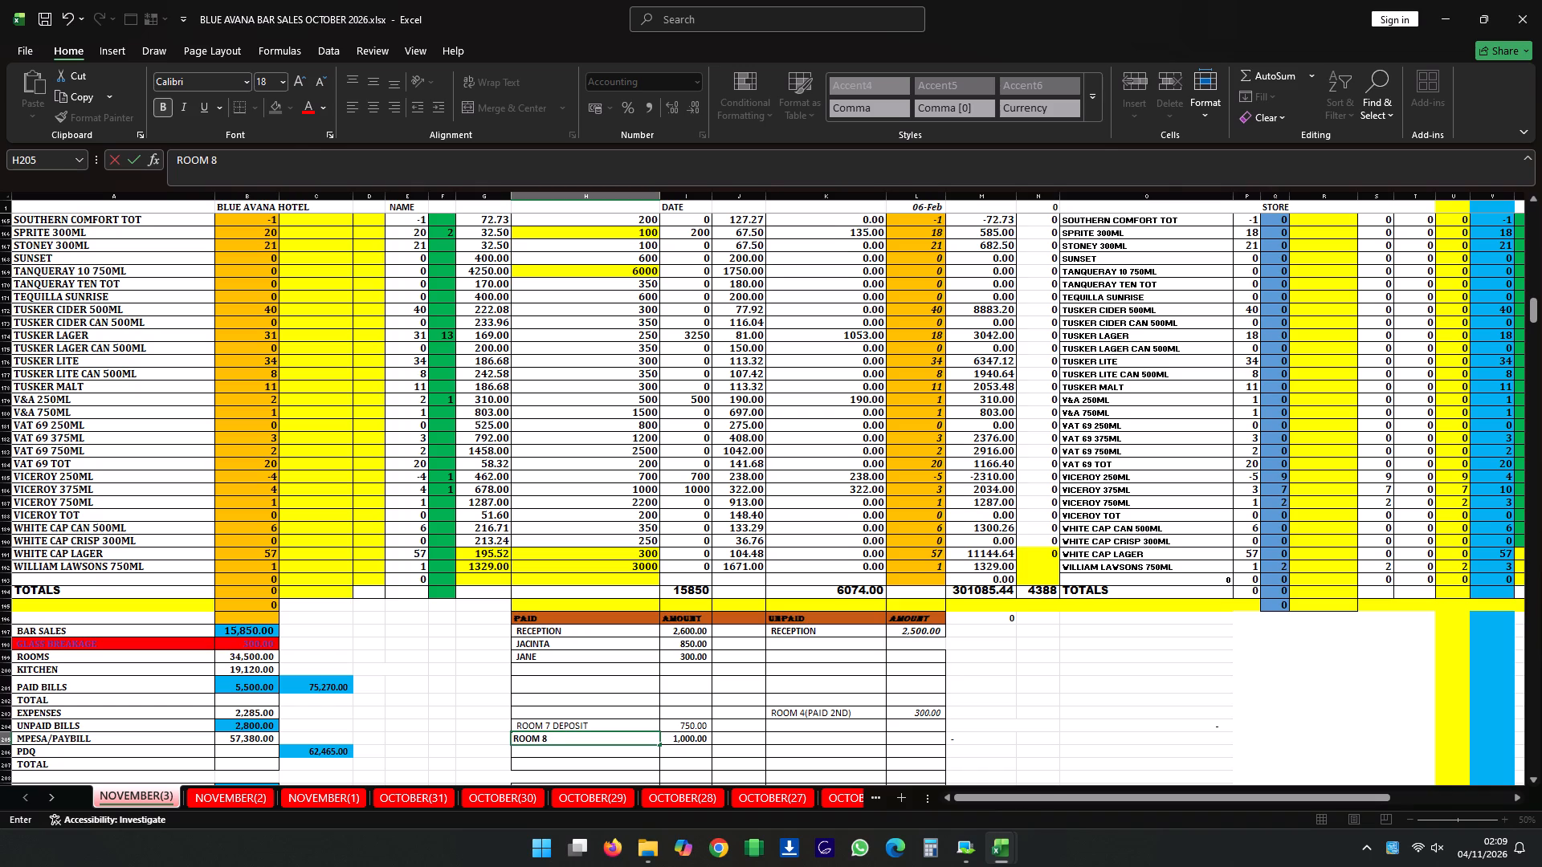
pyautogui.press('space')
pyautogui.write('DE')
pyautogui.write('POSIT')
pyautogui.press('Down')
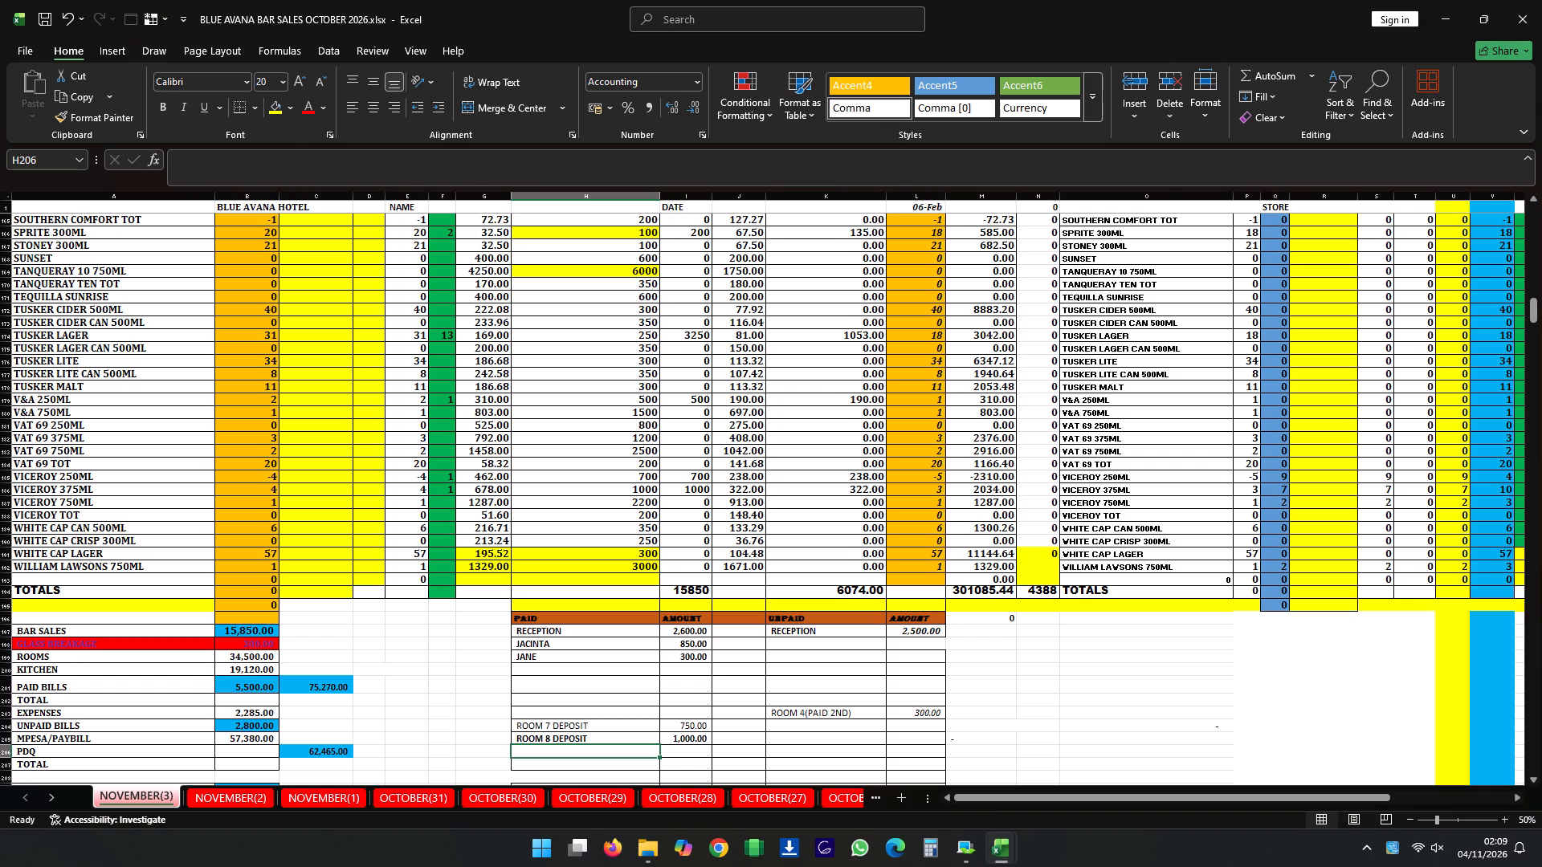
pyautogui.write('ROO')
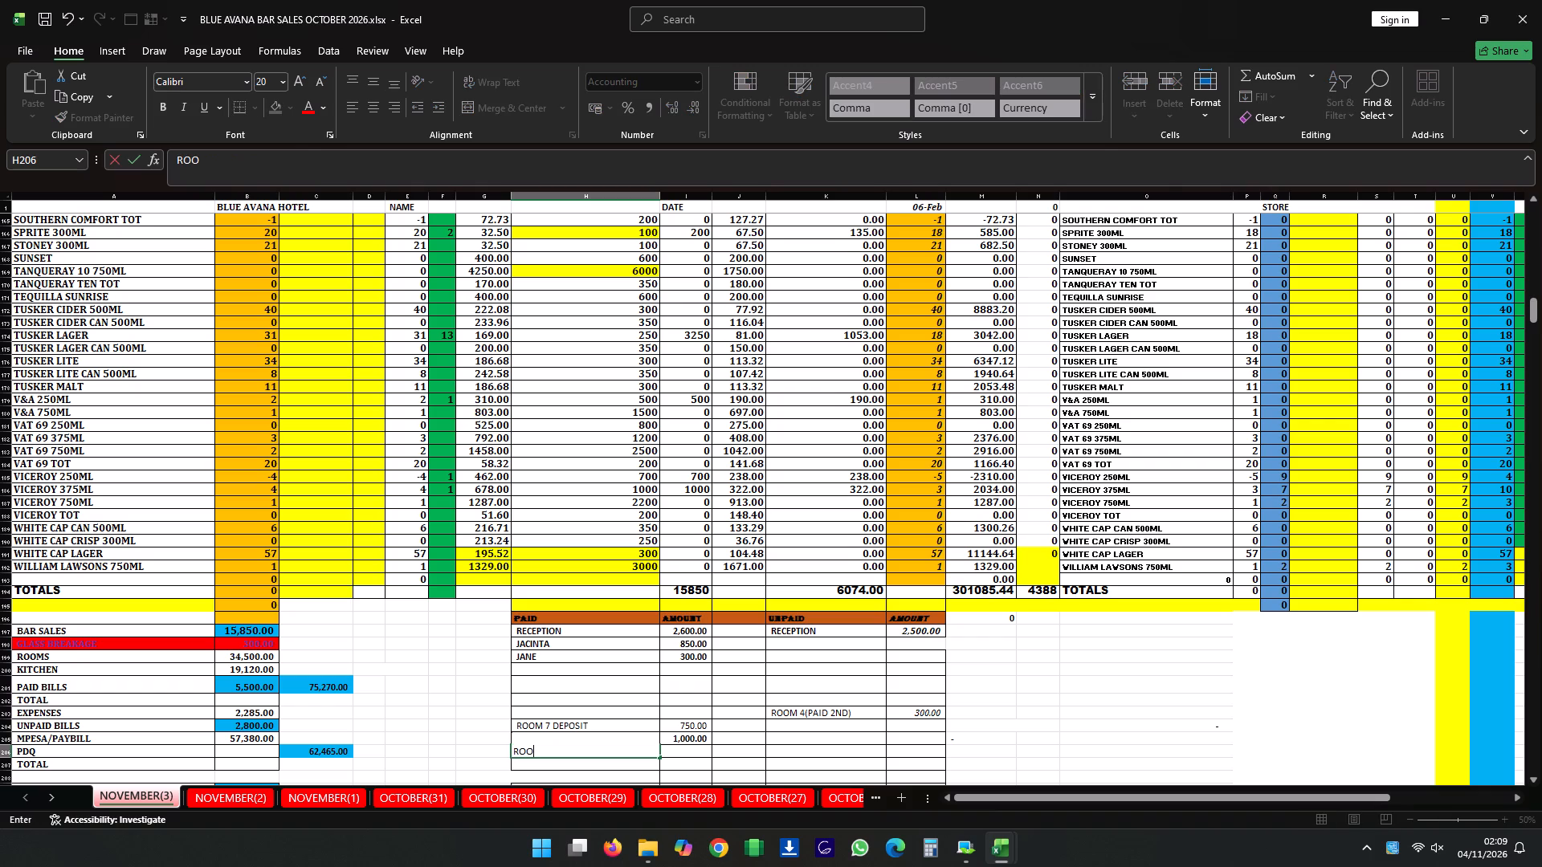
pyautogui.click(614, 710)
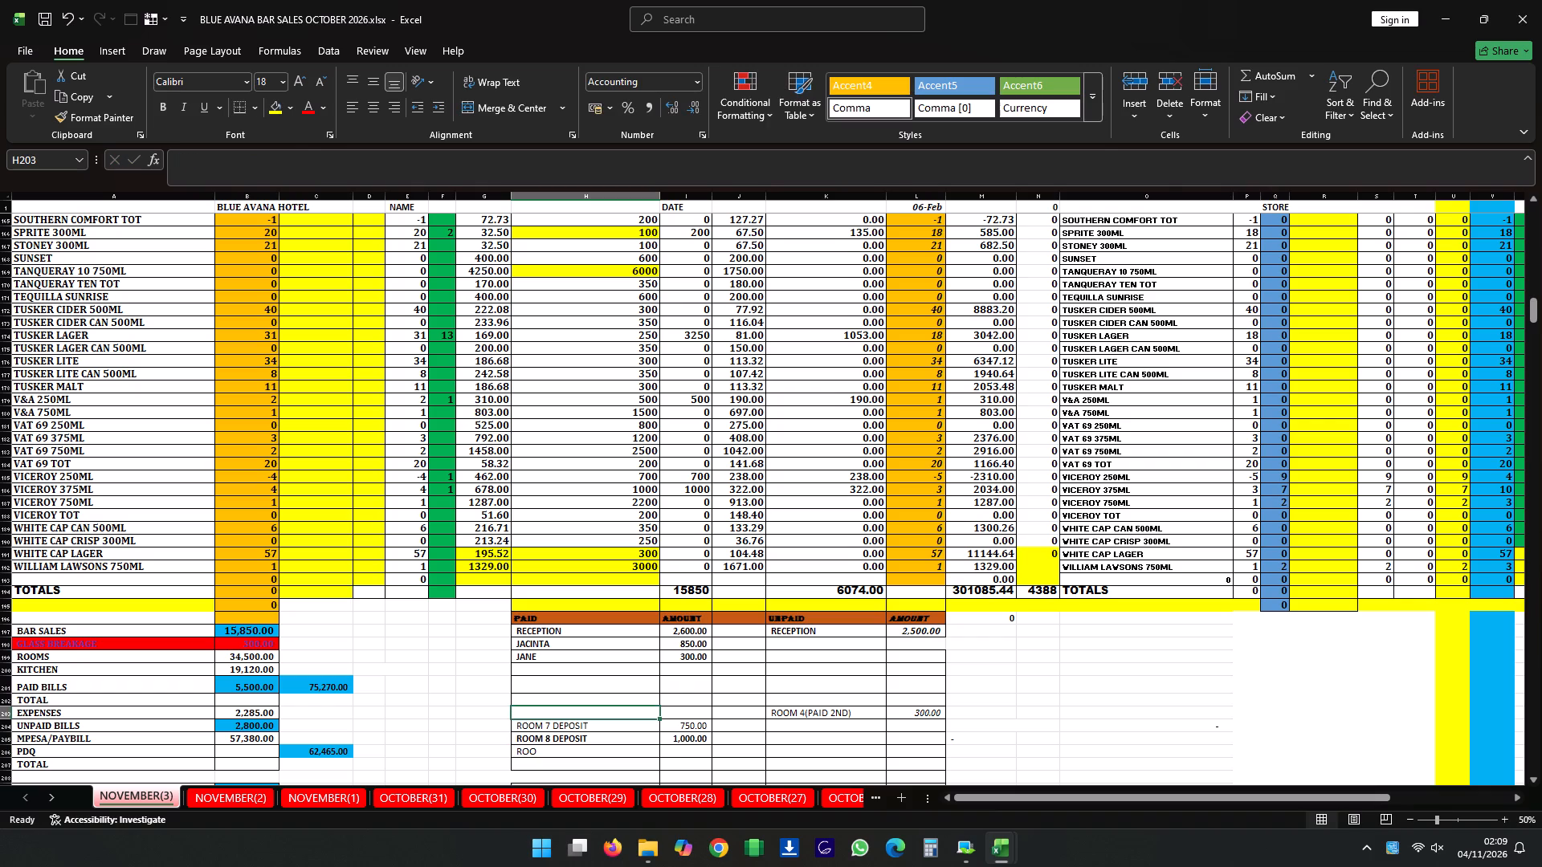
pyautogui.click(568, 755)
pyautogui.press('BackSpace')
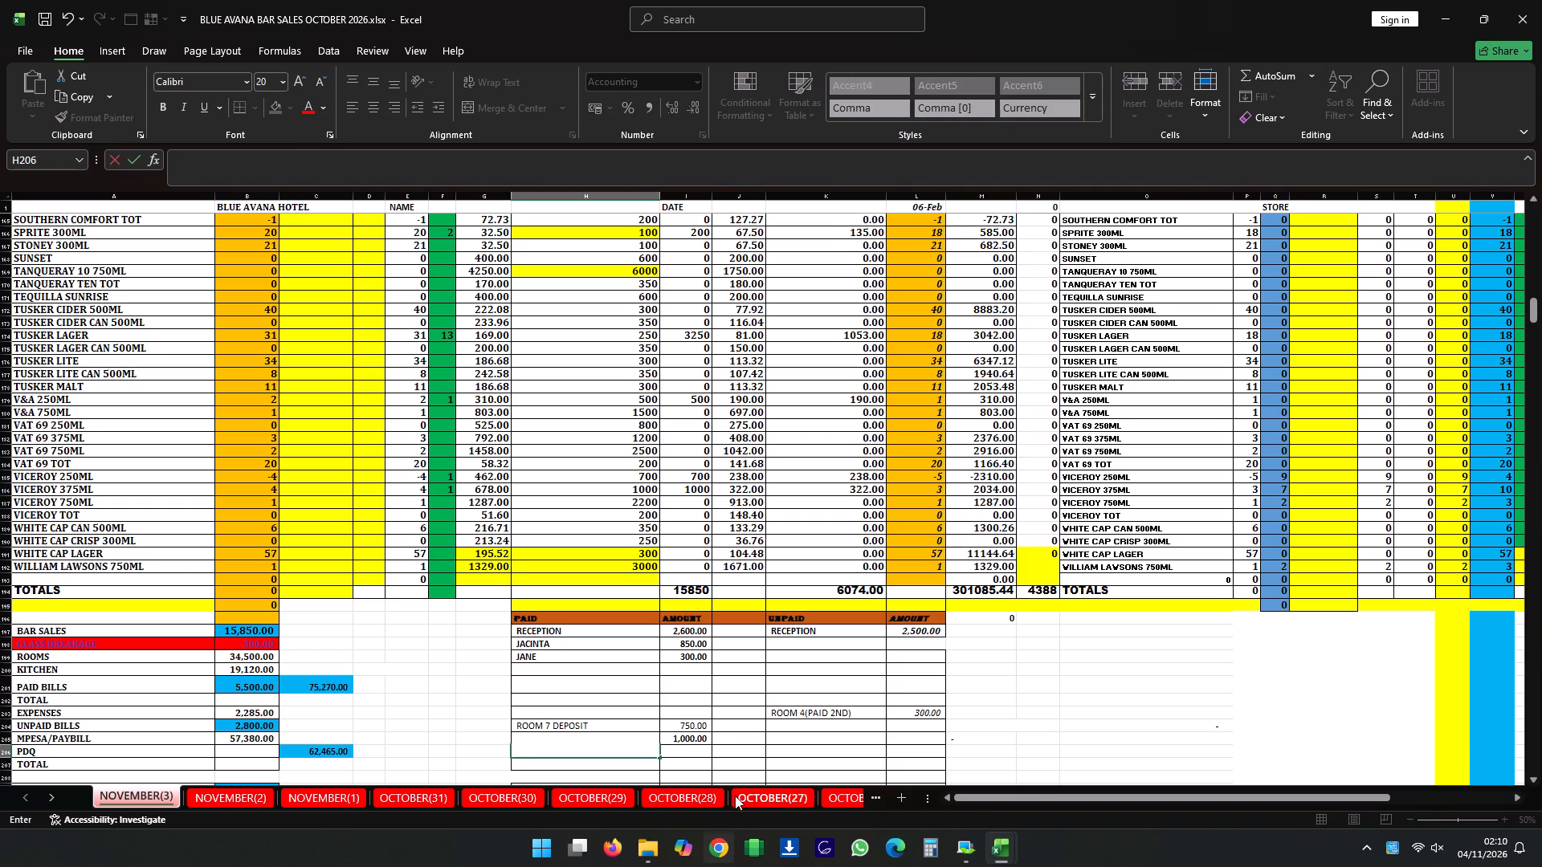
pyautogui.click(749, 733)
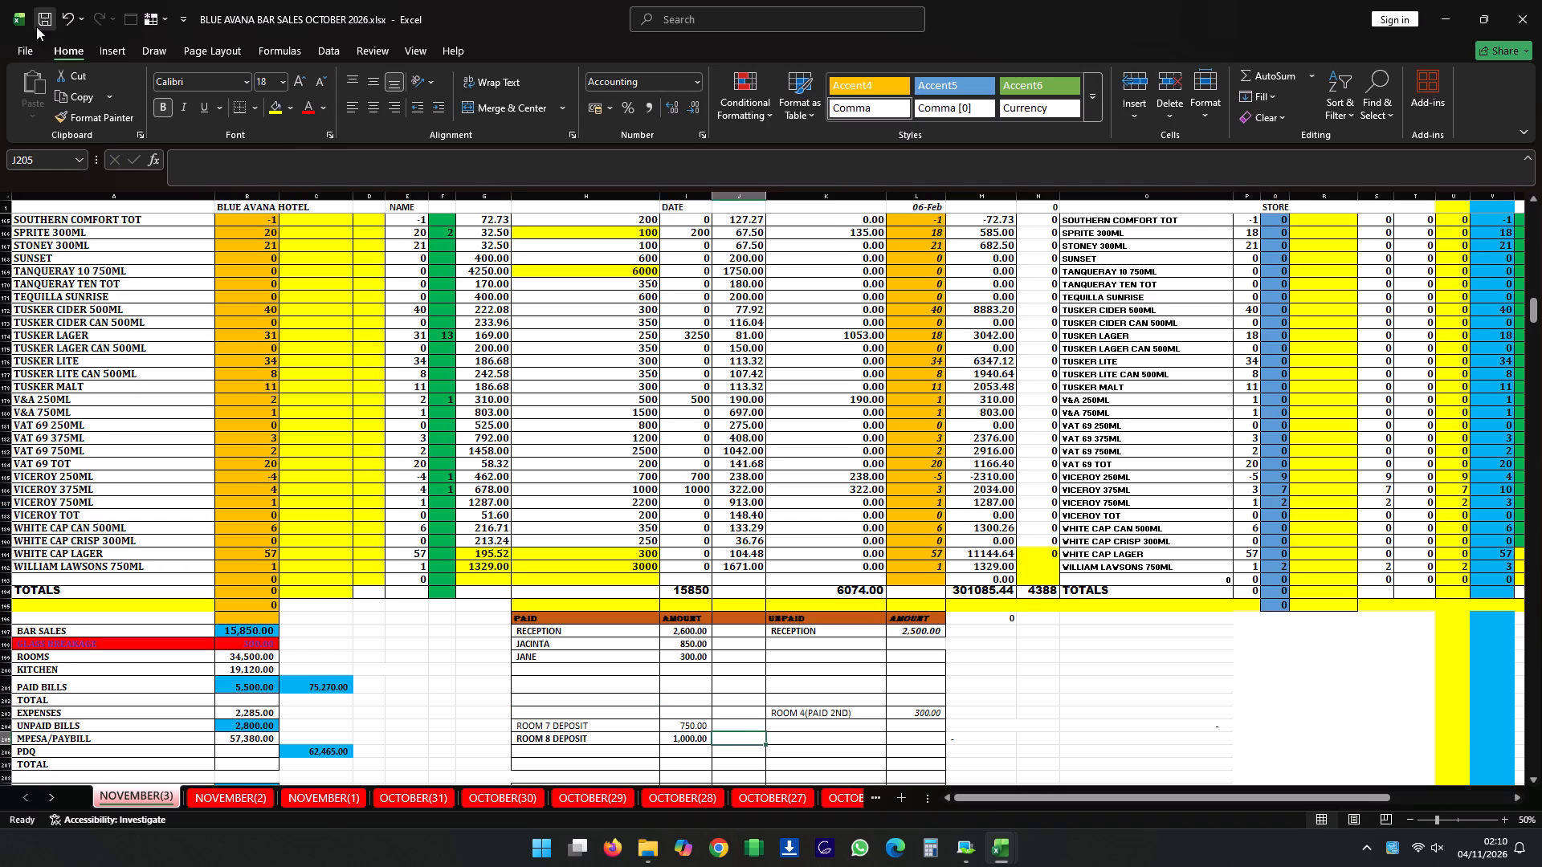
# Save the workbook.
pyautogui.click(43, 24)
# Add an unpaid bill of 1200 labelled JACINTA in row 198 of the UNPAID table.
pyautogui.scroll(-4, 765, 739)
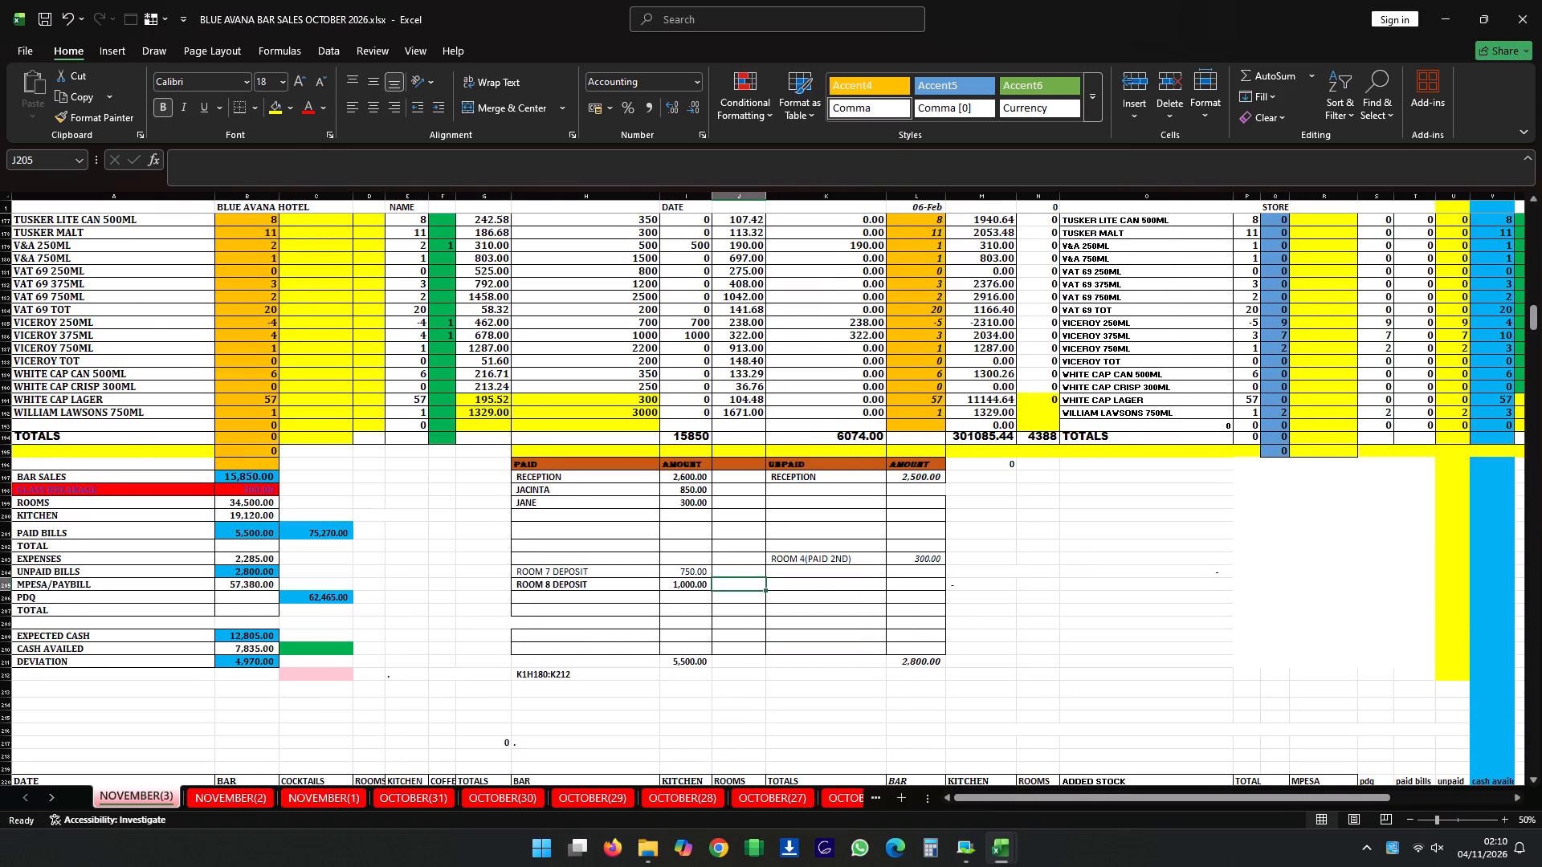
pyautogui.scroll(-4, 781, 727)
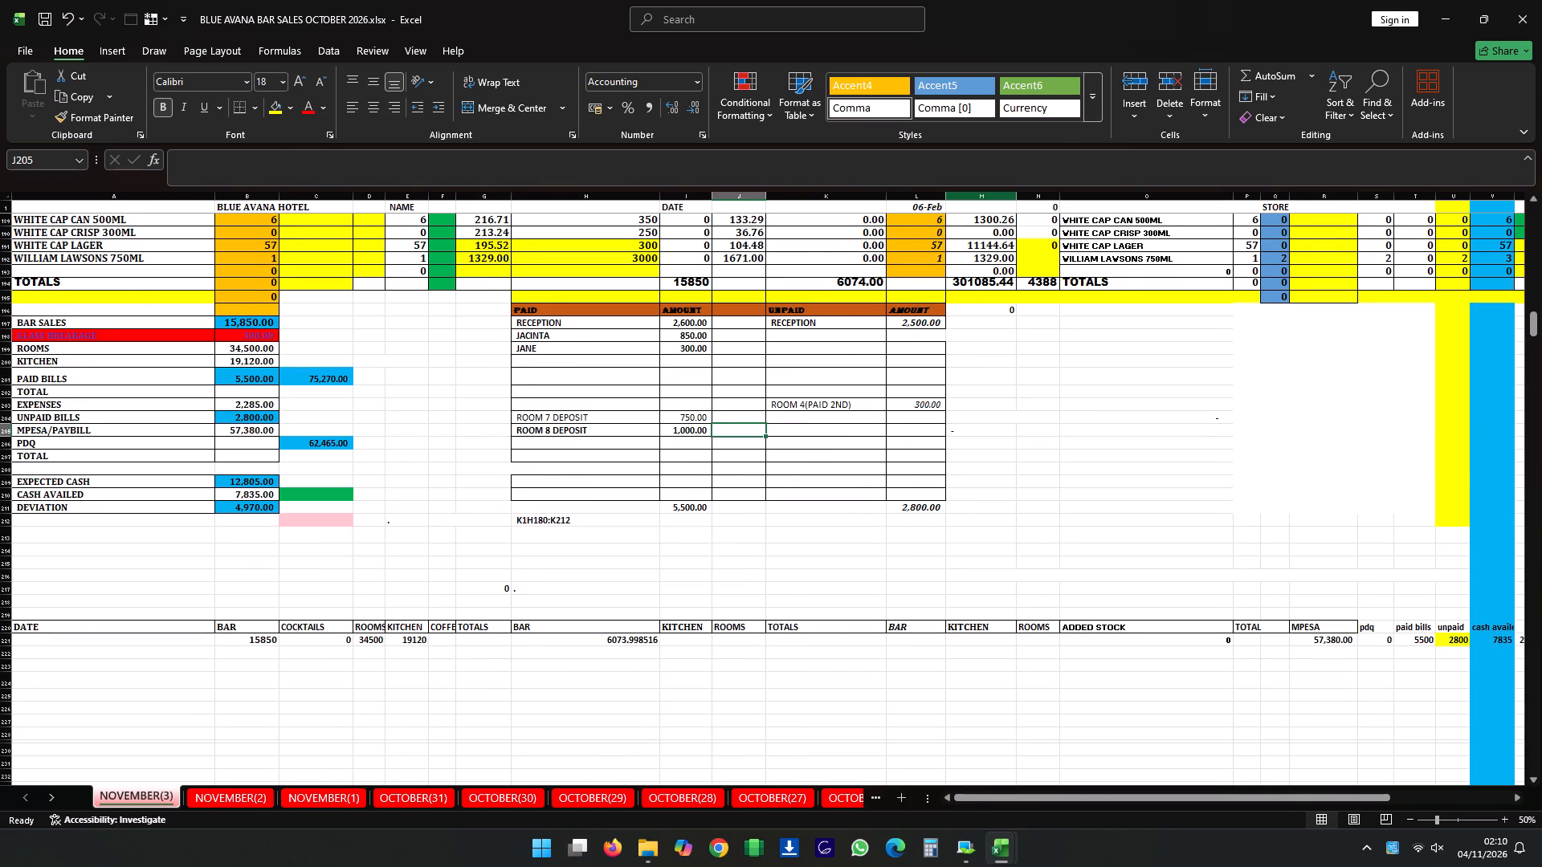
pyautogui.click(926, 334)
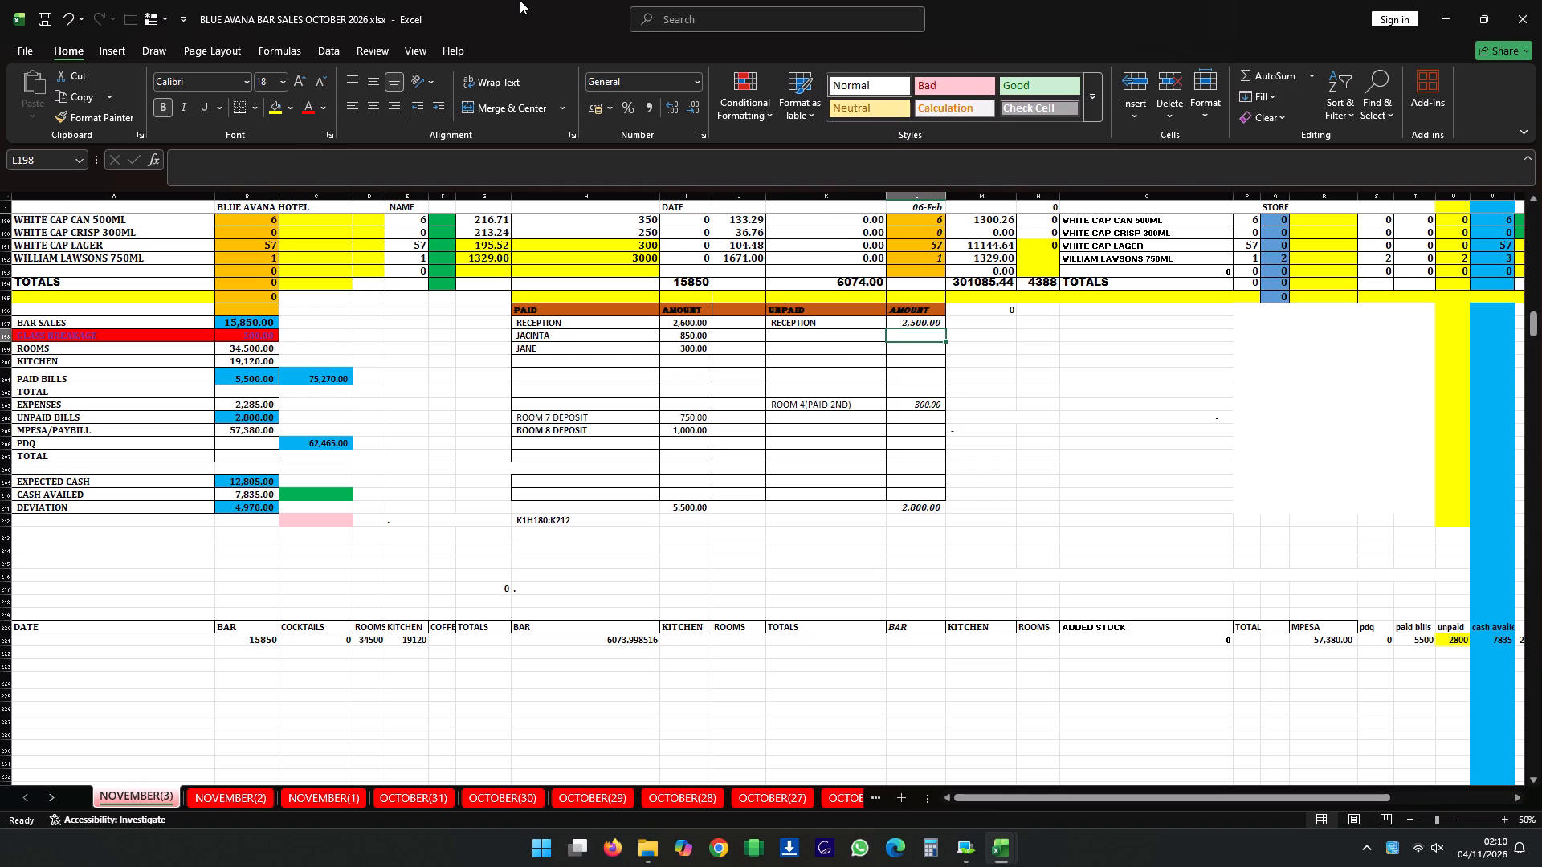
pyautogui.write('1200')
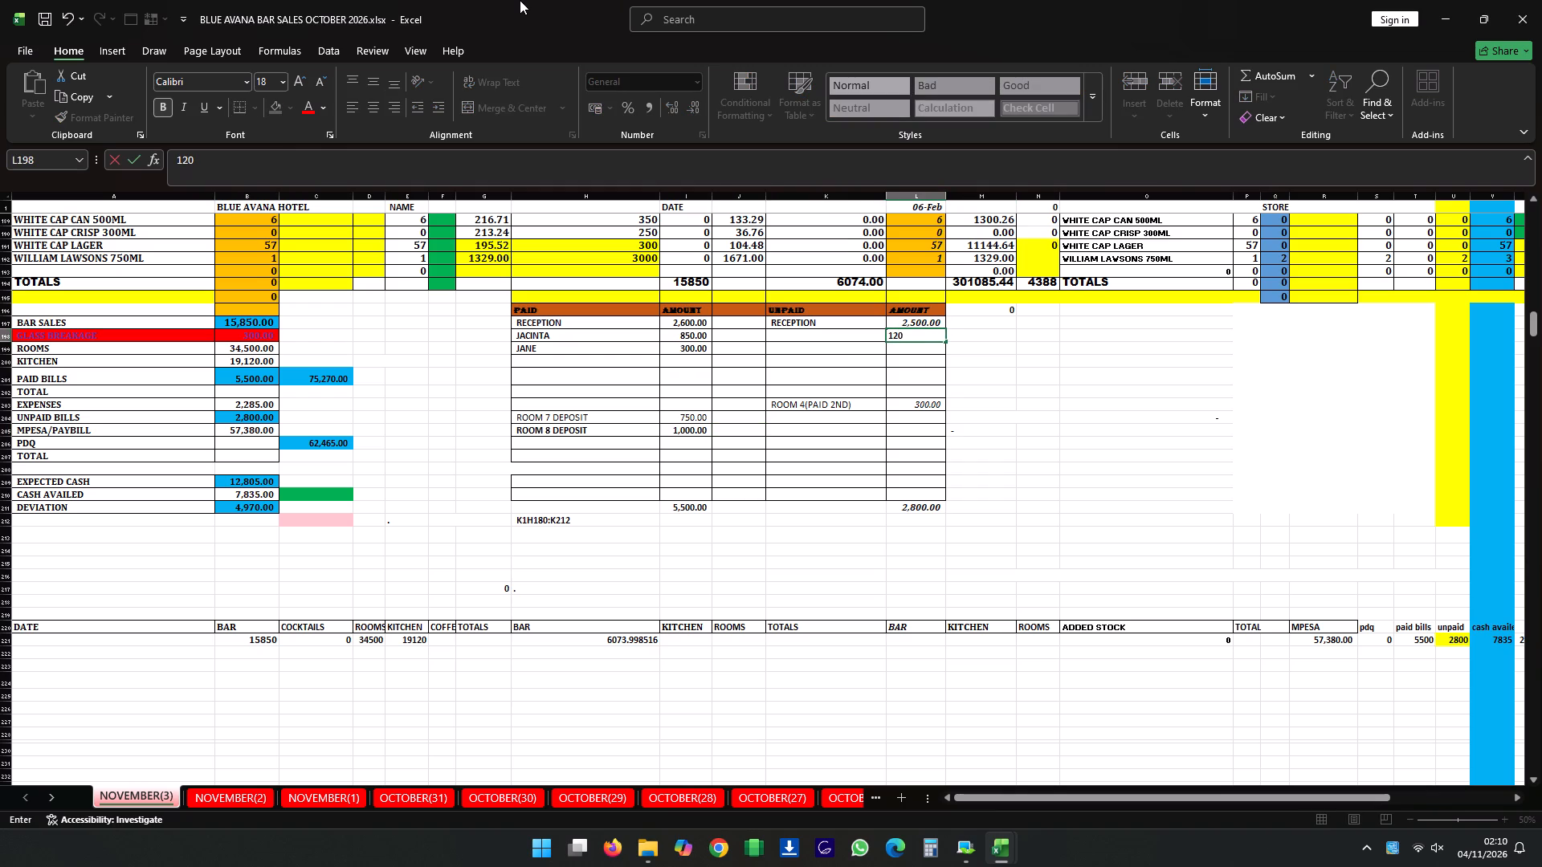
pyautogui.press('Left')
pyautogui.press('Left')
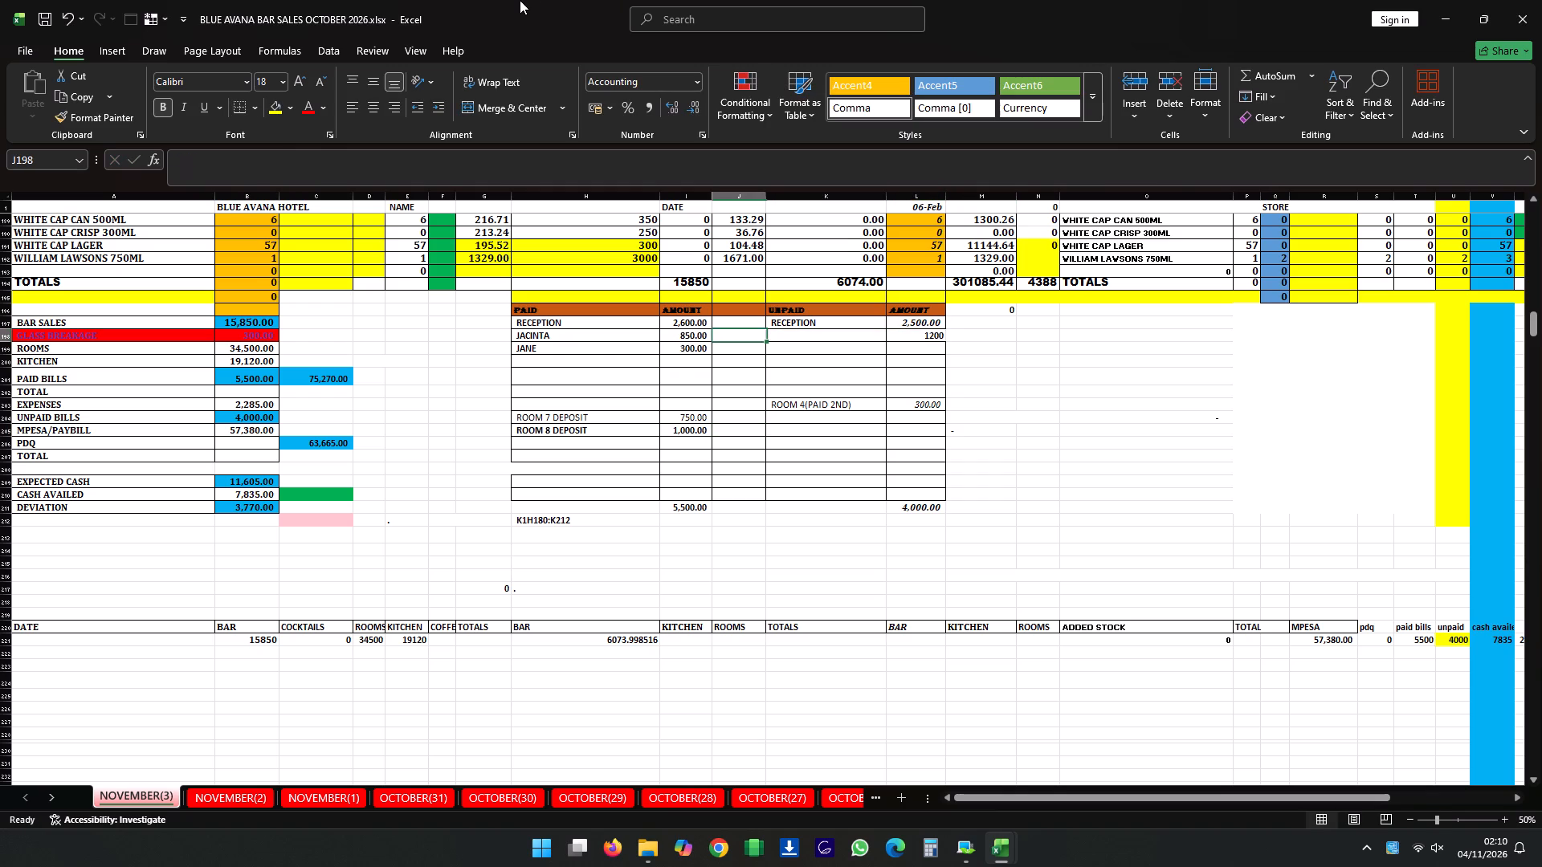
pyautogui.press('Right')
pyautogui.write('JACINTA')
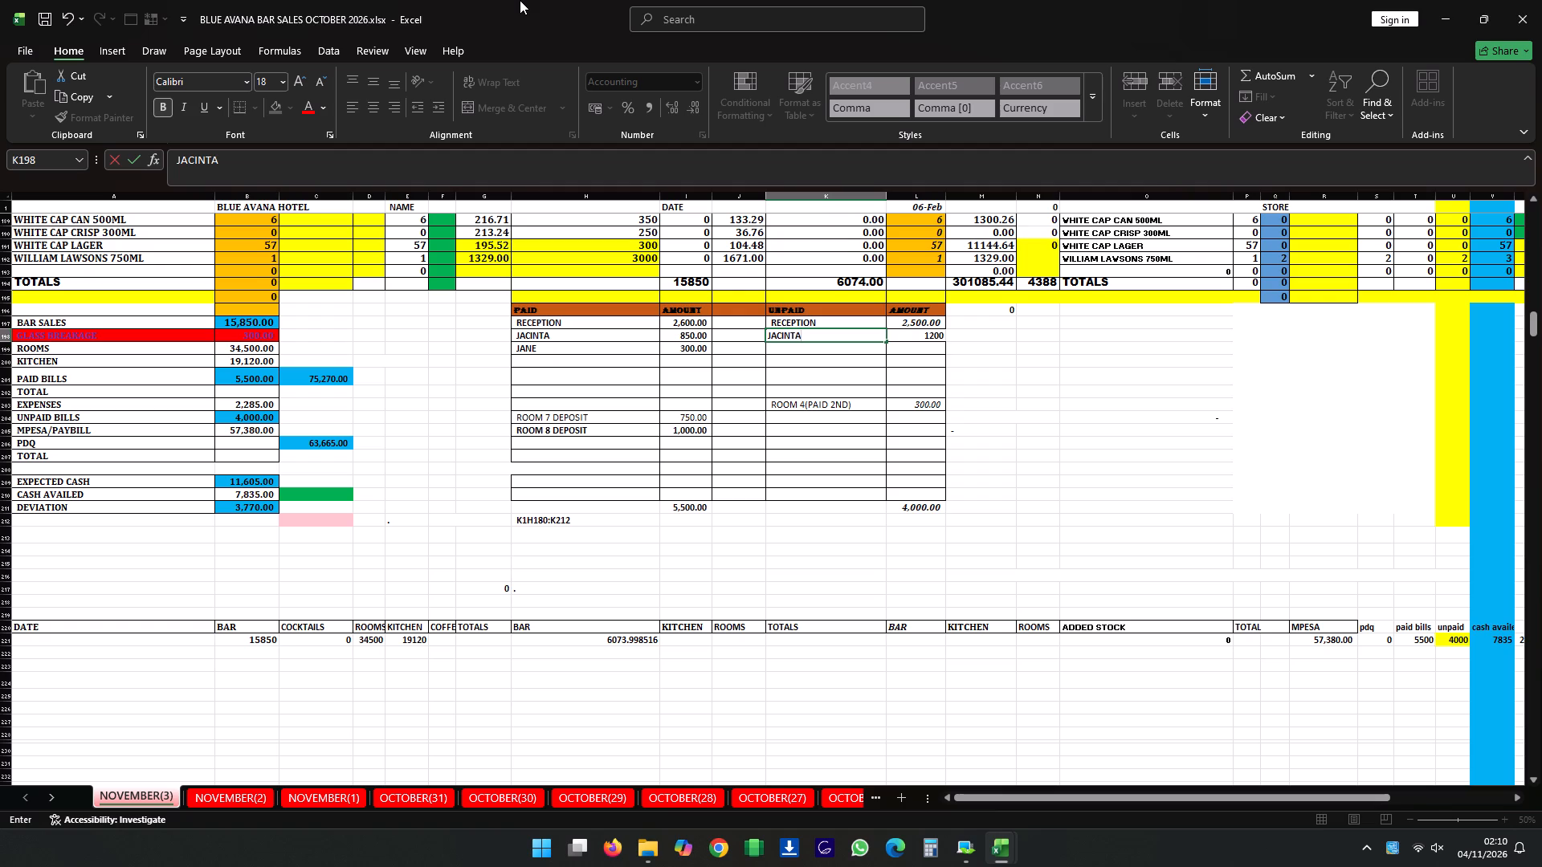
# Add an unpaid bill of 200 labelled JANE in row 199 of the UNPAID table.
pyautogui.press('Down')
pyautogui.write('JANE')
pyautogui.press('Right')
pyautogui.write('200')
pyautogui.press('Down')
pyautogui.press('Left')
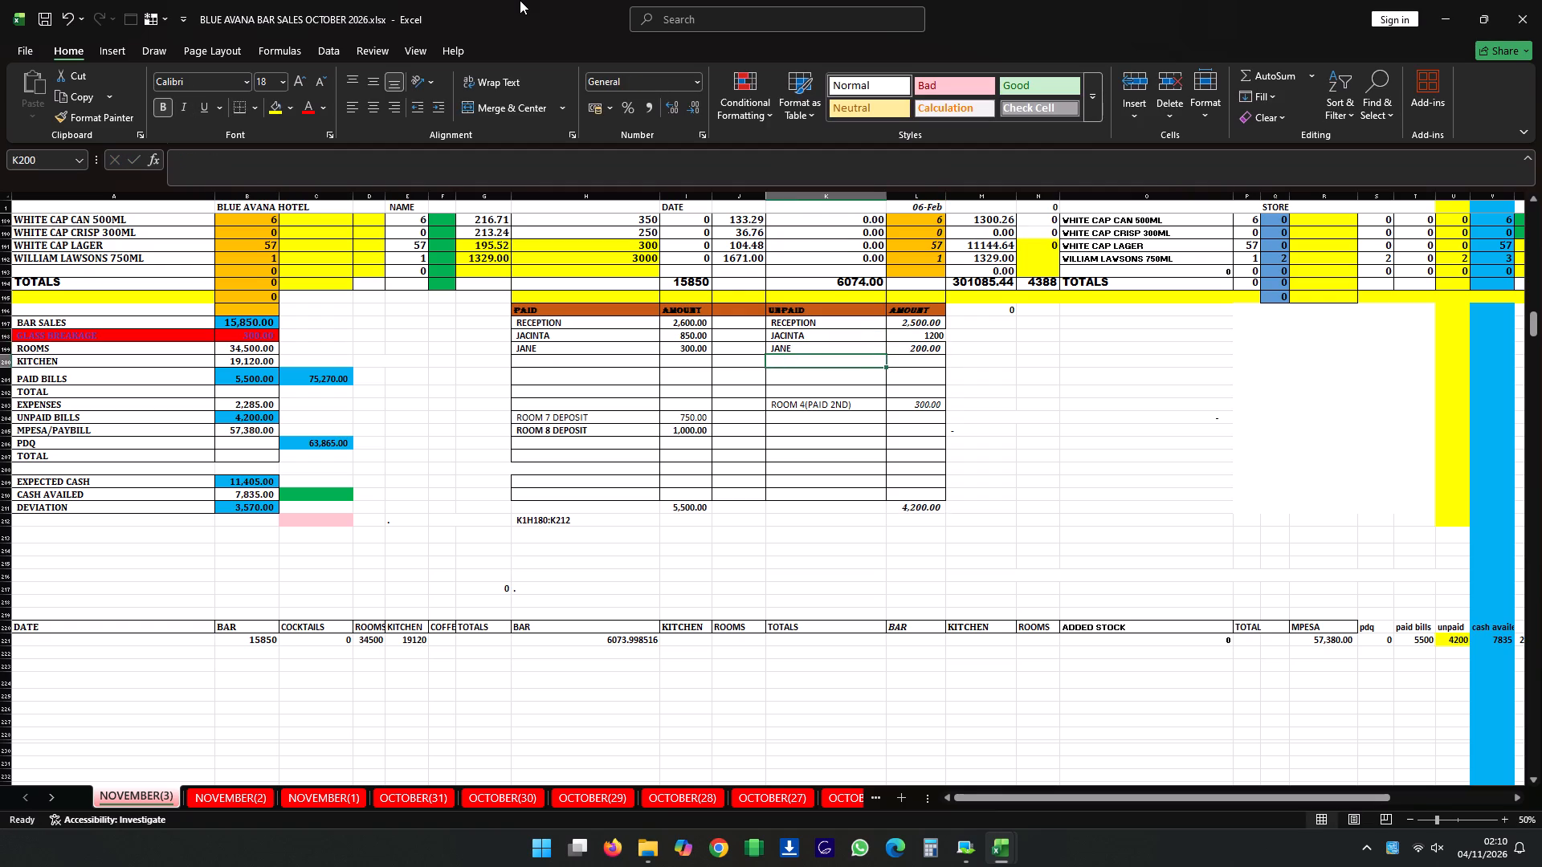
# Check the EXPENSES, UNPAID BILLS, MPESA/PAYBILL and PDQ entries in the NOVEMBER(3) daily summary.
pyautogui.press('Down')
pyautogui.press('Down')
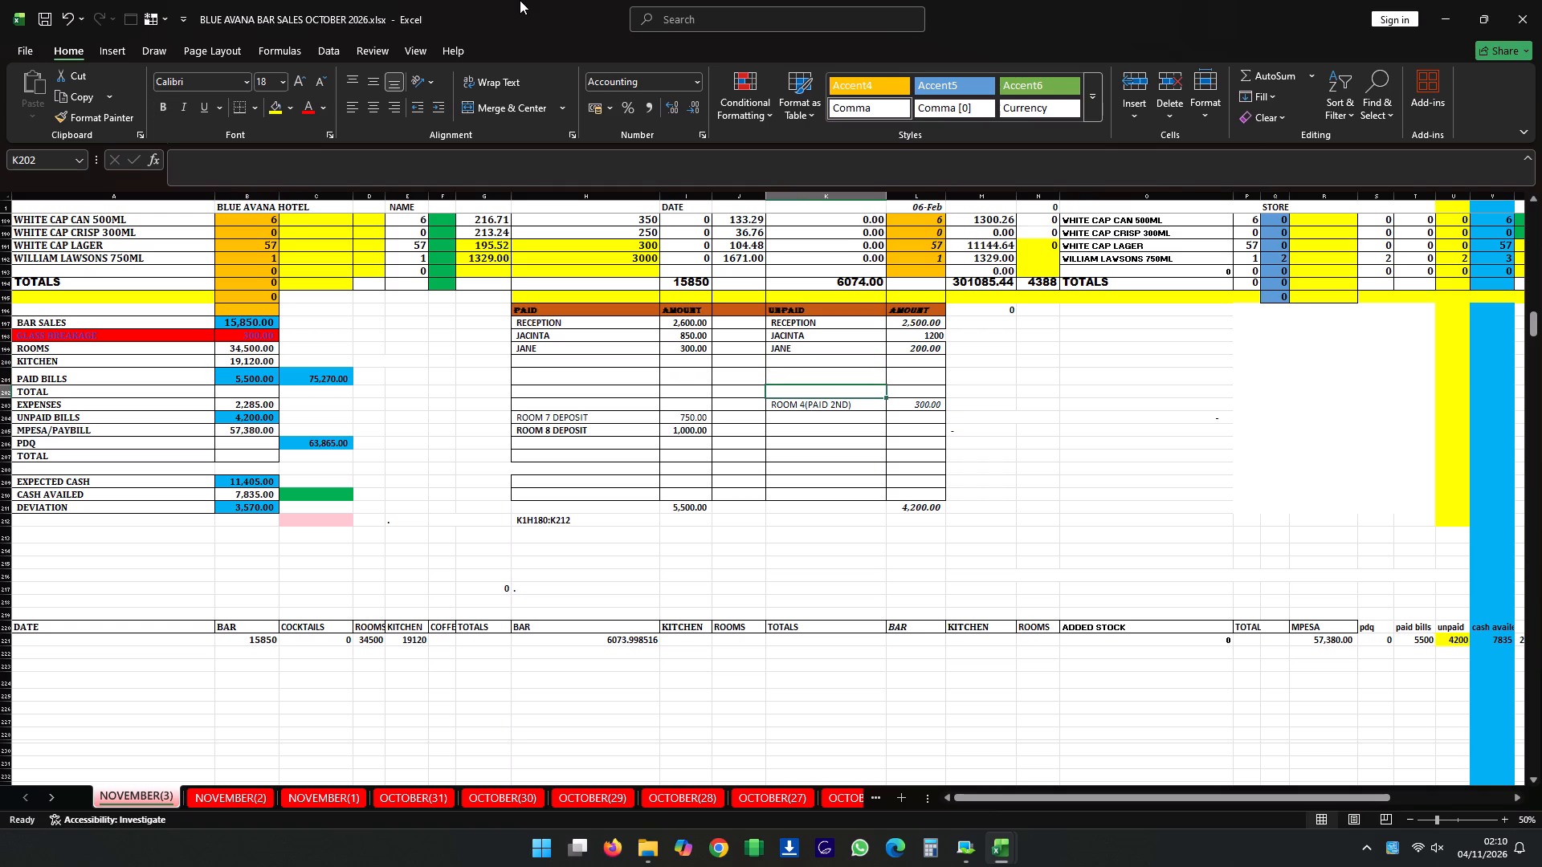
pyautogui.press('Down')
pyautogui.press('Down')
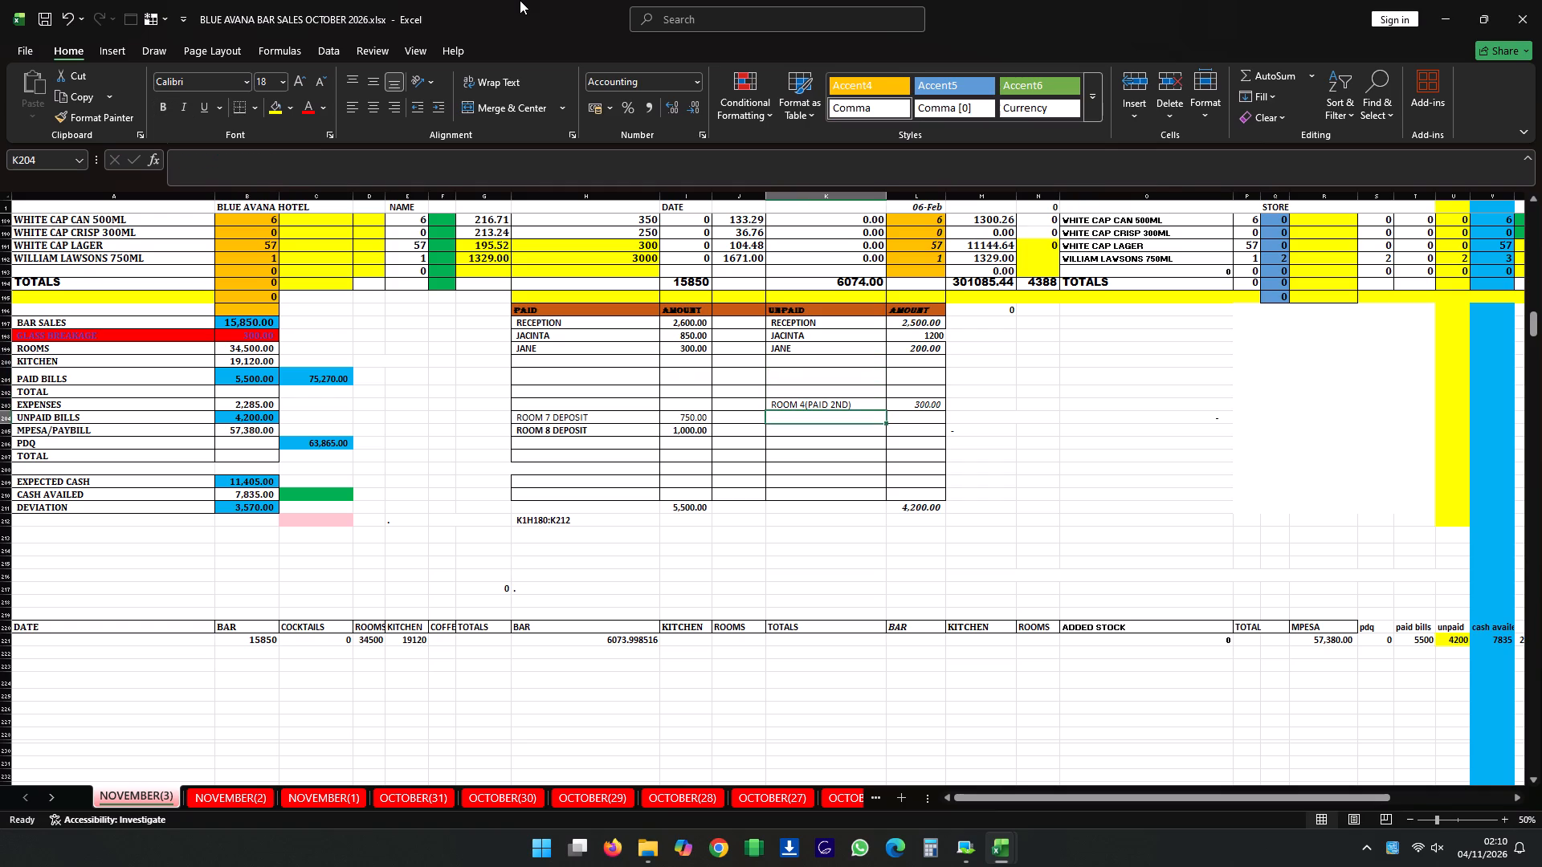
pyautogui.press('Down')
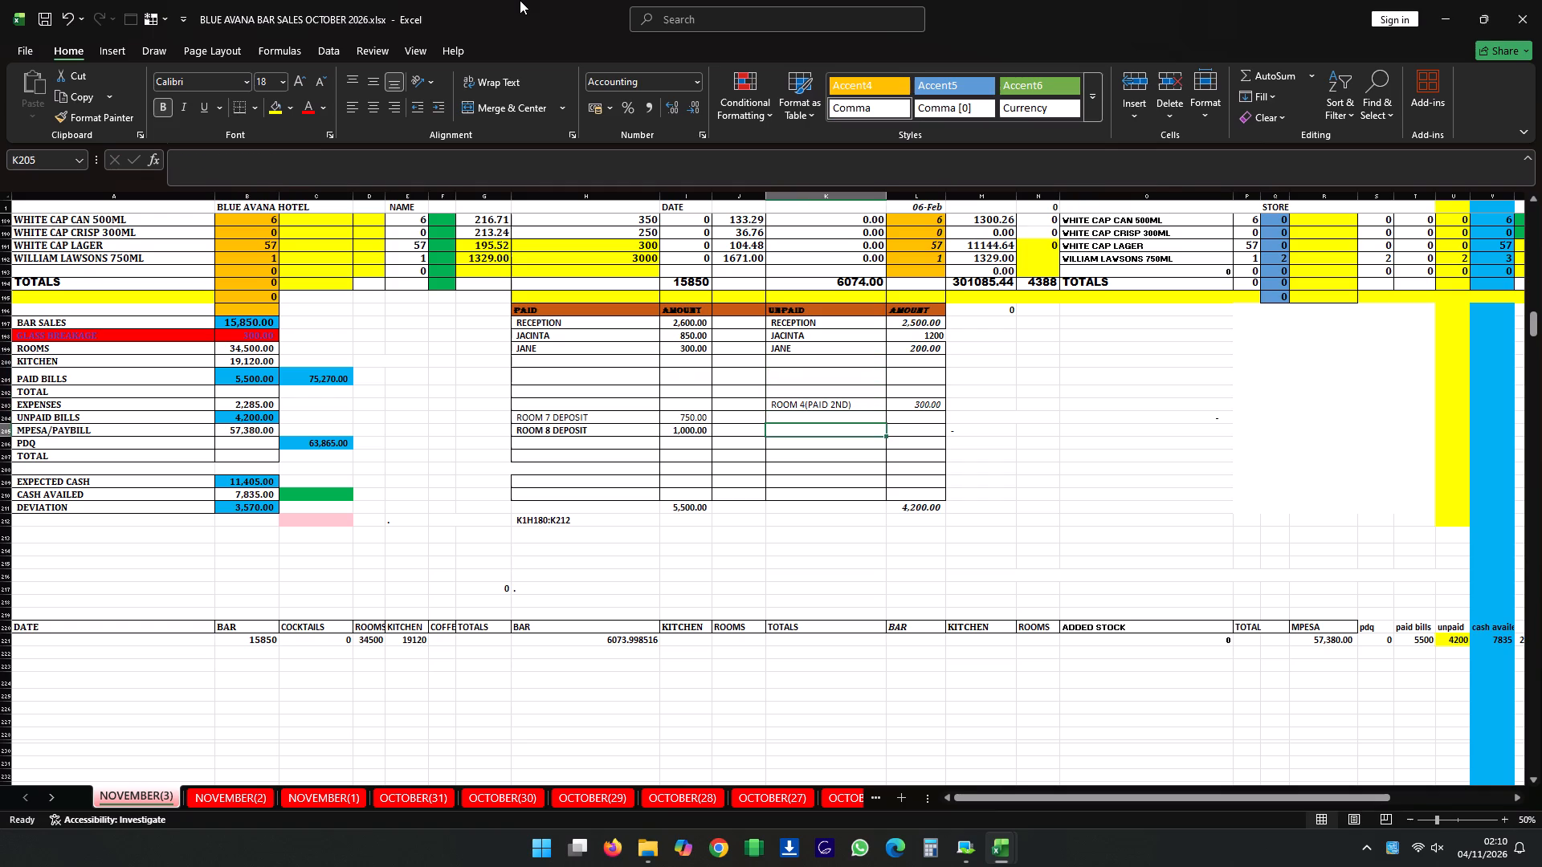
pyautogui.press('Left')
pyautogui.press('Left')
pyautogui.press('Left')
pyautogui.press('Left')
pyautogui.press('Left')
pyautogui.press('Left')
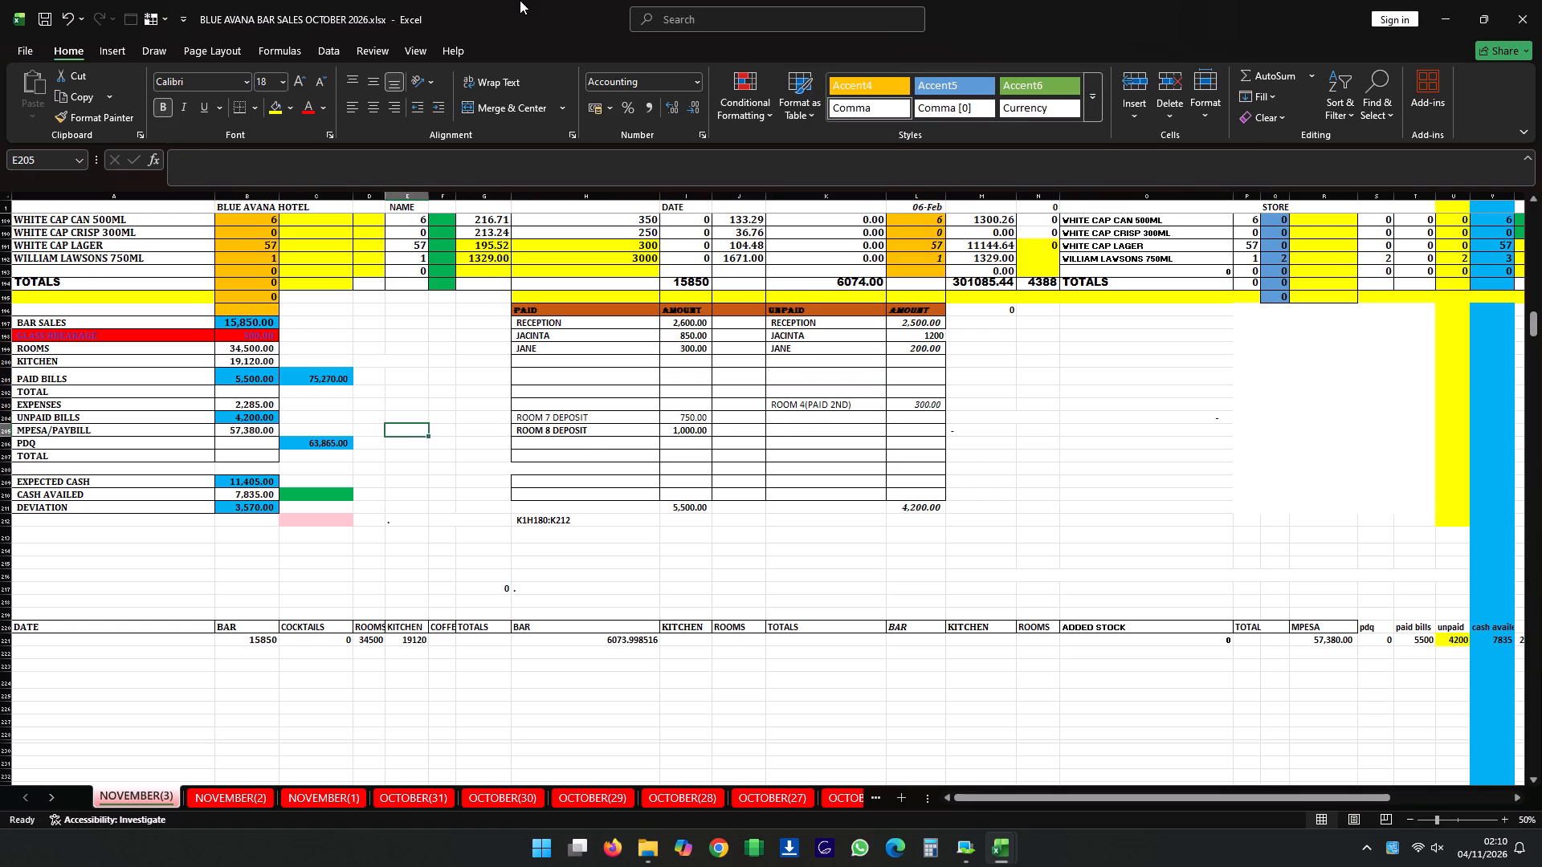
pyautogui.press('Left')
pyautogui.press('Left')
pyautogui.press('Left')
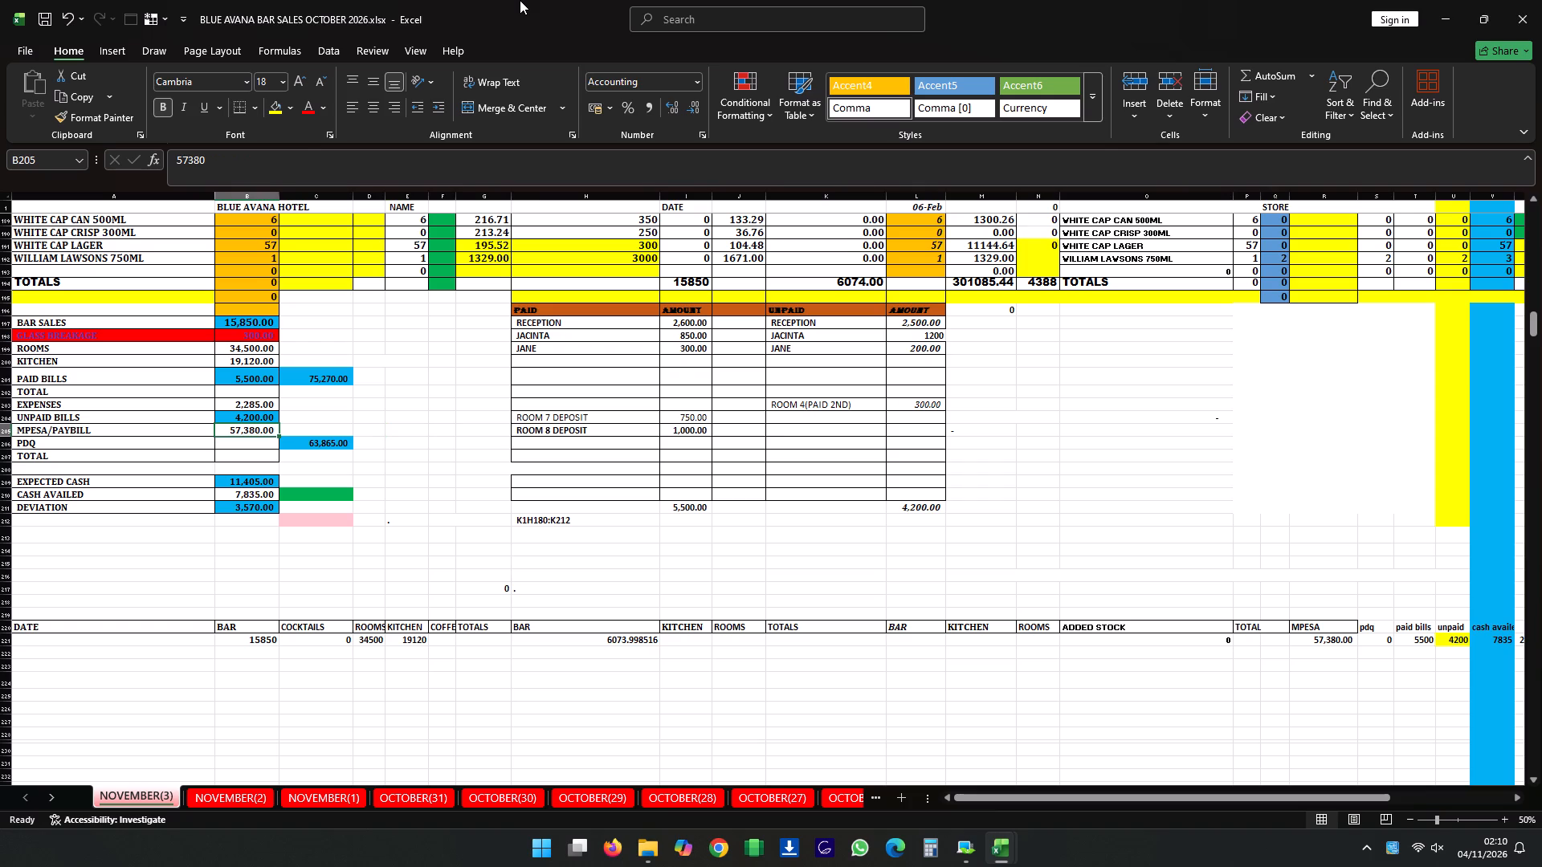
pyautogui.press('Down')
pyautogui.press('Up')
pyautogui.press('Up')
pyautogui.press('Up')
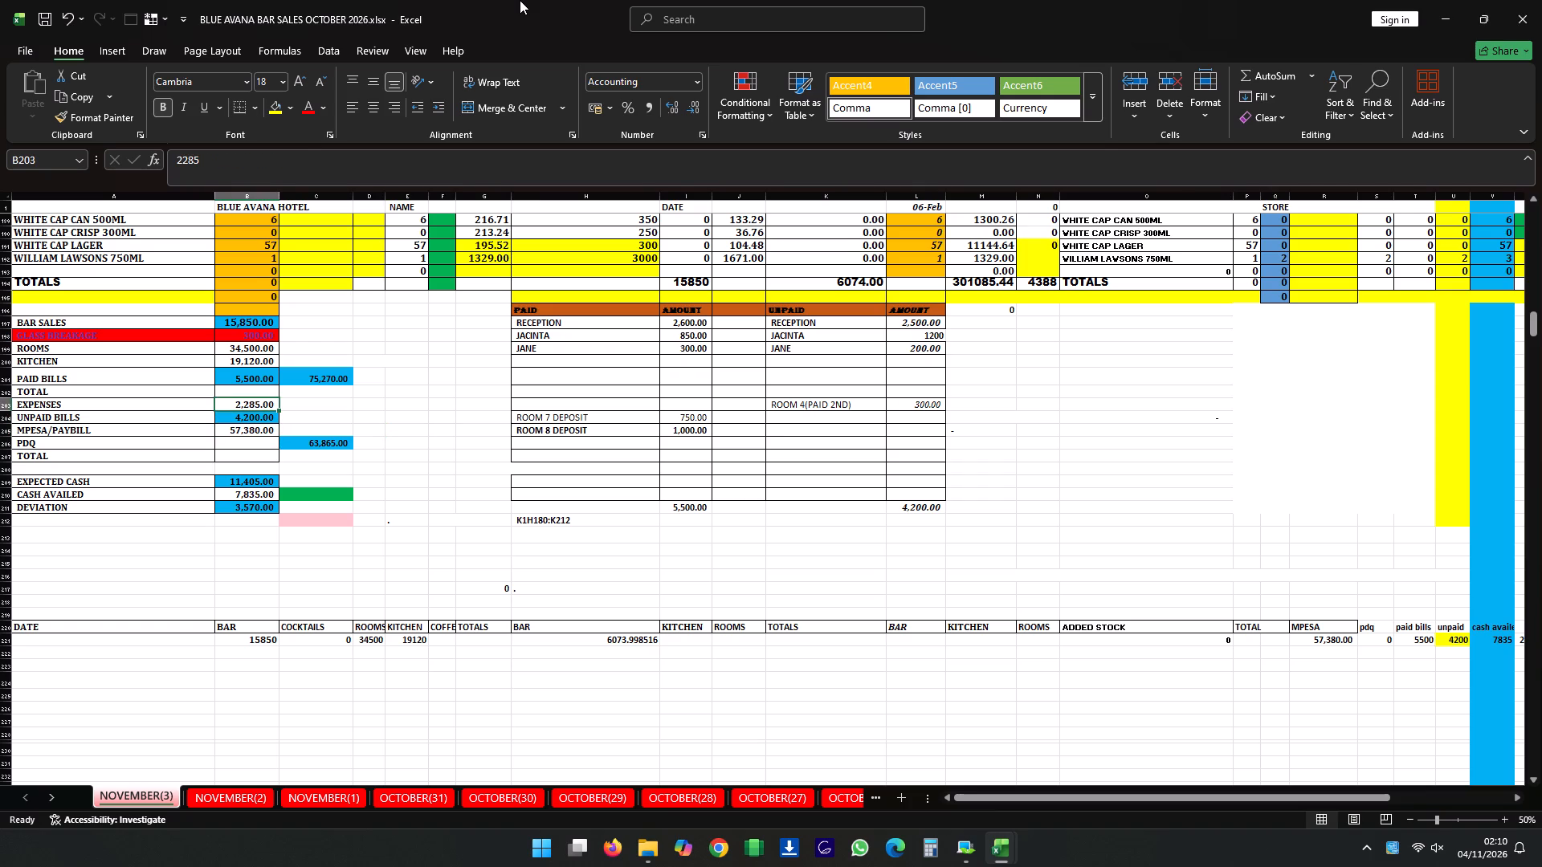
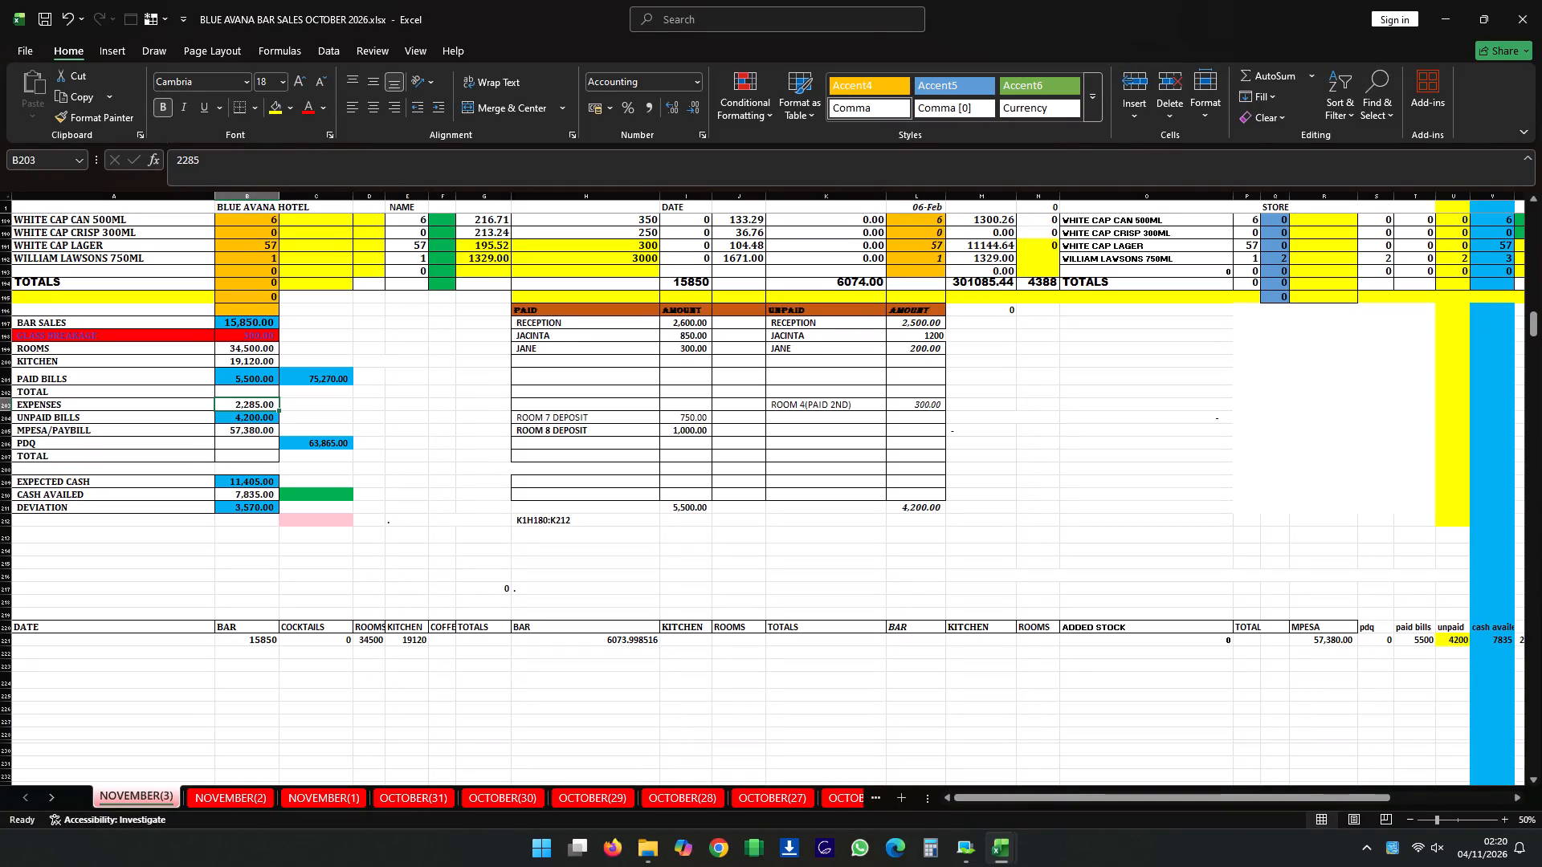
# Add a paid amount of 450 in row 206 of the PAID table, below the ROOM 8 DEPOSIT entry.
pyautogui.click(699, 446)
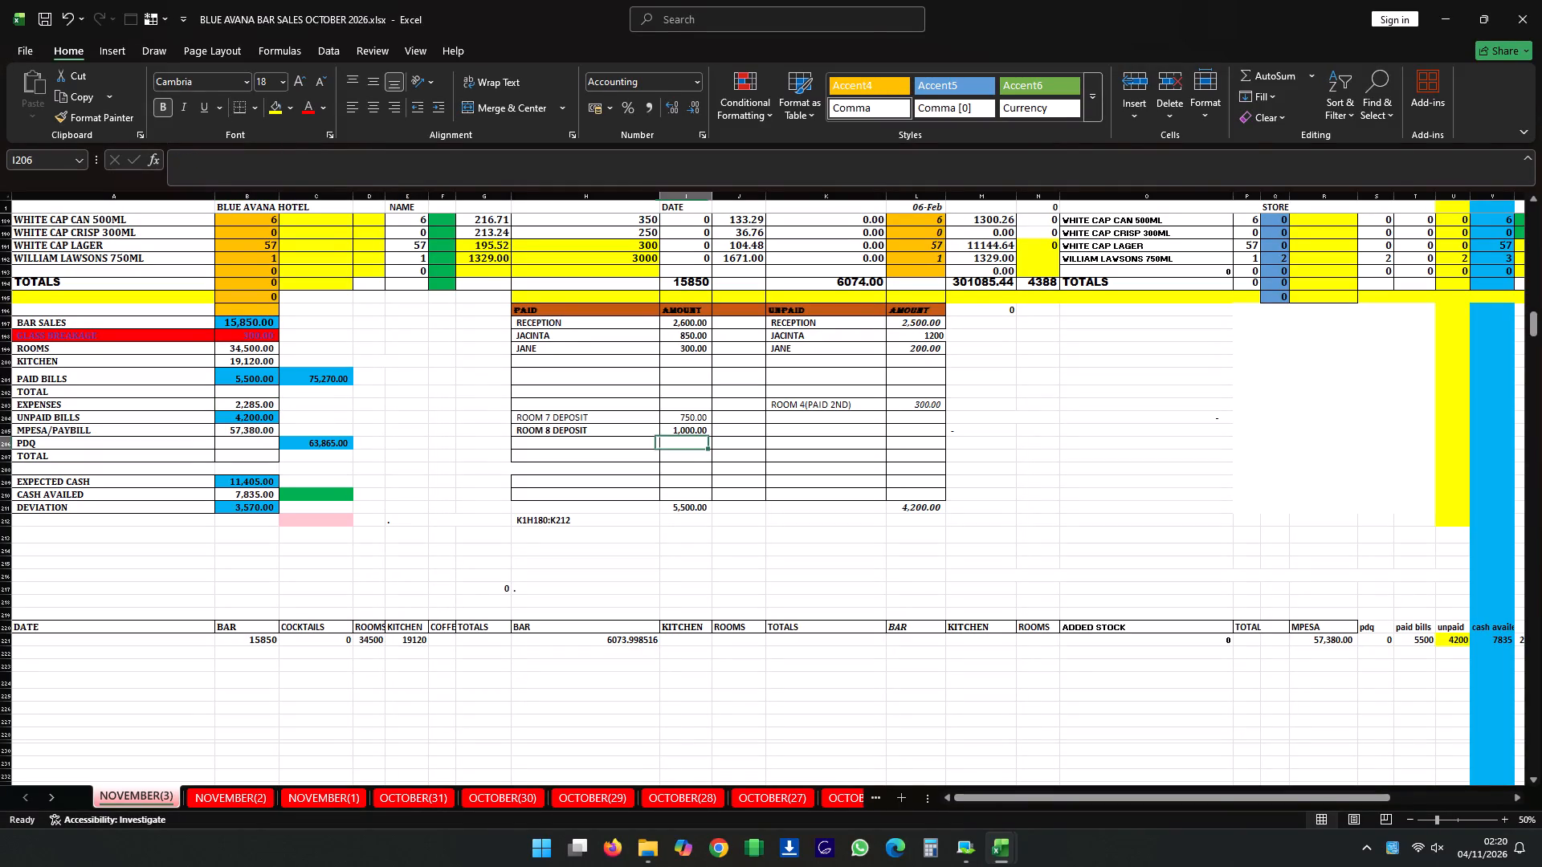
pyautogui.write('450')
pyautogui.press('Down')
pyautogui.press('Up')
pyautogui.press('Up')
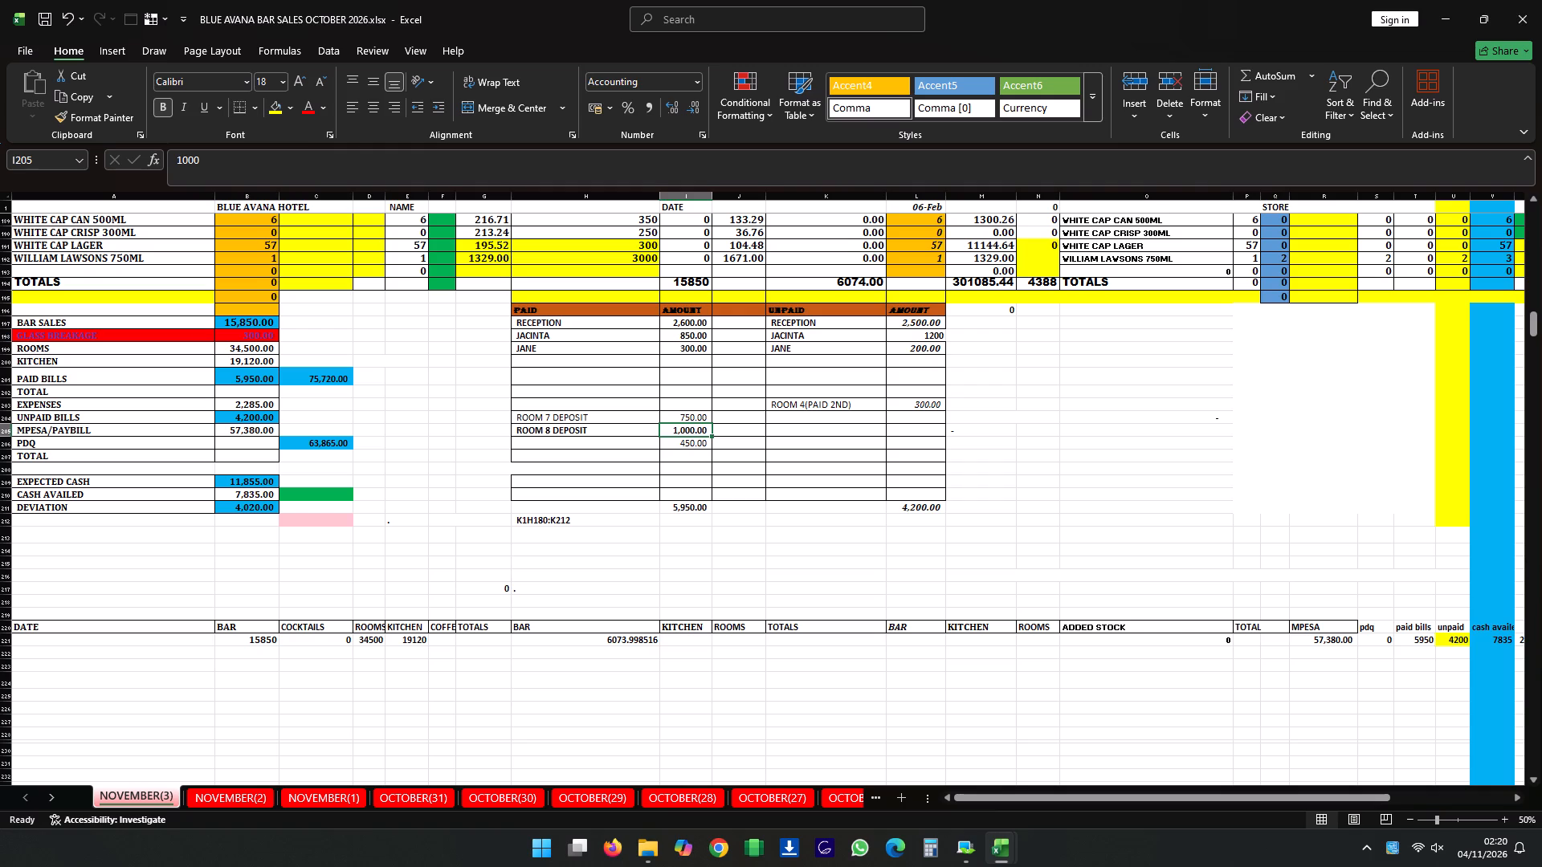
pyautogui.press('Down')
# Set the PDQ amount in the daily summary to 4050.
pyautogui.click(267, 438)
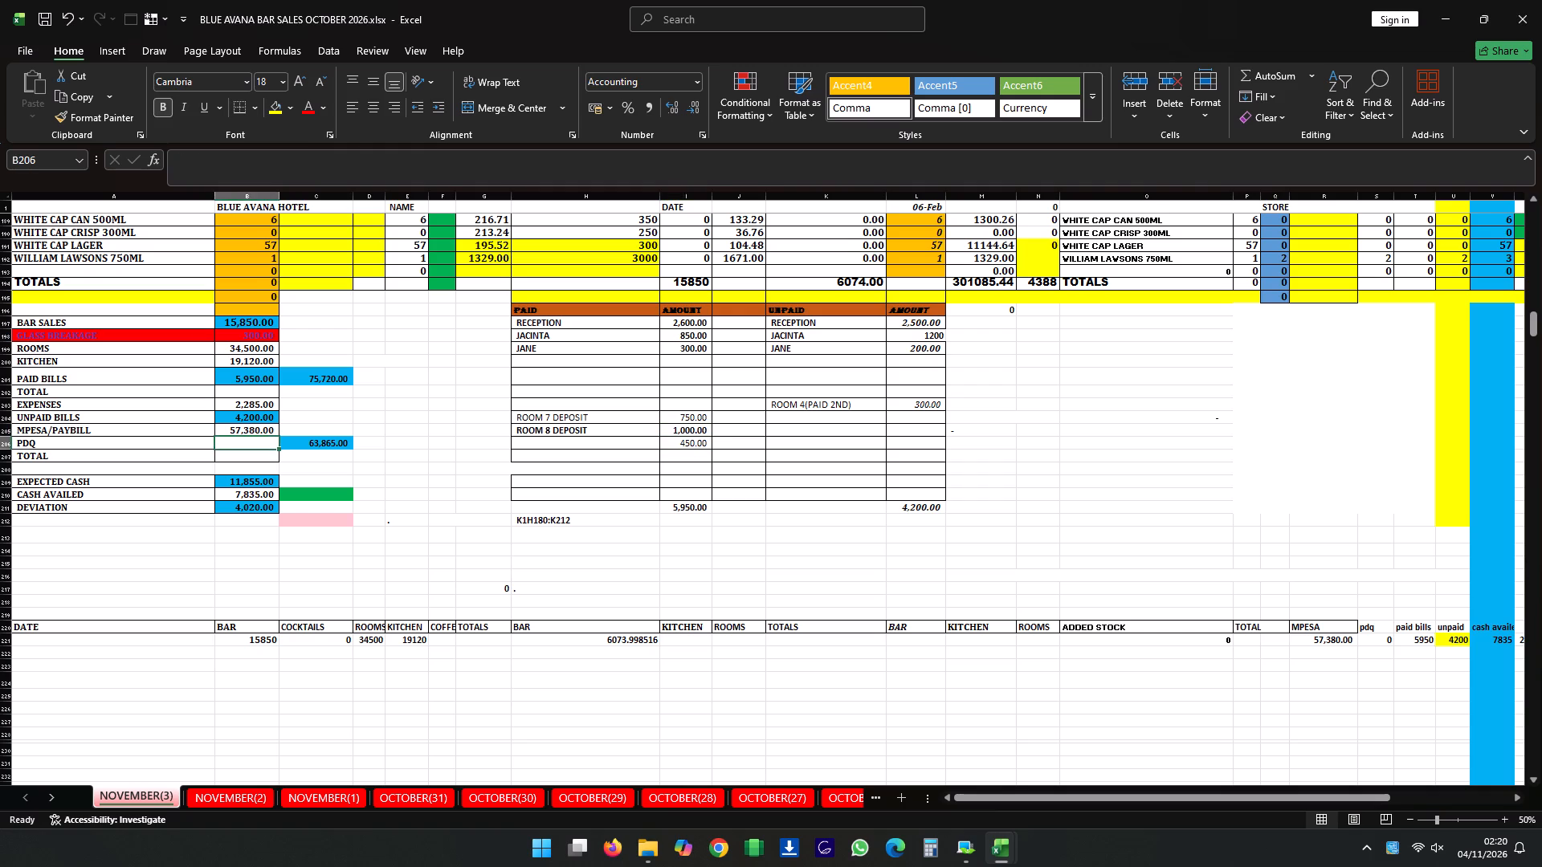
pyautogui.write('405')
pyautogui.press('0')
pyautogui.press('Right')
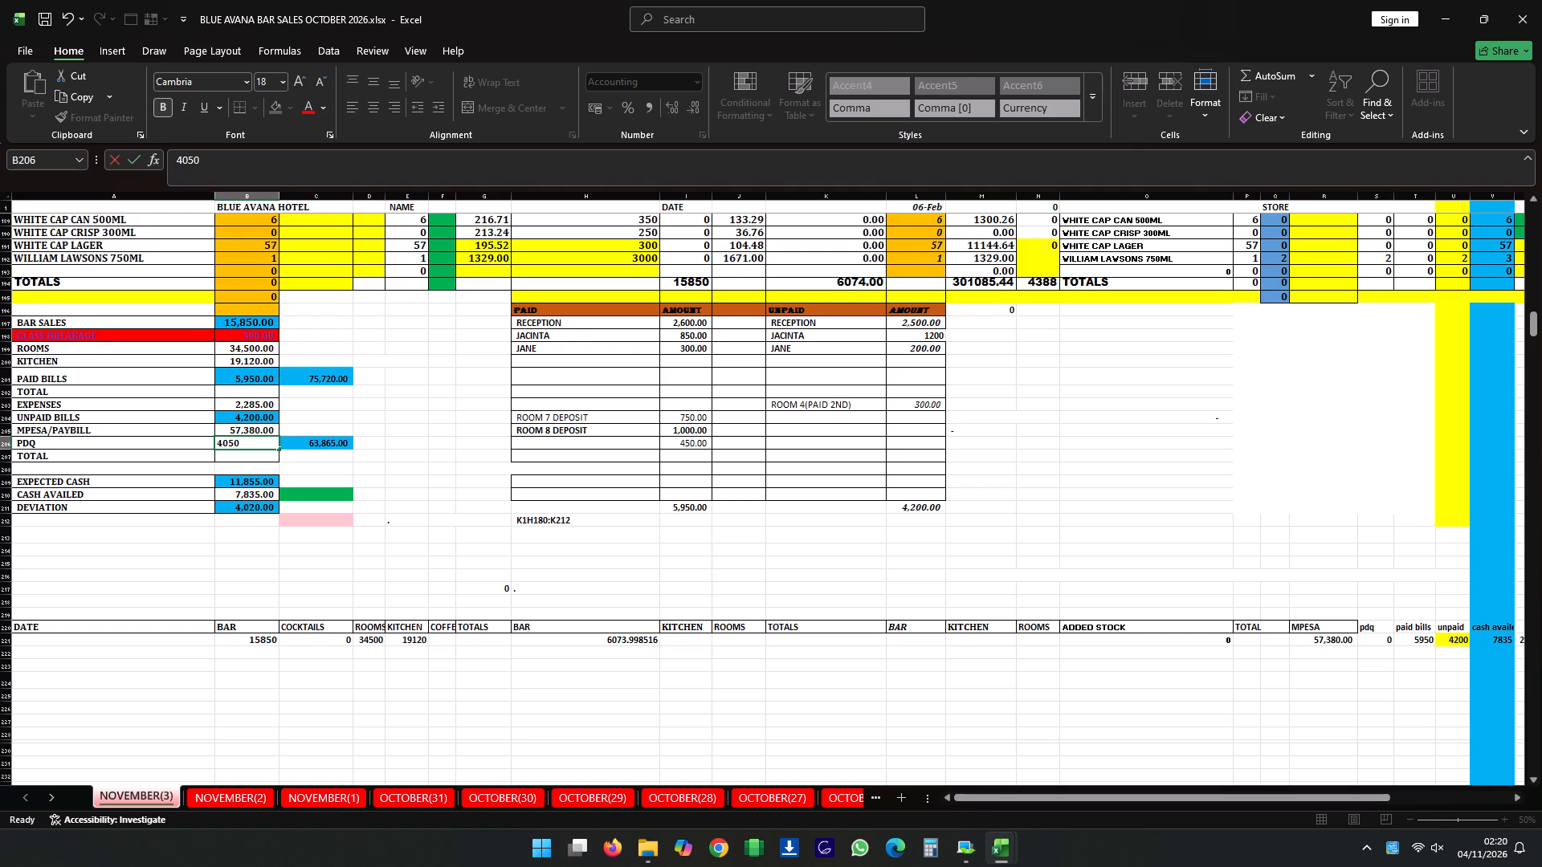
pyautogui.press('Down')
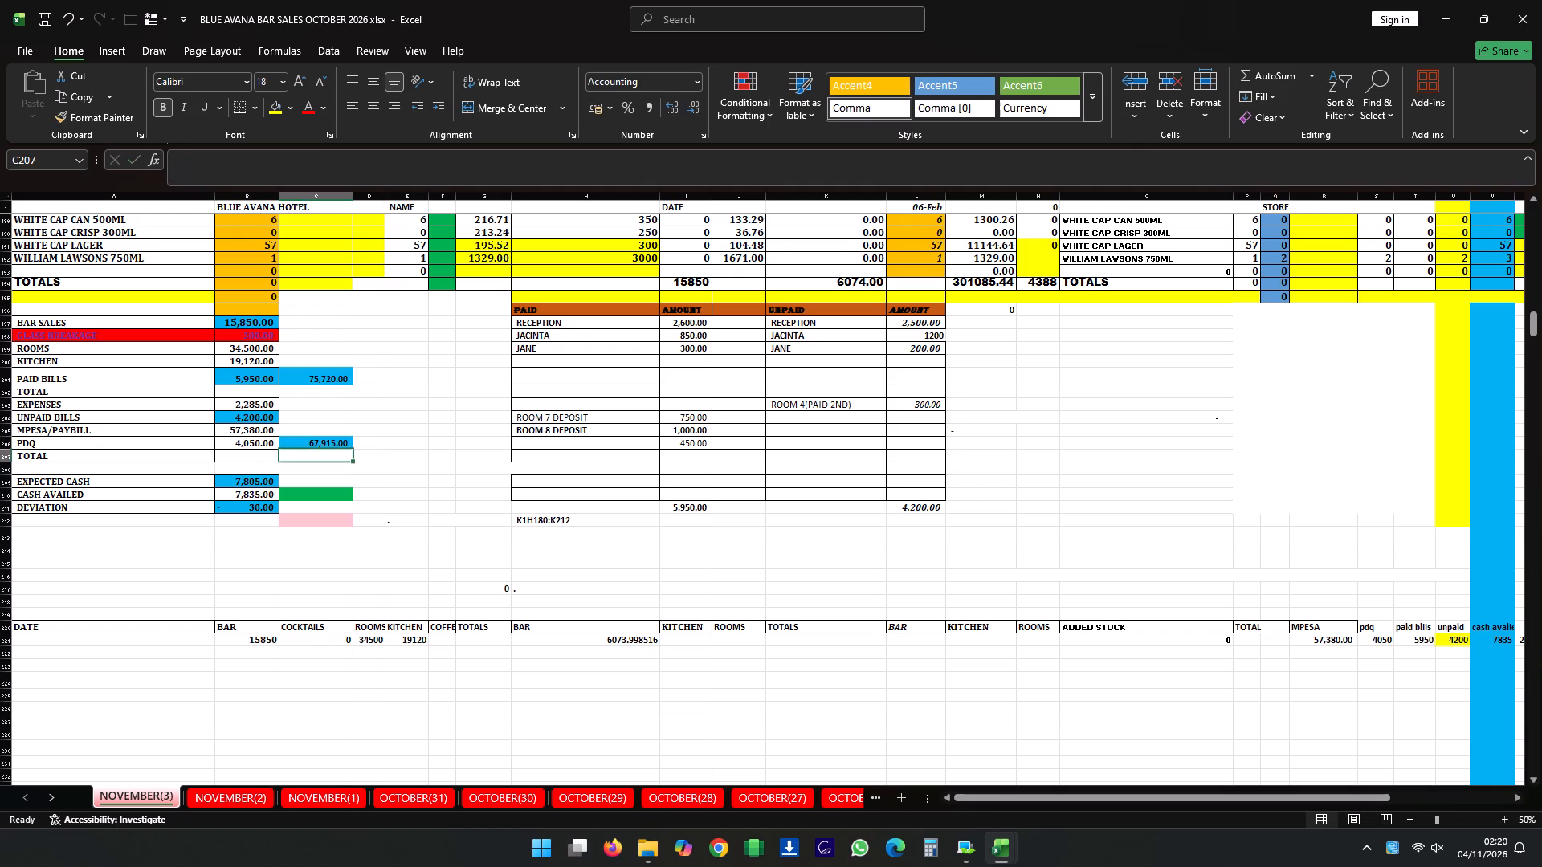
pyautogui.press('Down')
pyautogui.press('Down')
pyautogui.press('Down')
pyautogui.press('Down')
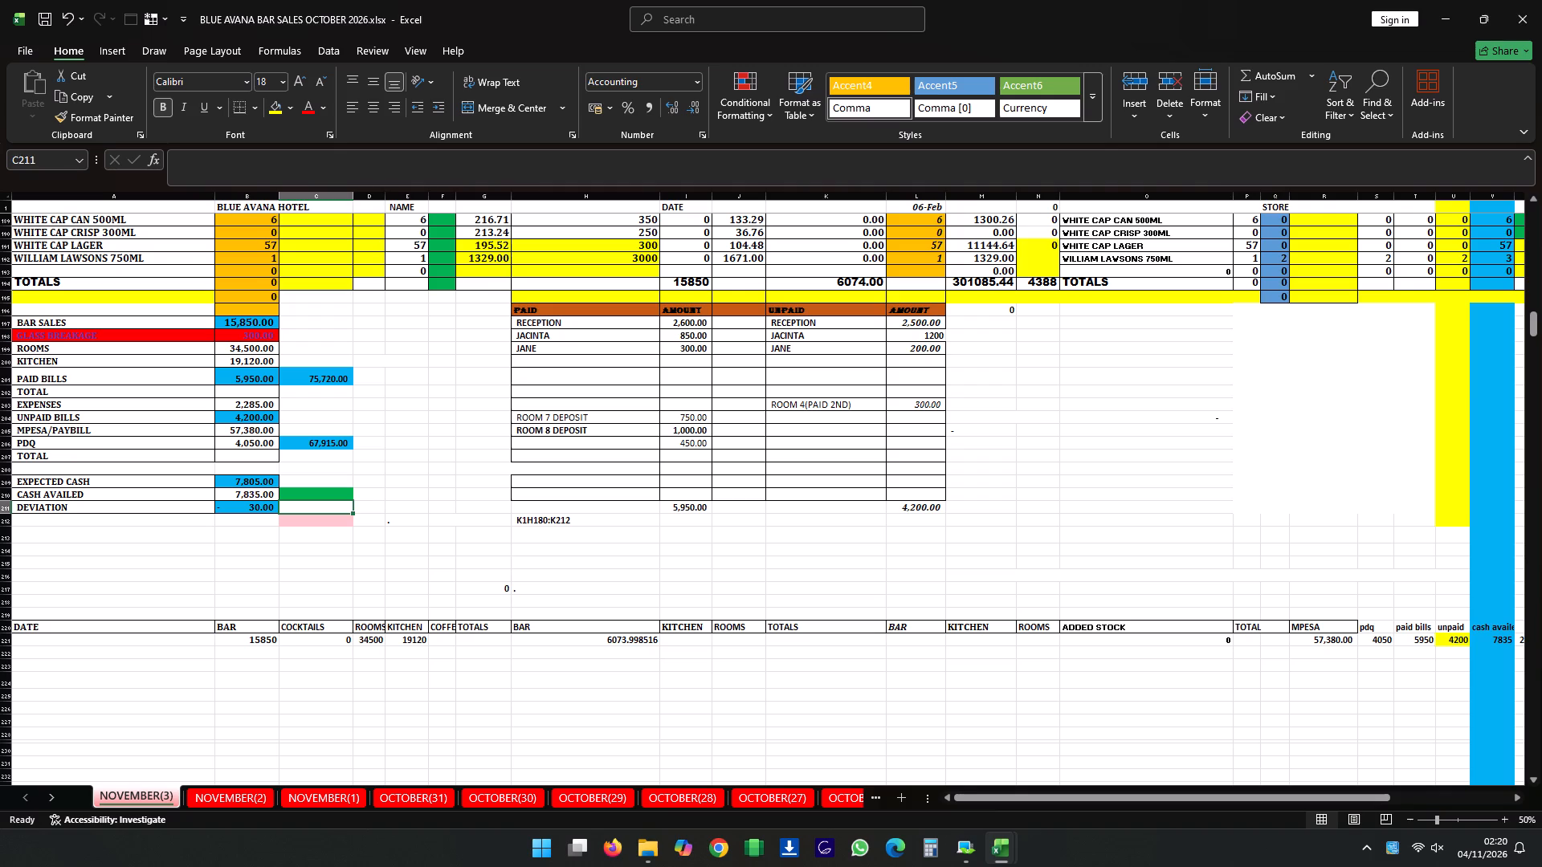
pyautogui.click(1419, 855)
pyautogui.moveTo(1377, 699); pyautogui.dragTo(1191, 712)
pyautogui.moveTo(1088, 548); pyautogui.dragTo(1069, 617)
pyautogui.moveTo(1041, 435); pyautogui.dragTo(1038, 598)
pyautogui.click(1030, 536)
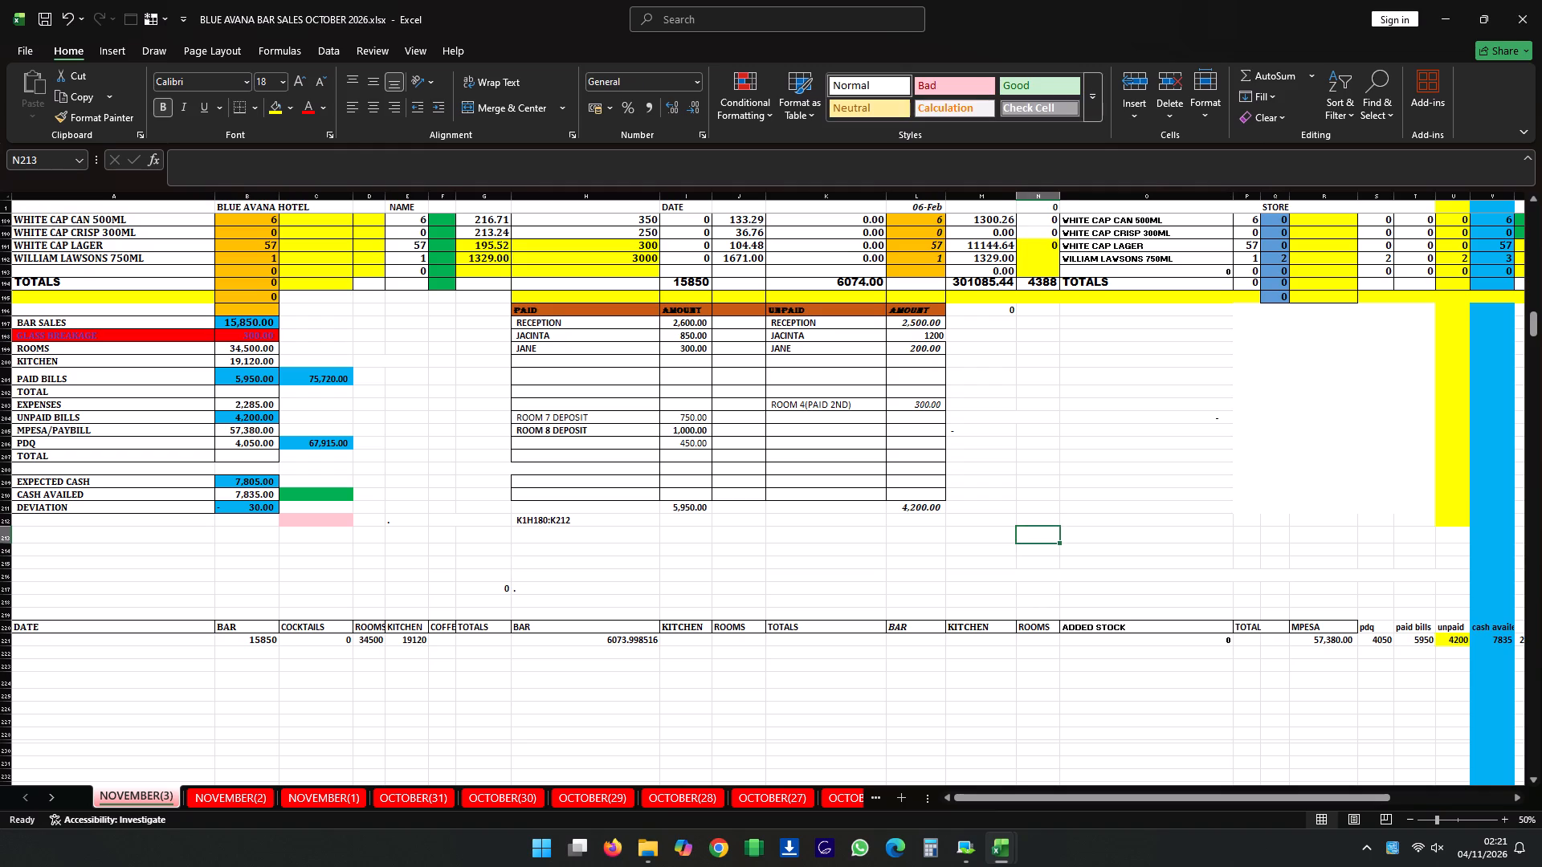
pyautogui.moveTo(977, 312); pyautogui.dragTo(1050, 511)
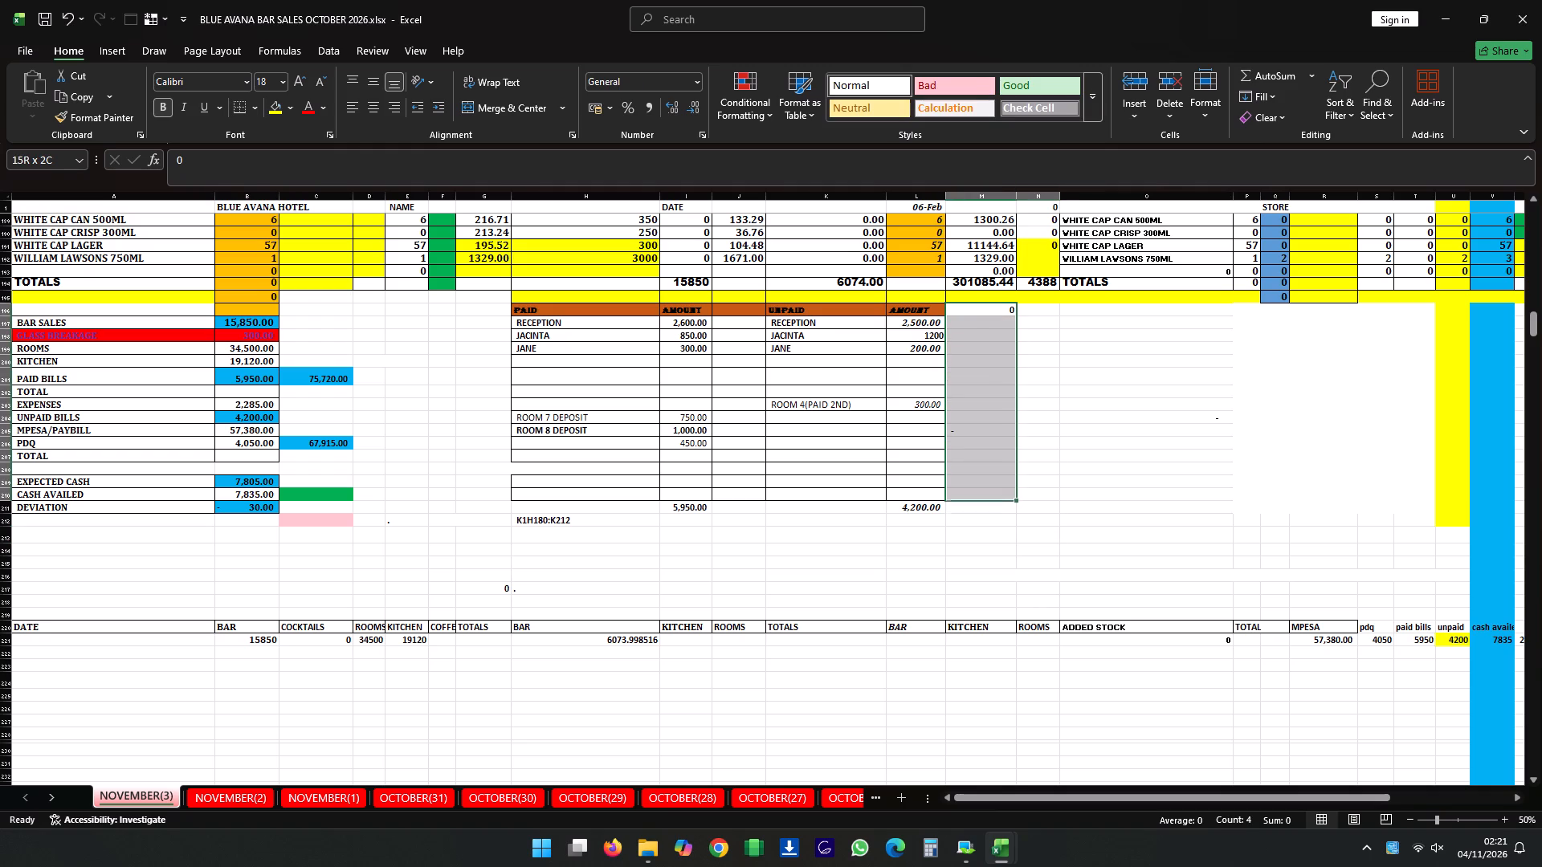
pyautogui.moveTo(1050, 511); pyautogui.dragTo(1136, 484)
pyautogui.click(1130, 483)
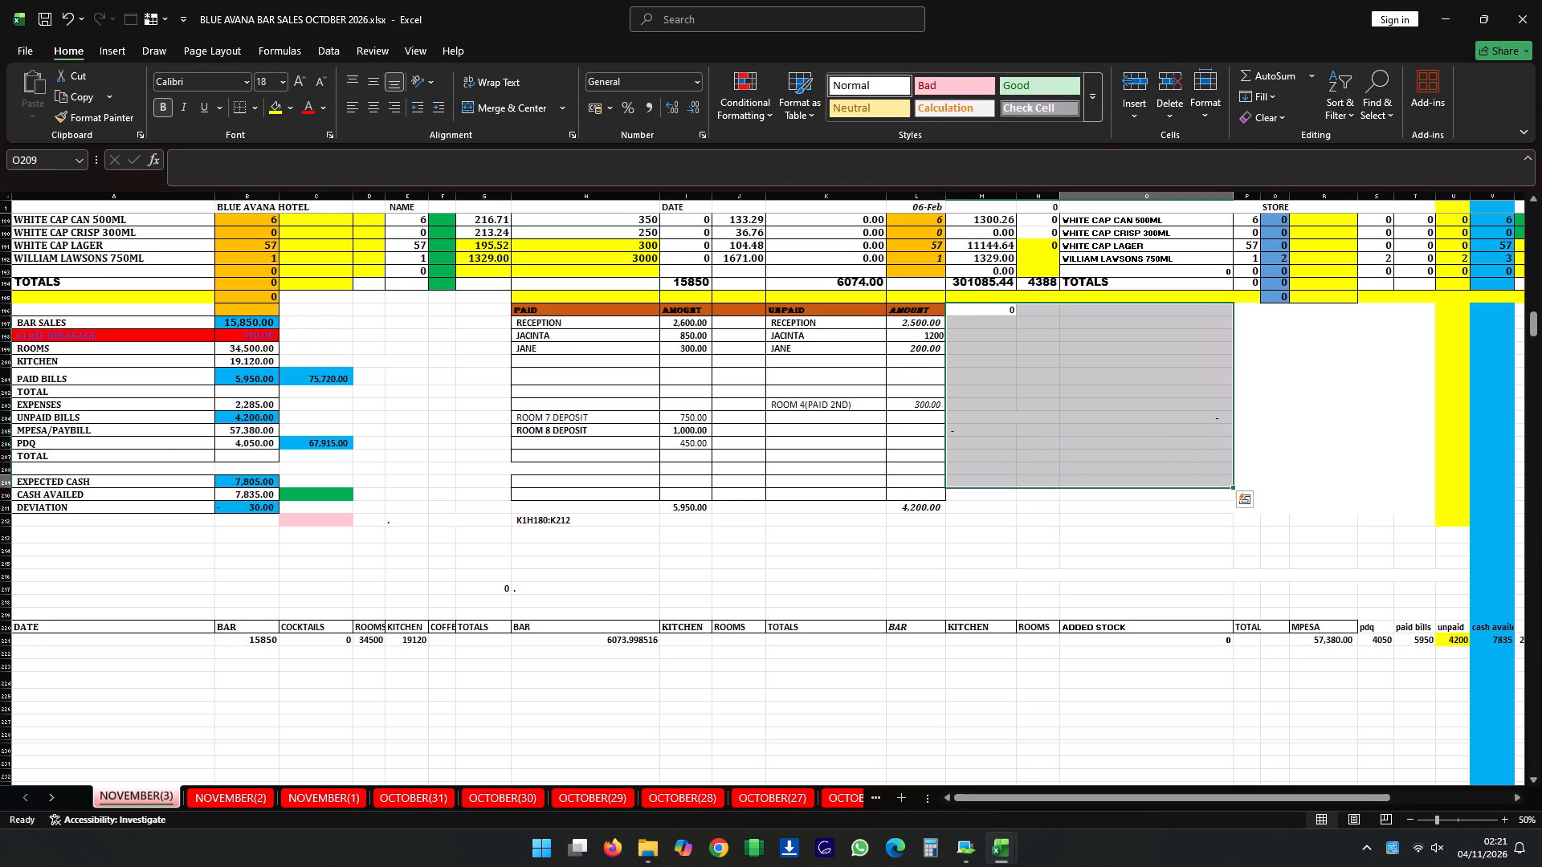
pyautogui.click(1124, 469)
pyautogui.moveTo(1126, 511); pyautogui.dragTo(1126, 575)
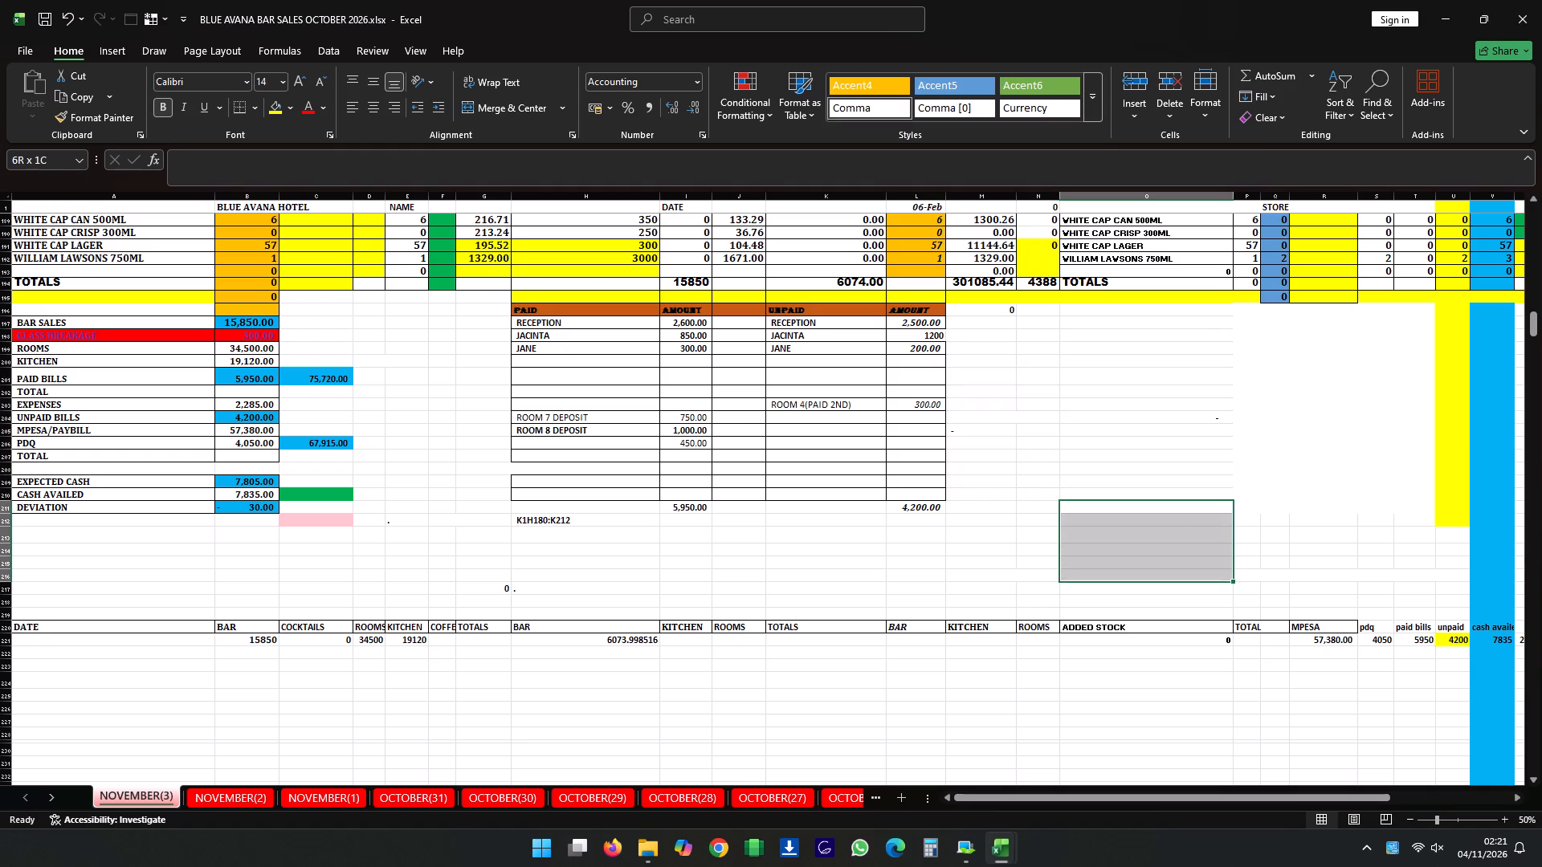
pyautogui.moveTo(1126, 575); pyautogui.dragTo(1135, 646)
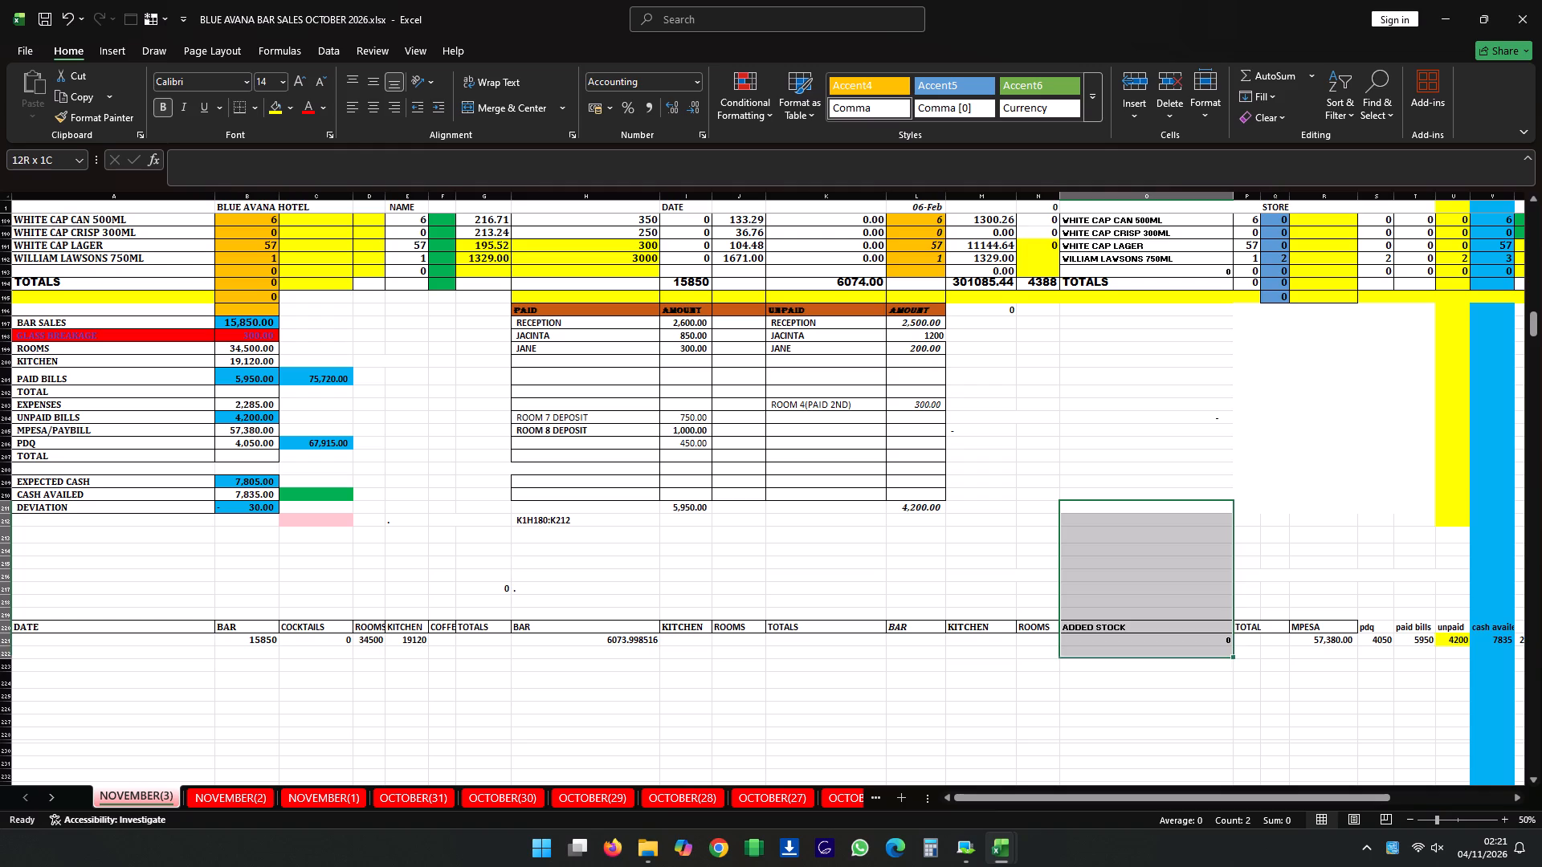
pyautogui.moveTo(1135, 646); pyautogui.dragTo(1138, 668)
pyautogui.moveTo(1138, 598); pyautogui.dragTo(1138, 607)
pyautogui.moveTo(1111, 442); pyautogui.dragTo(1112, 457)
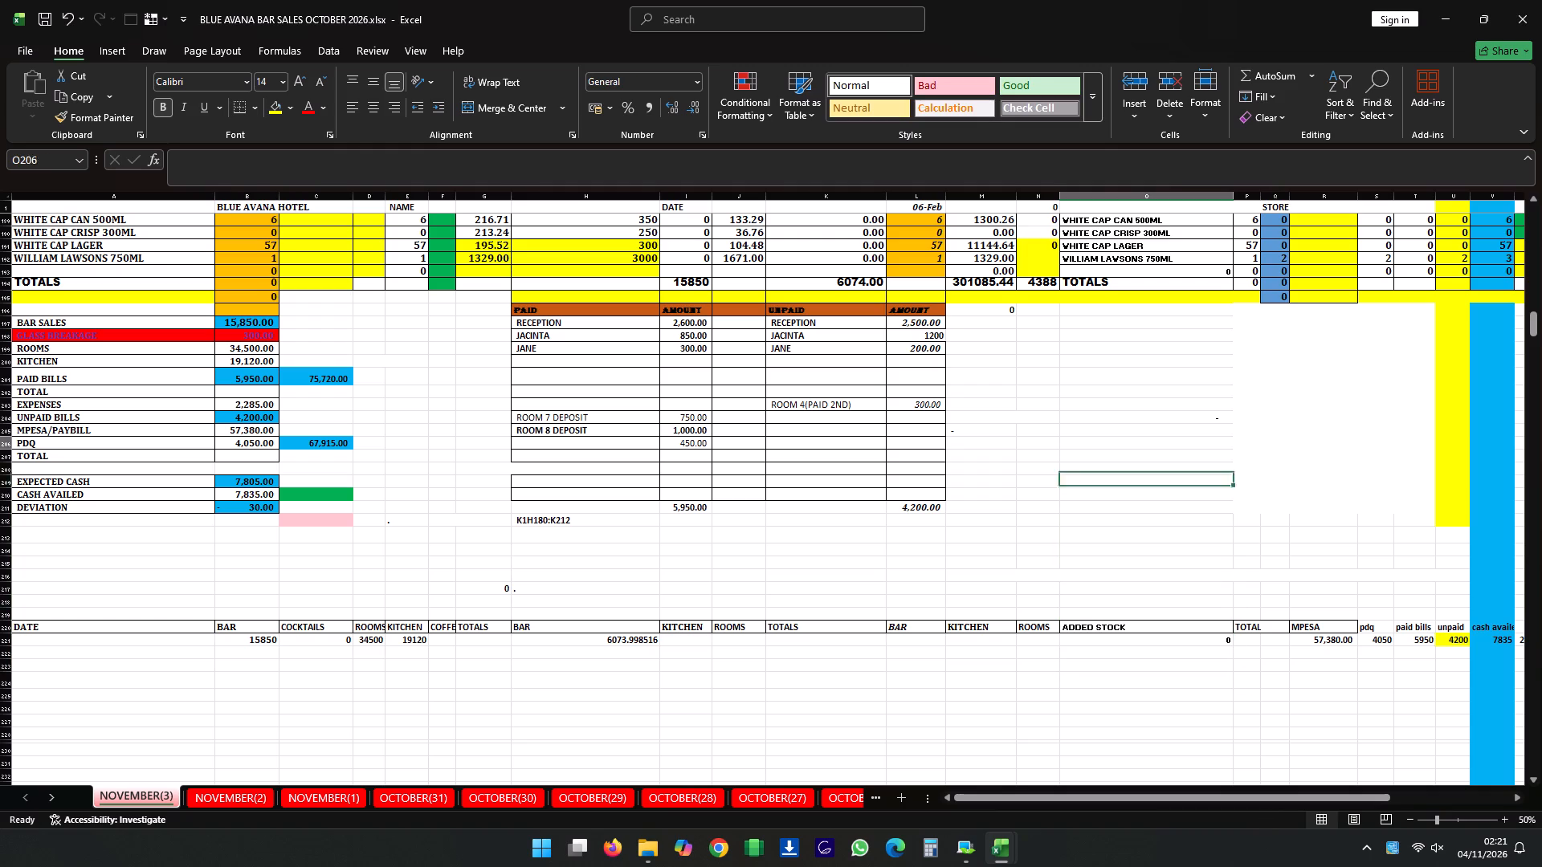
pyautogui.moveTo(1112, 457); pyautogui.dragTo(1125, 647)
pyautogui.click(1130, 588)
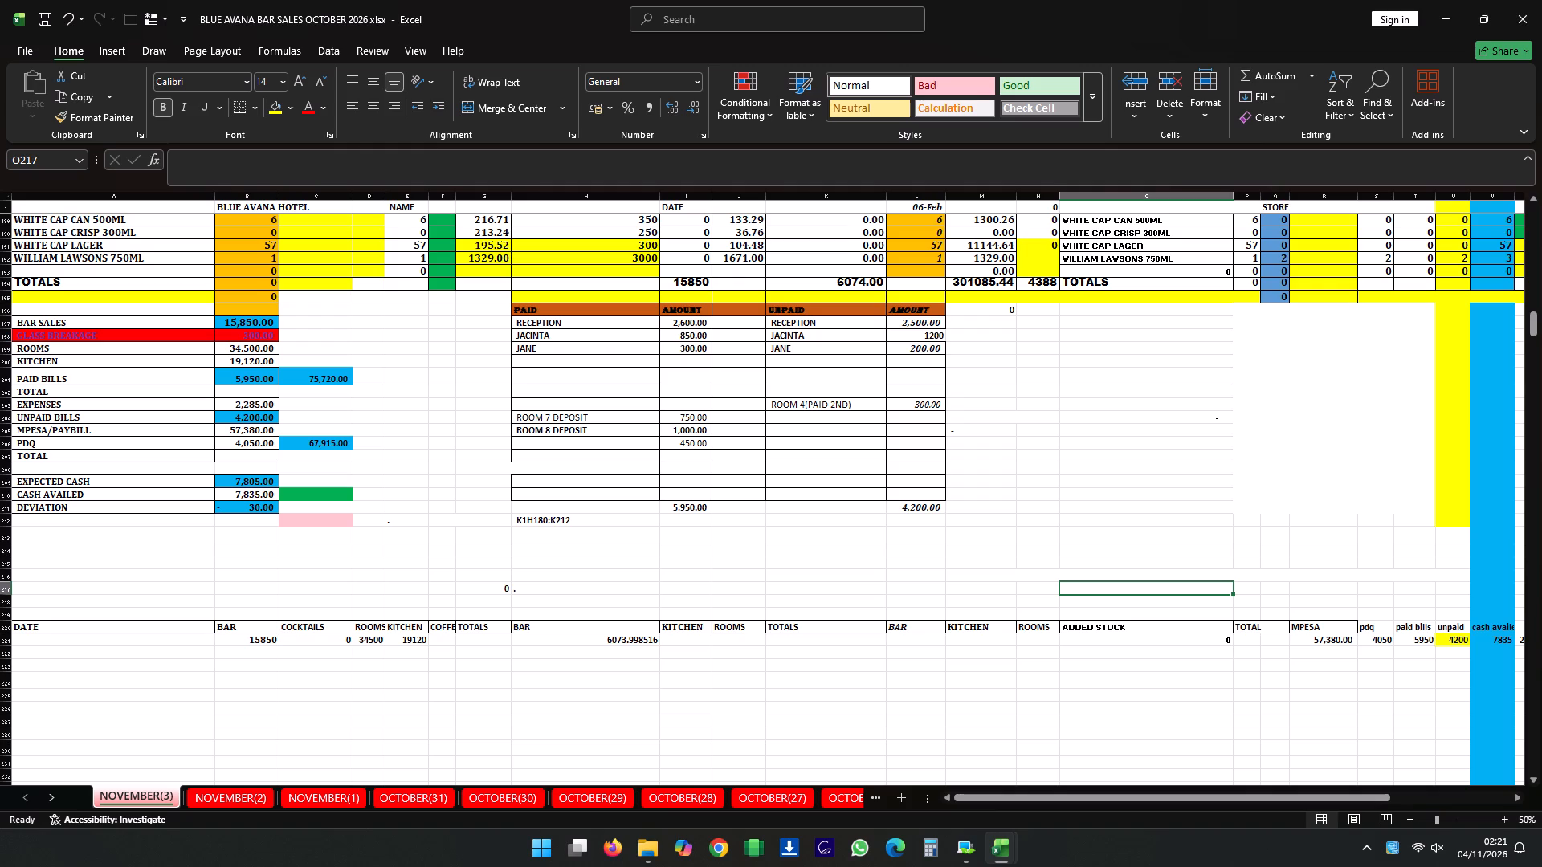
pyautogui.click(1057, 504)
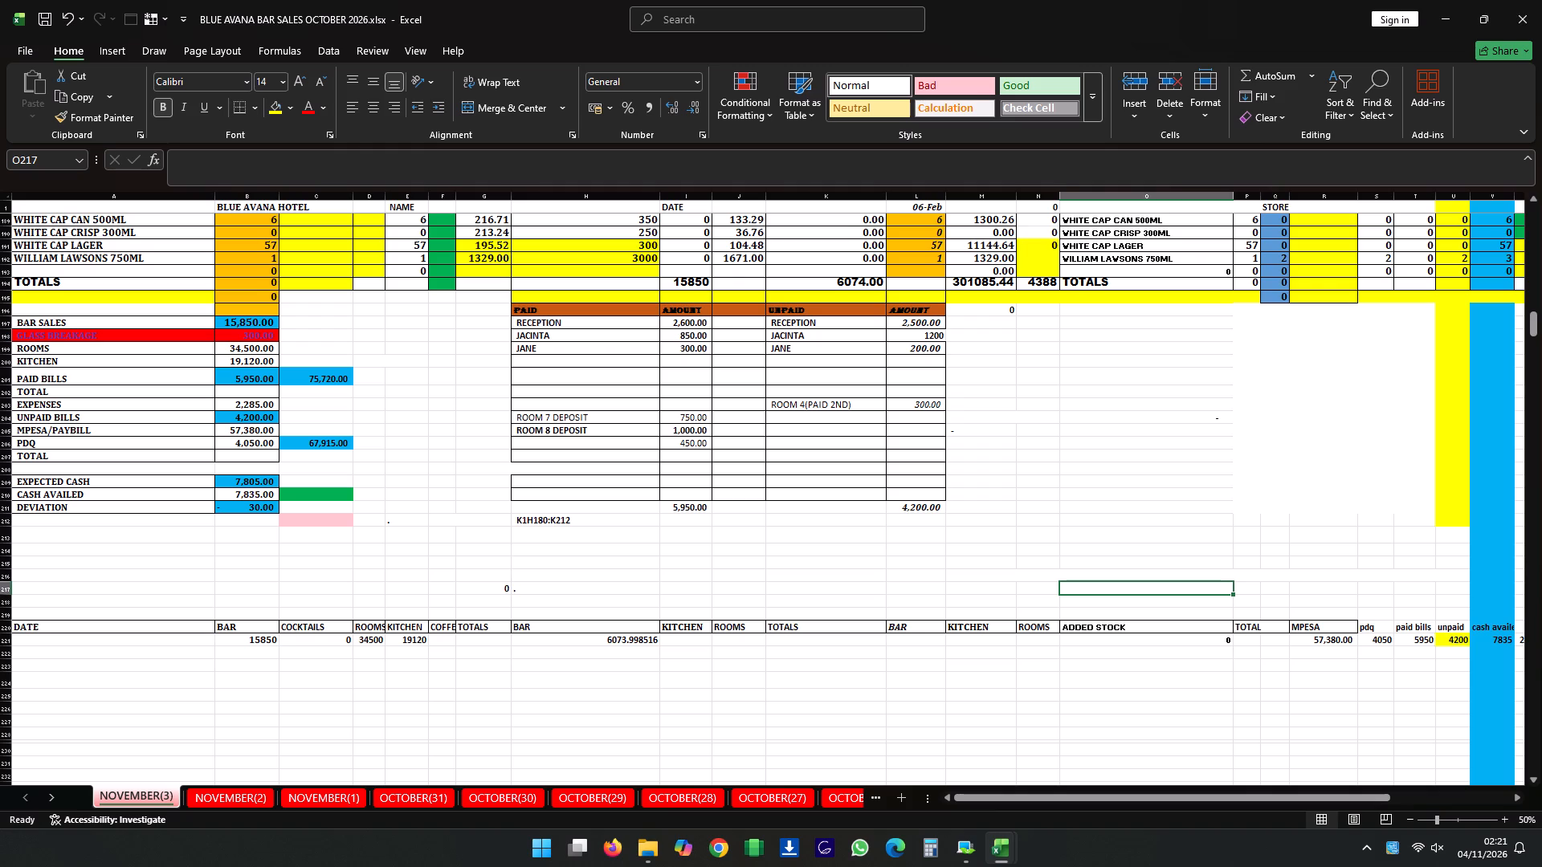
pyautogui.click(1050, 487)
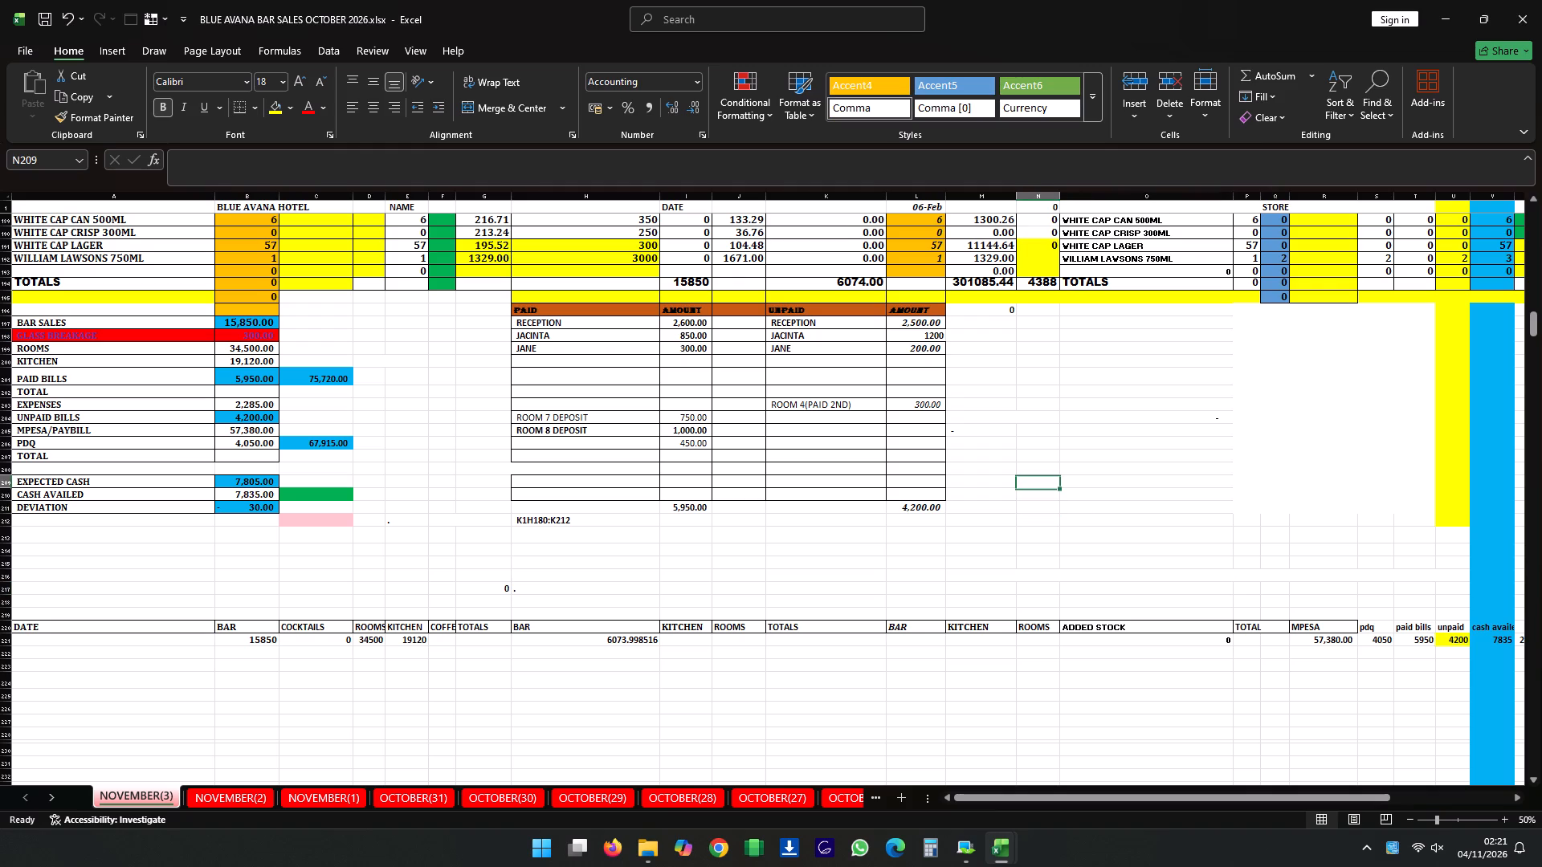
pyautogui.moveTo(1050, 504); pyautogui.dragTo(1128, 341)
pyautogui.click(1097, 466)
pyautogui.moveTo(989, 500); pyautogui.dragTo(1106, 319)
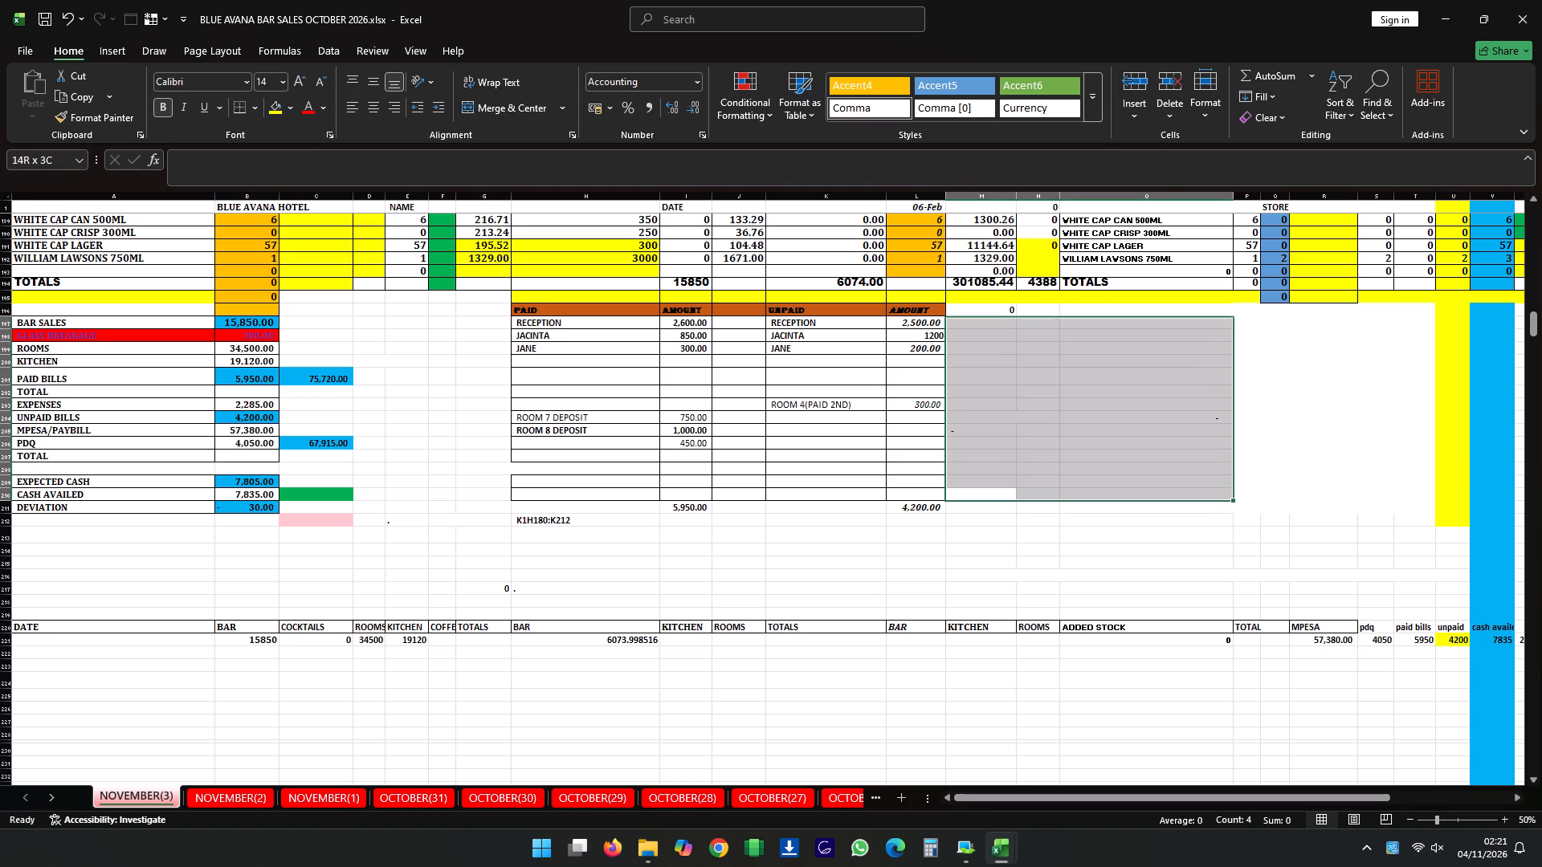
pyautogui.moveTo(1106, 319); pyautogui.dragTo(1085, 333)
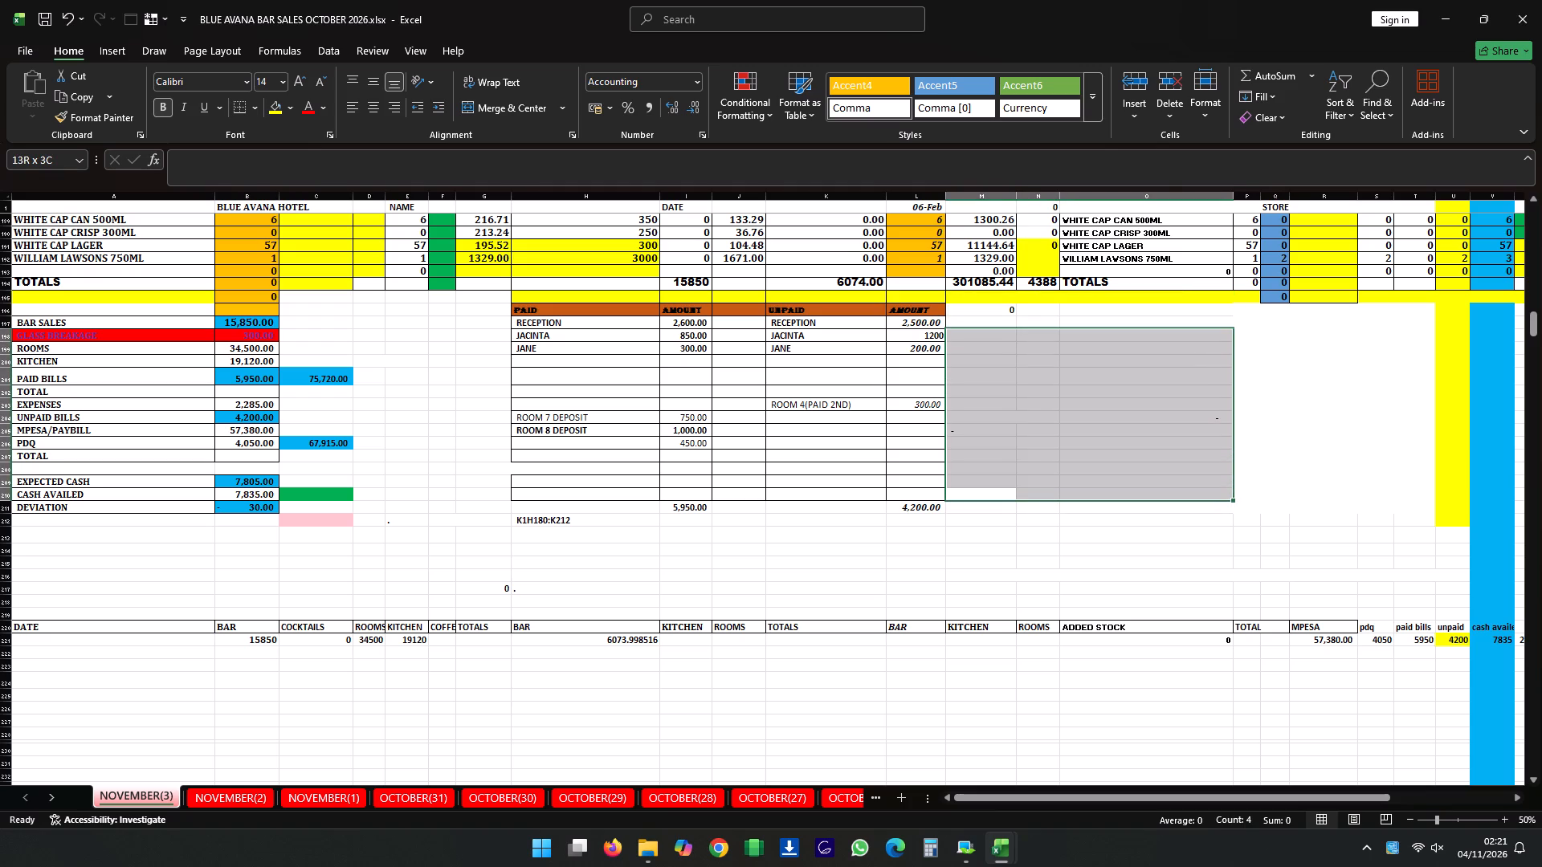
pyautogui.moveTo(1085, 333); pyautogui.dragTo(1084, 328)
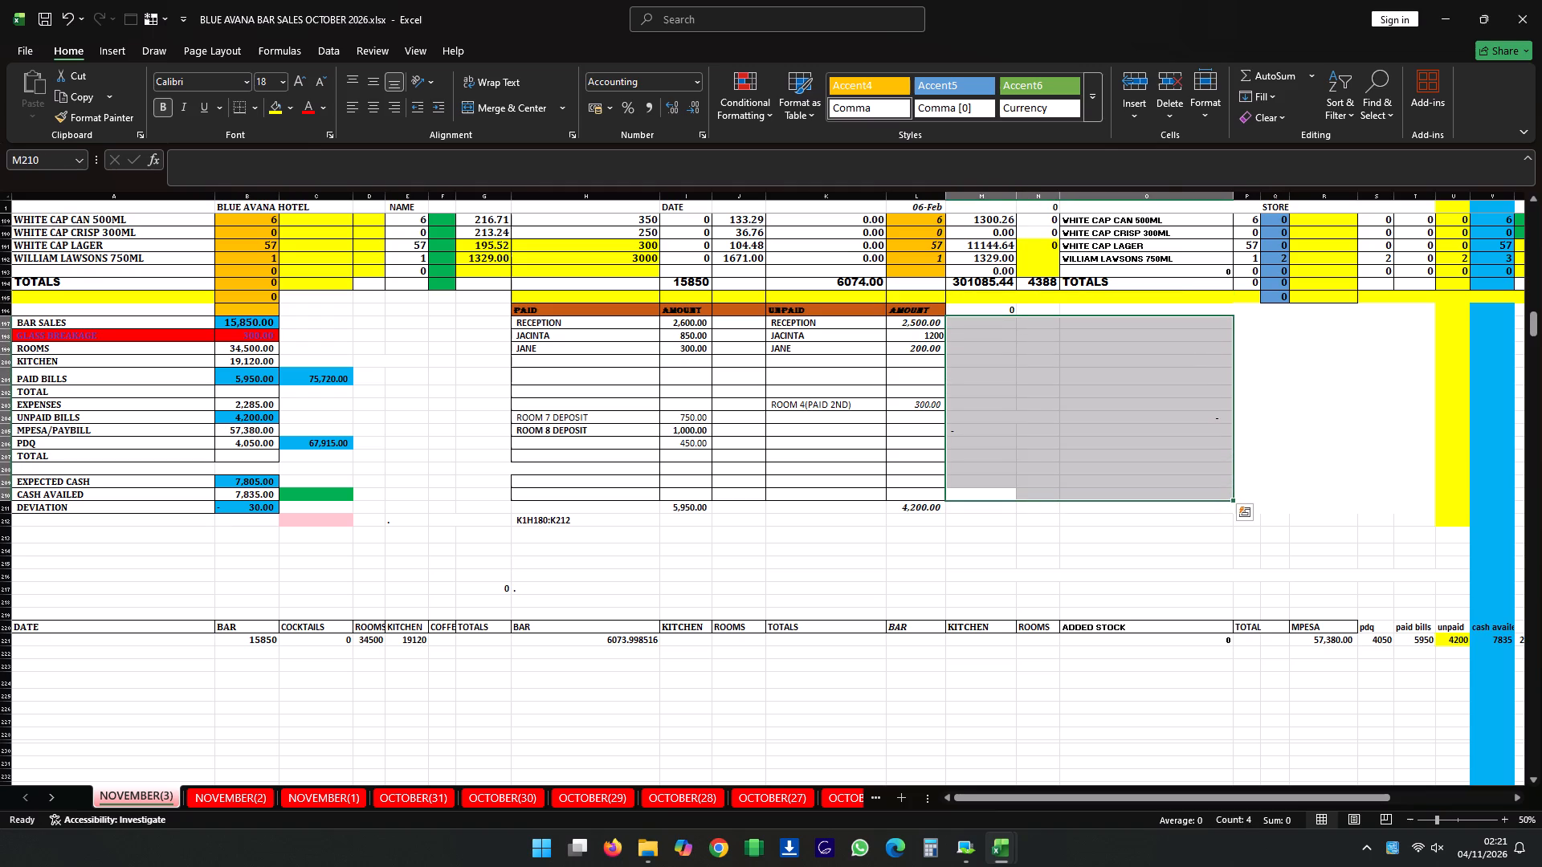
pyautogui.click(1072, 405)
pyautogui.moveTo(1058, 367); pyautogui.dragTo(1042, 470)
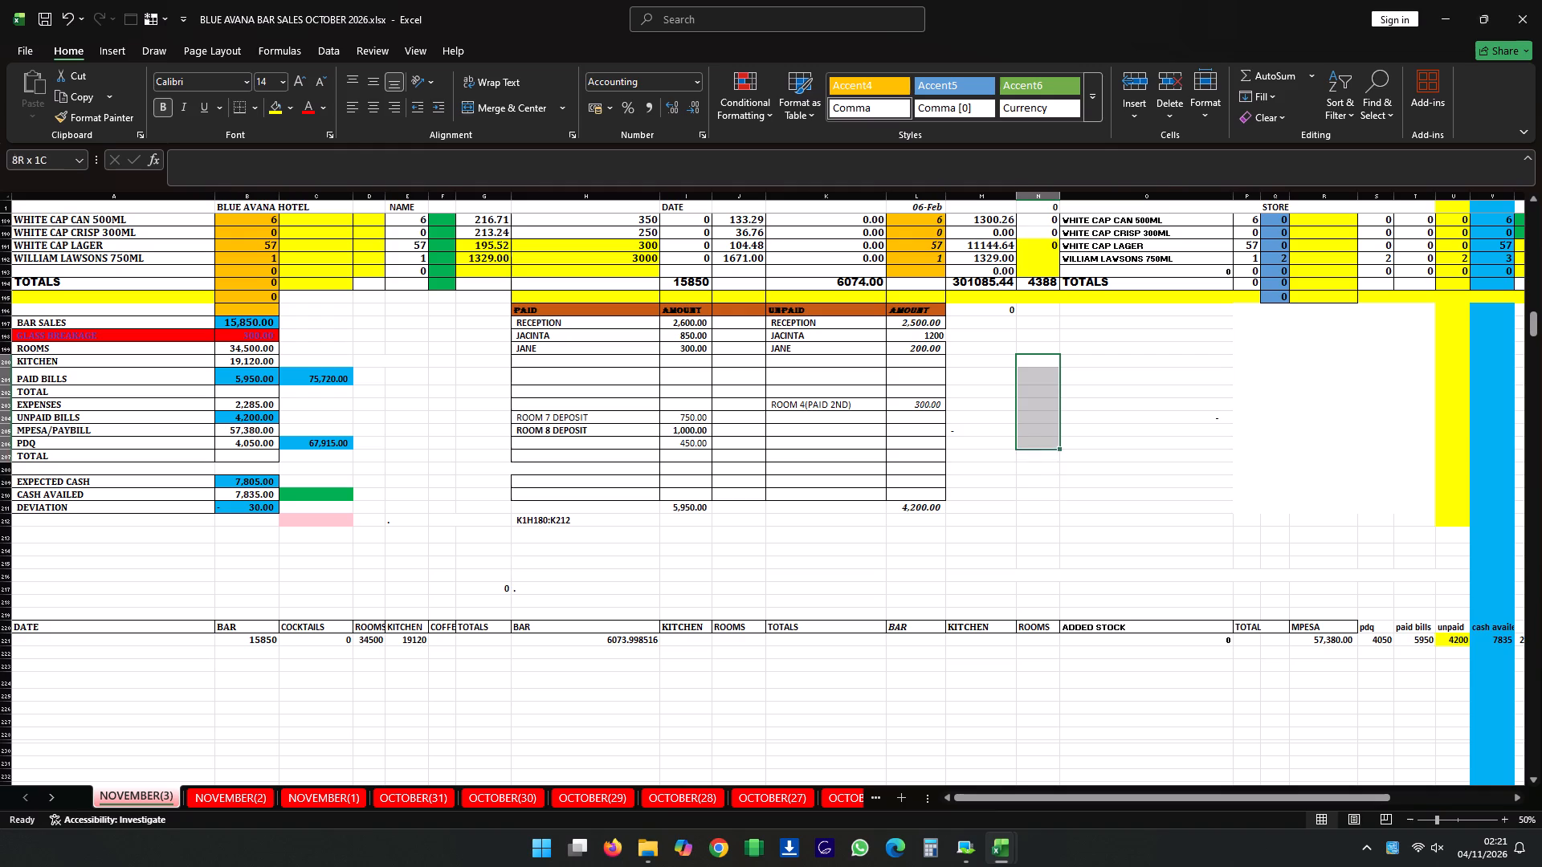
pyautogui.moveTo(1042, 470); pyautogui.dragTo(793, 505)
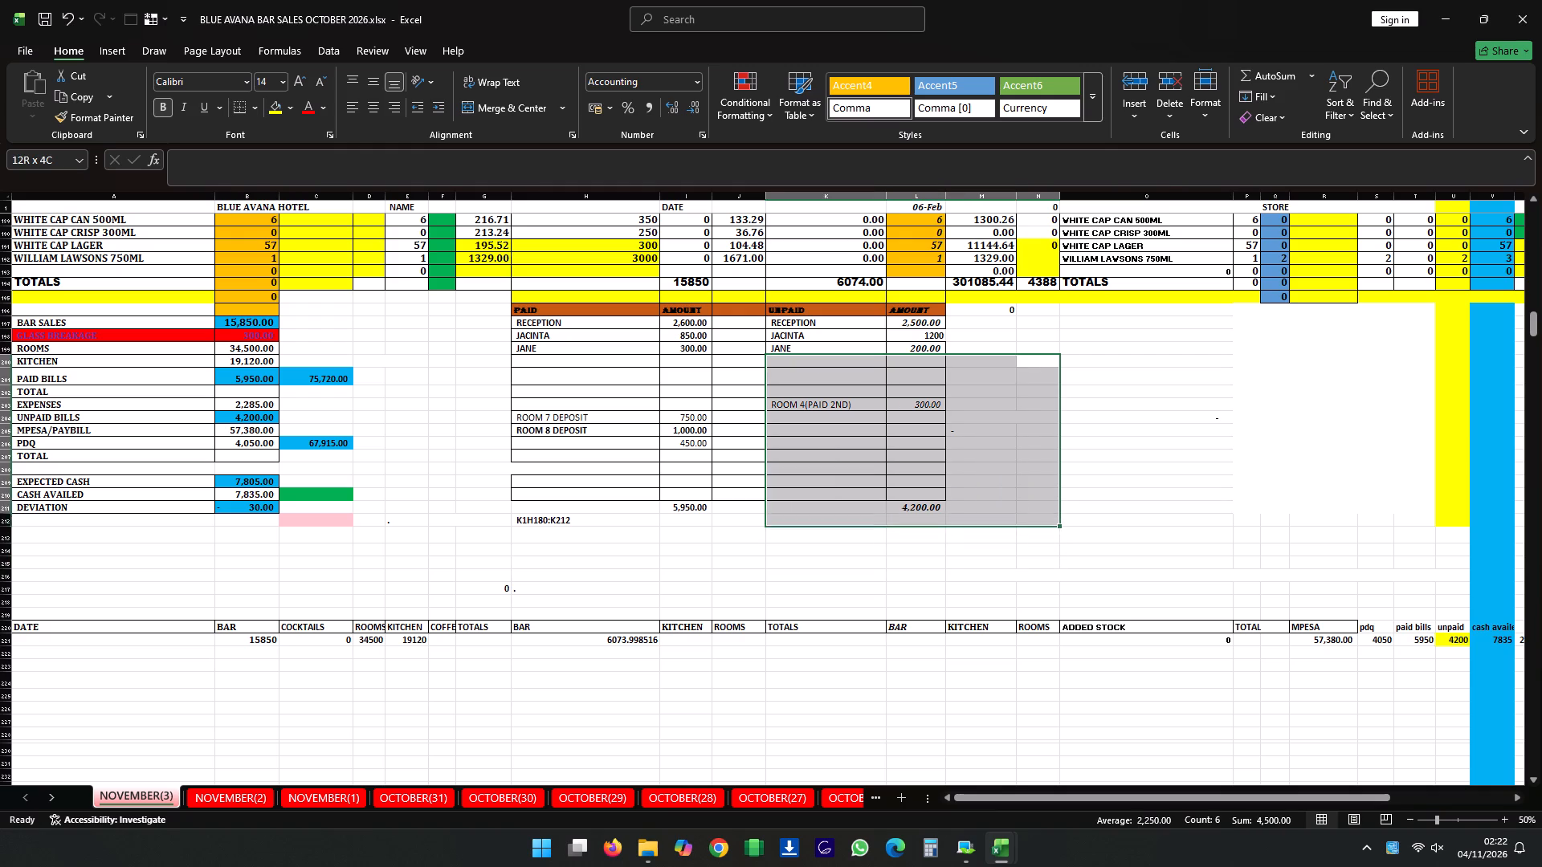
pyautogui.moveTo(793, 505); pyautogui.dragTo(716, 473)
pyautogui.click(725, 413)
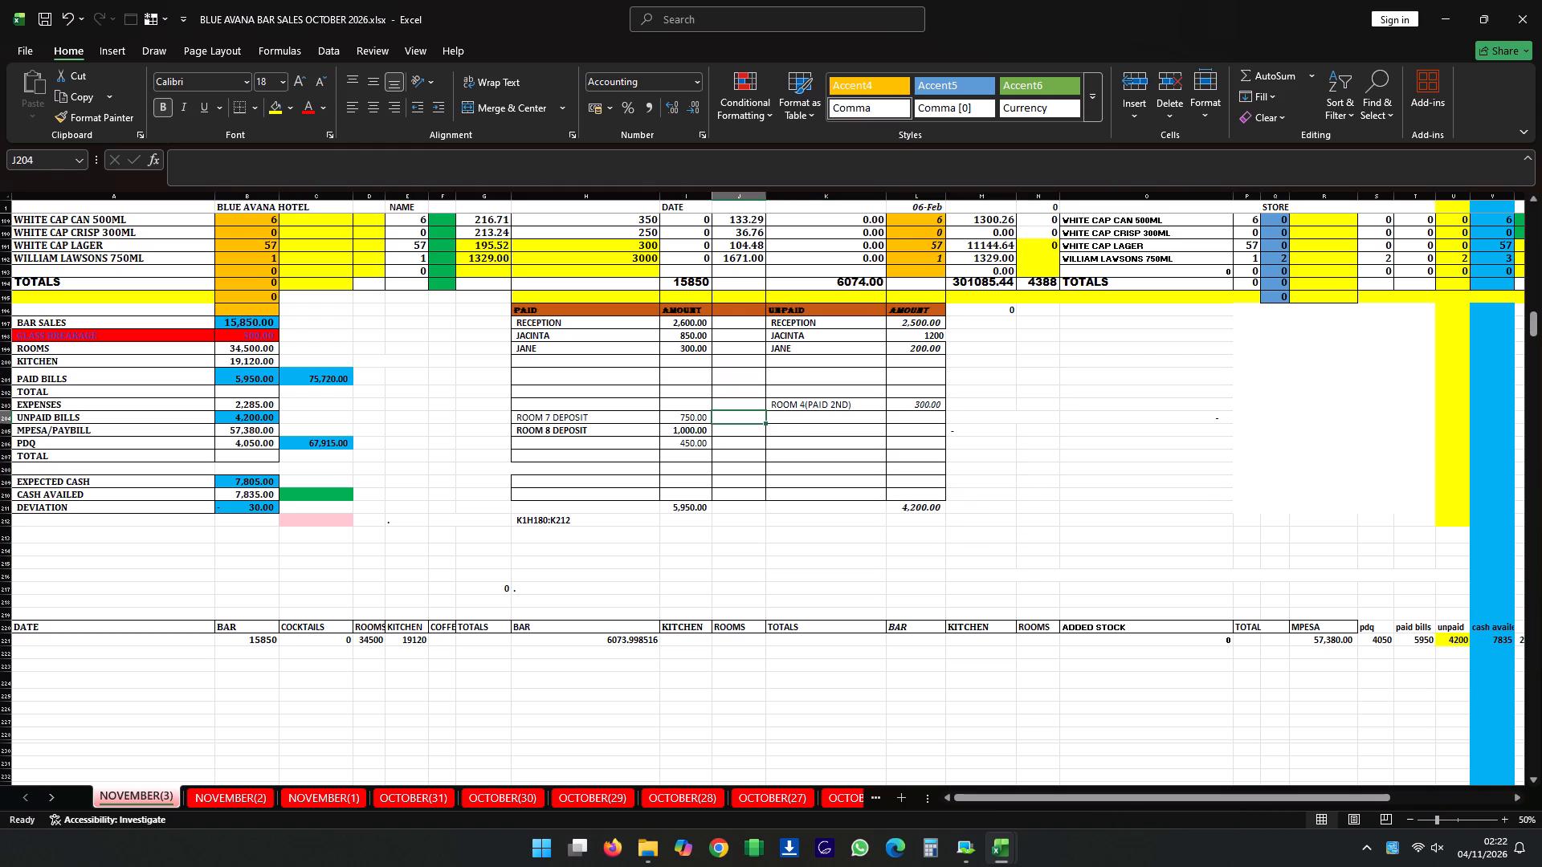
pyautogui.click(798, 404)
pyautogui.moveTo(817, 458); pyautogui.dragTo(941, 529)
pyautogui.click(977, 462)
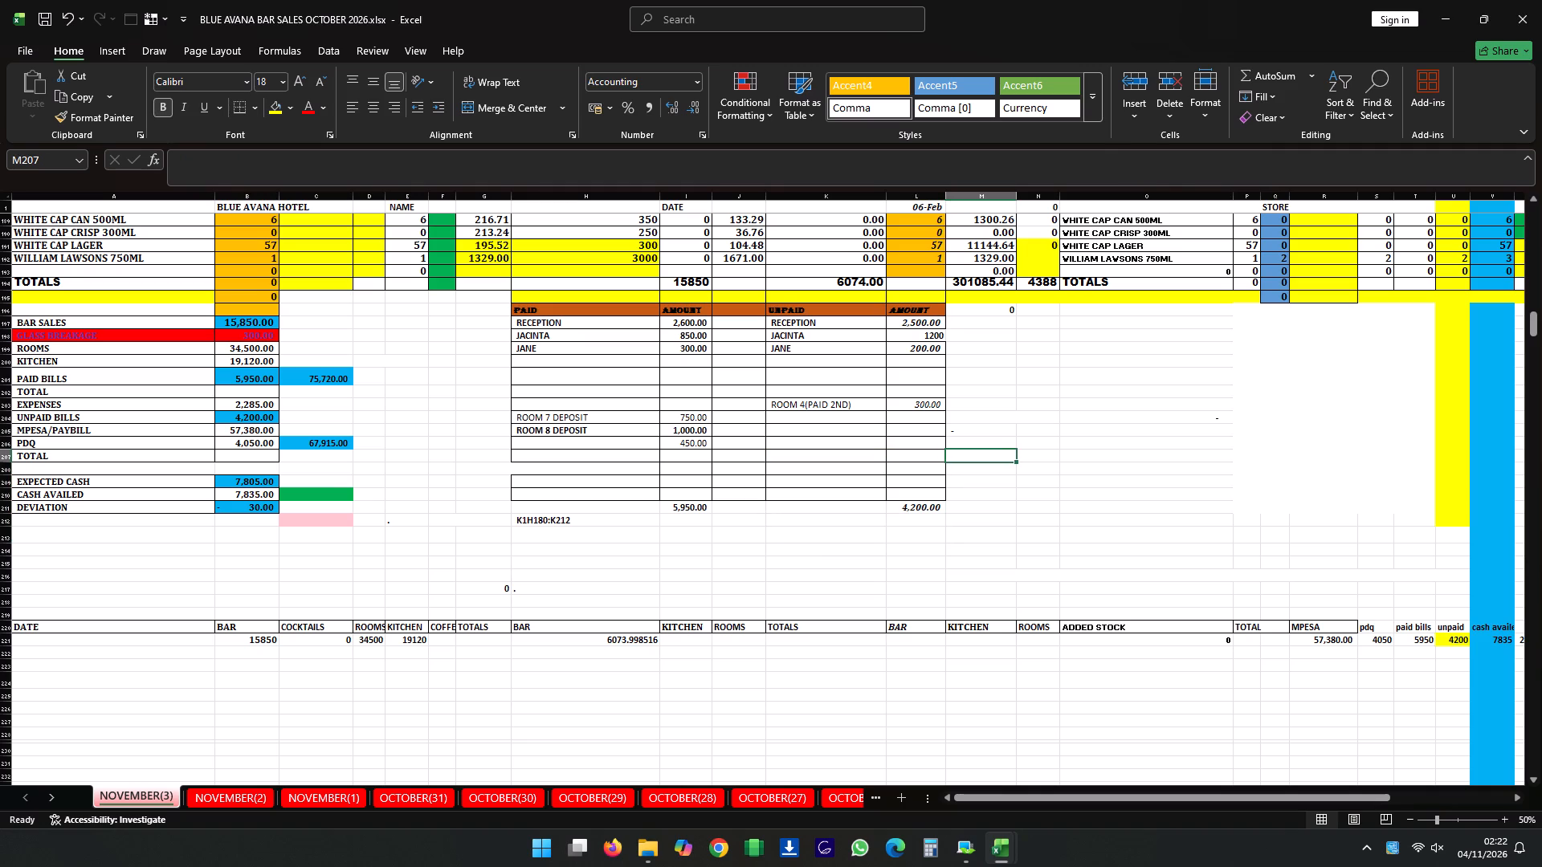
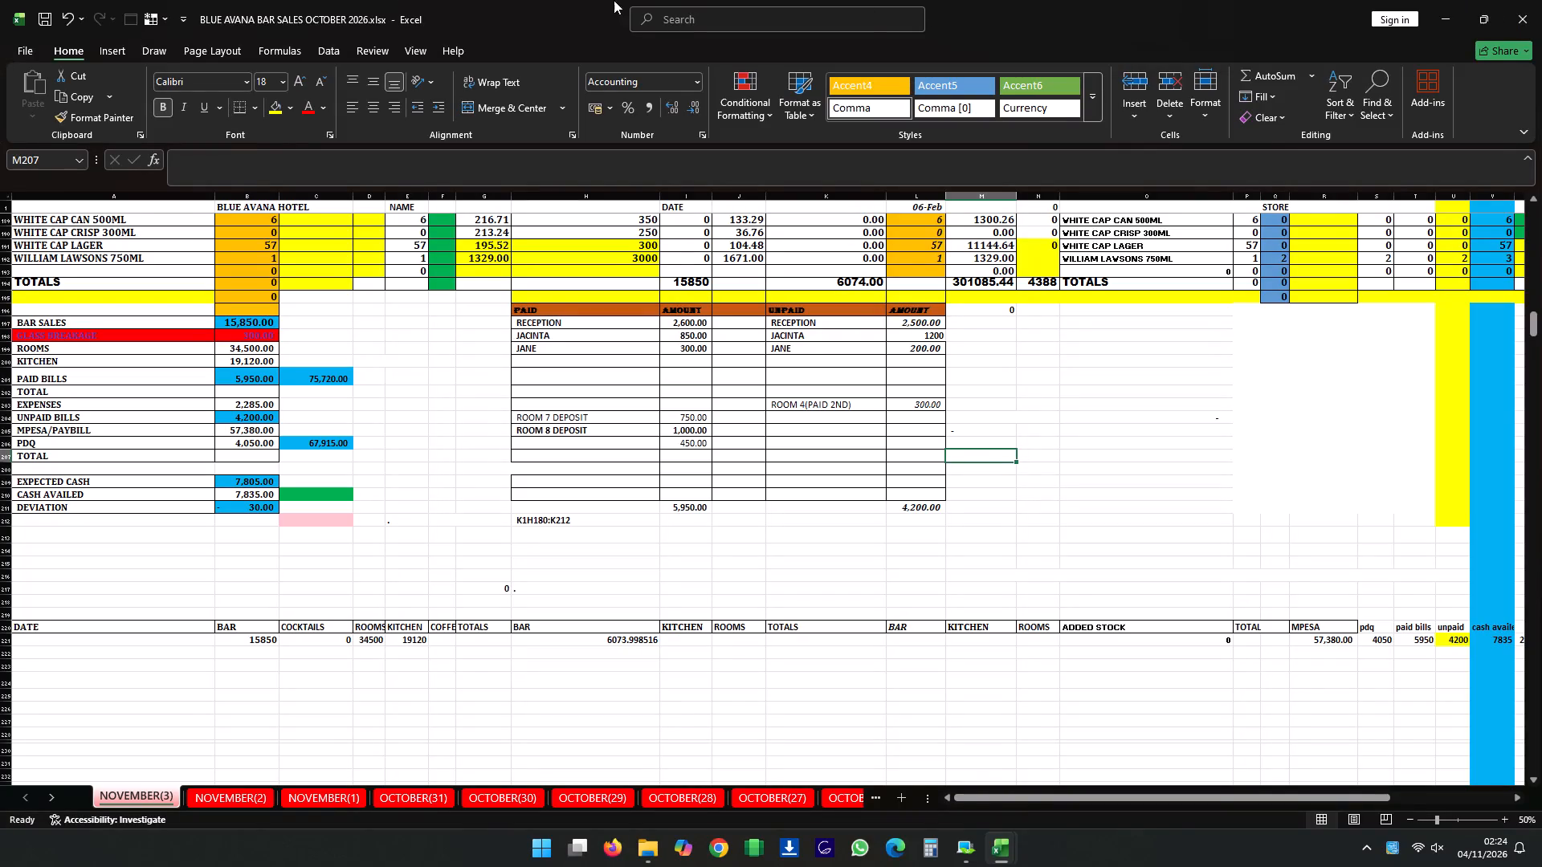
# Save the October 2026 bar sales workbook with the updated NOVEMBER(3) sheet.
pyautogui.click(49, 18)
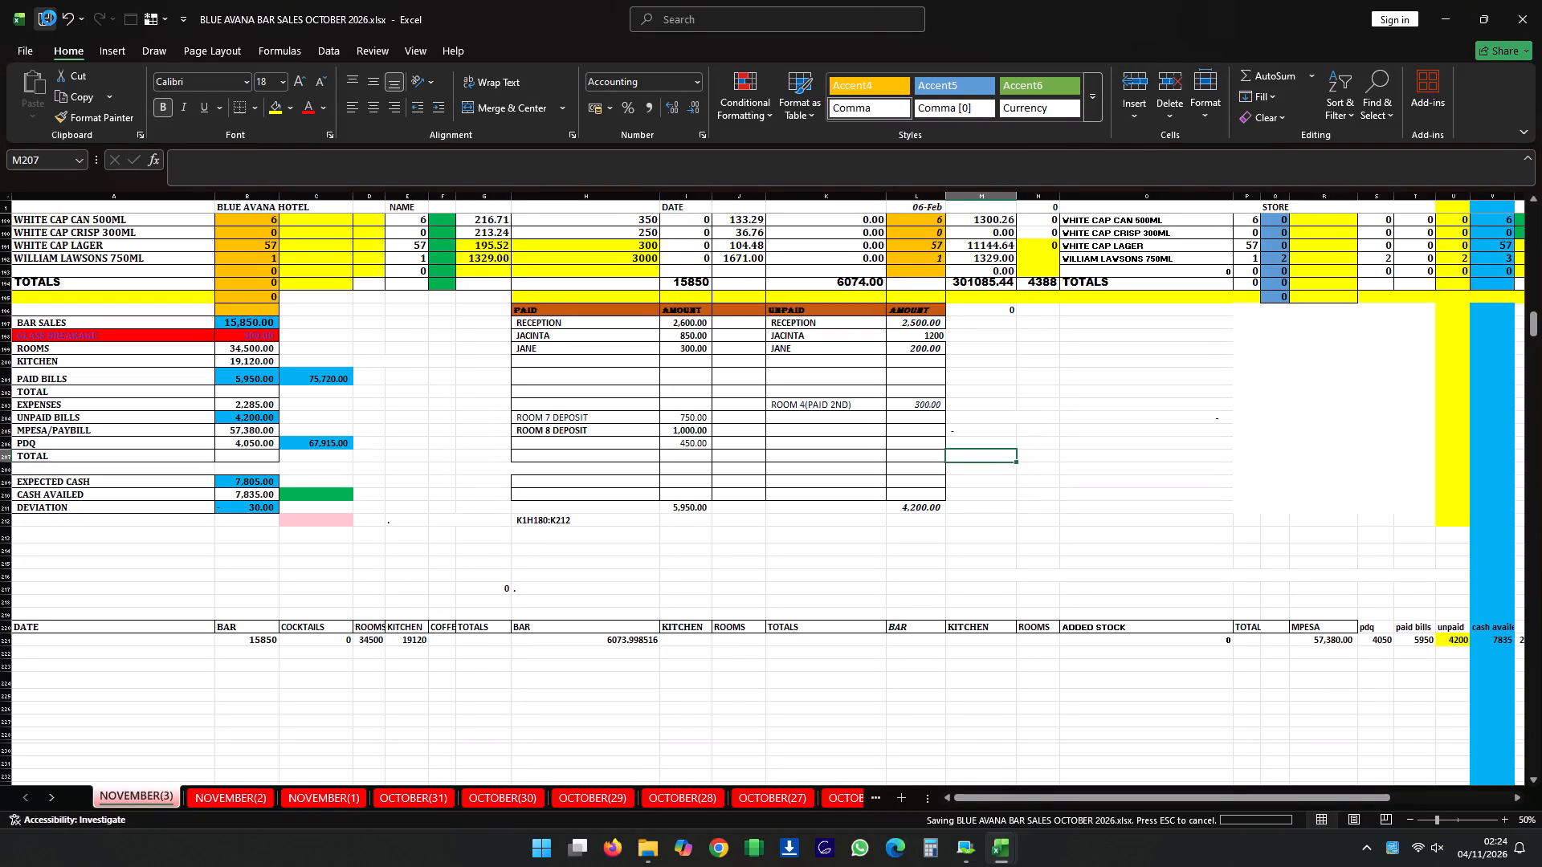
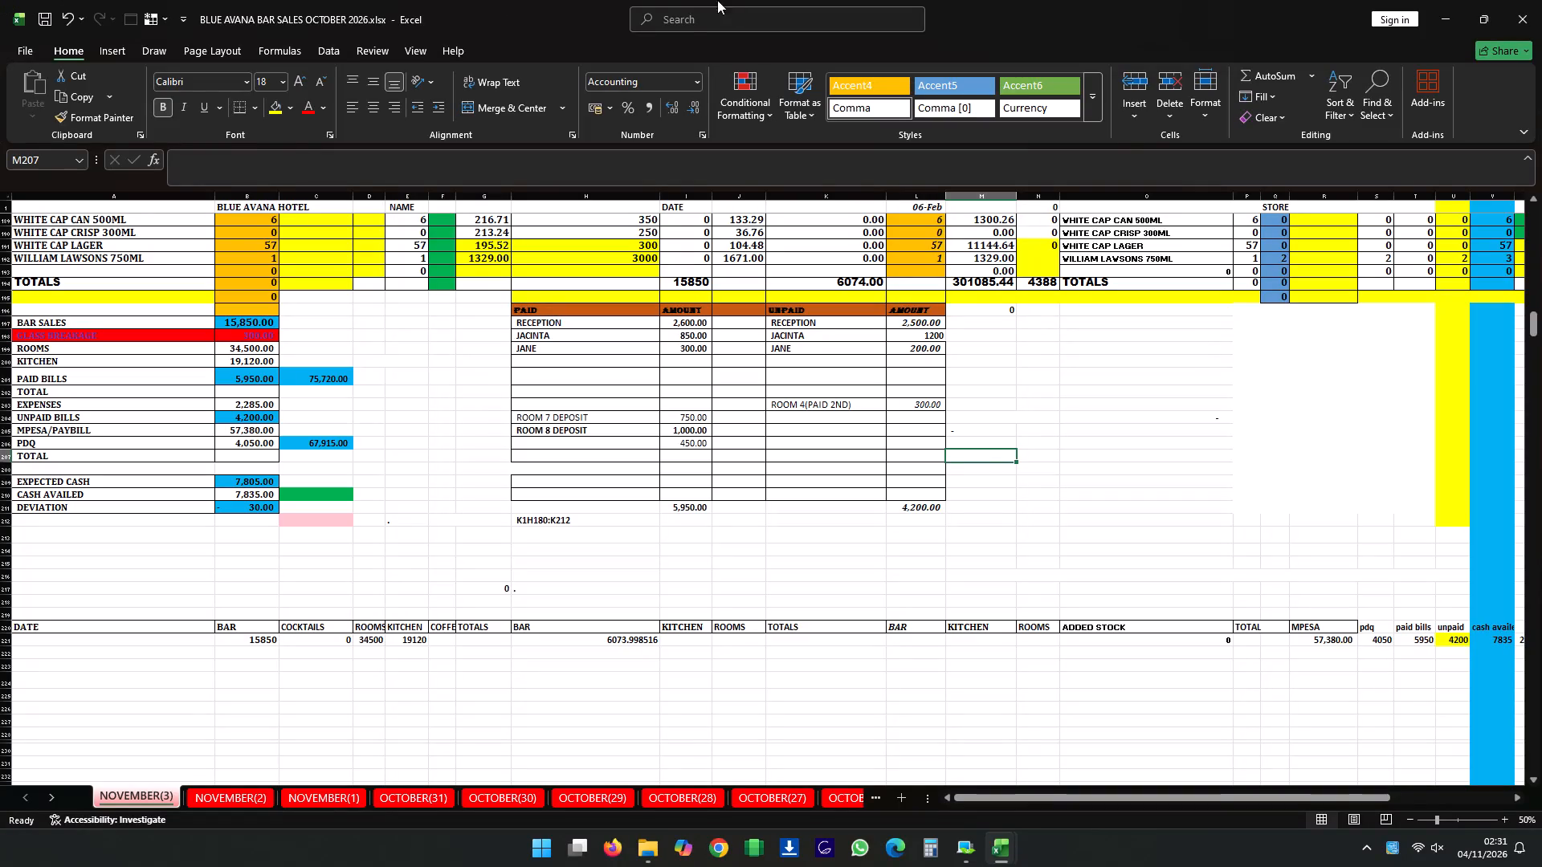
# Save the October 2026 bar sales workbook again.
pyautogui.click(37, 9)
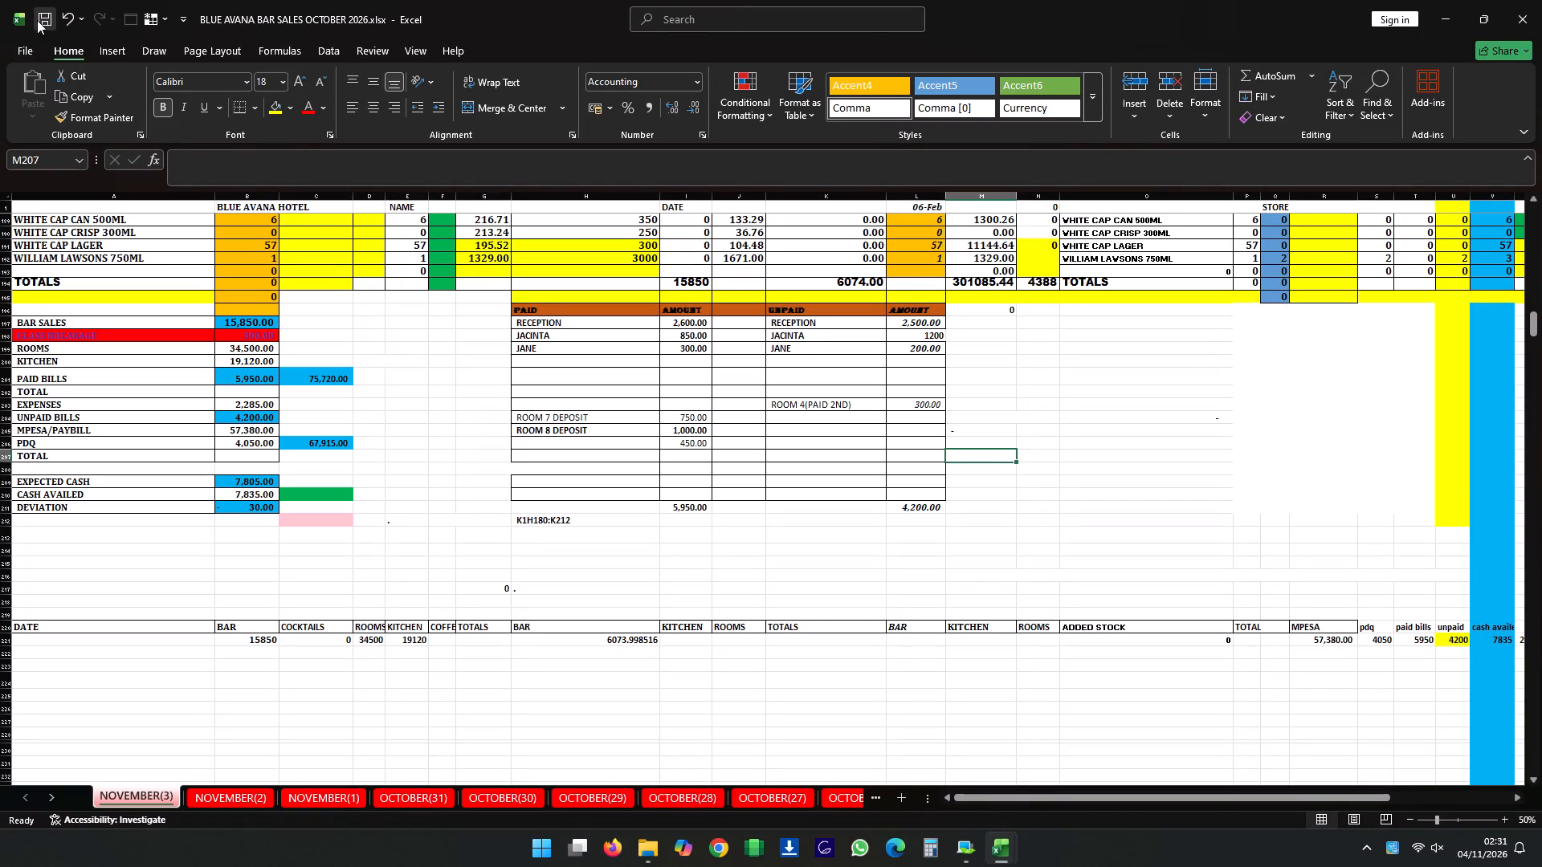
pyautogui.click(37, 20)
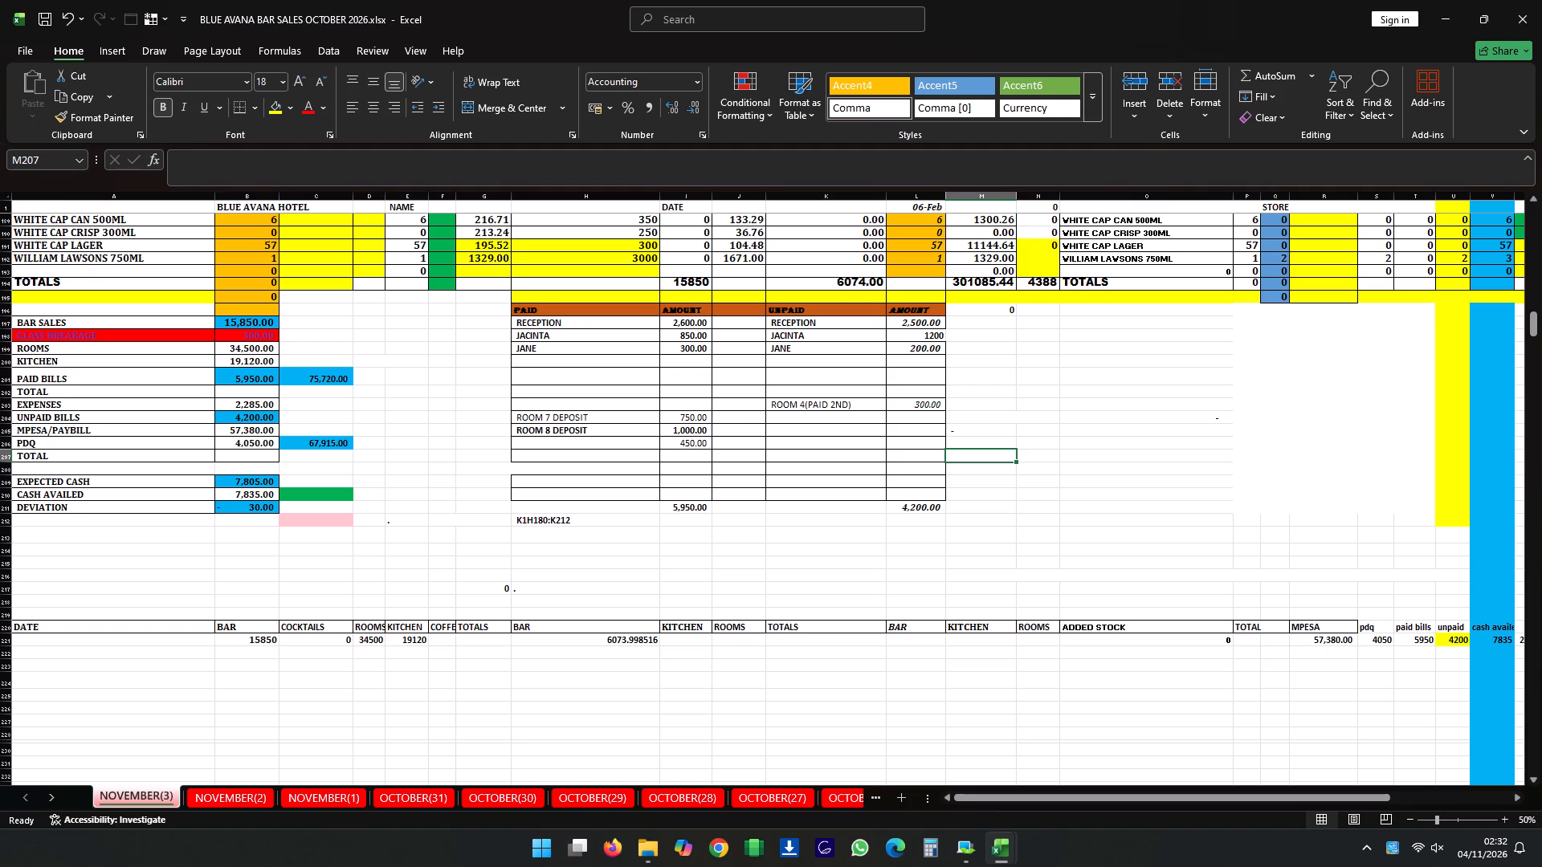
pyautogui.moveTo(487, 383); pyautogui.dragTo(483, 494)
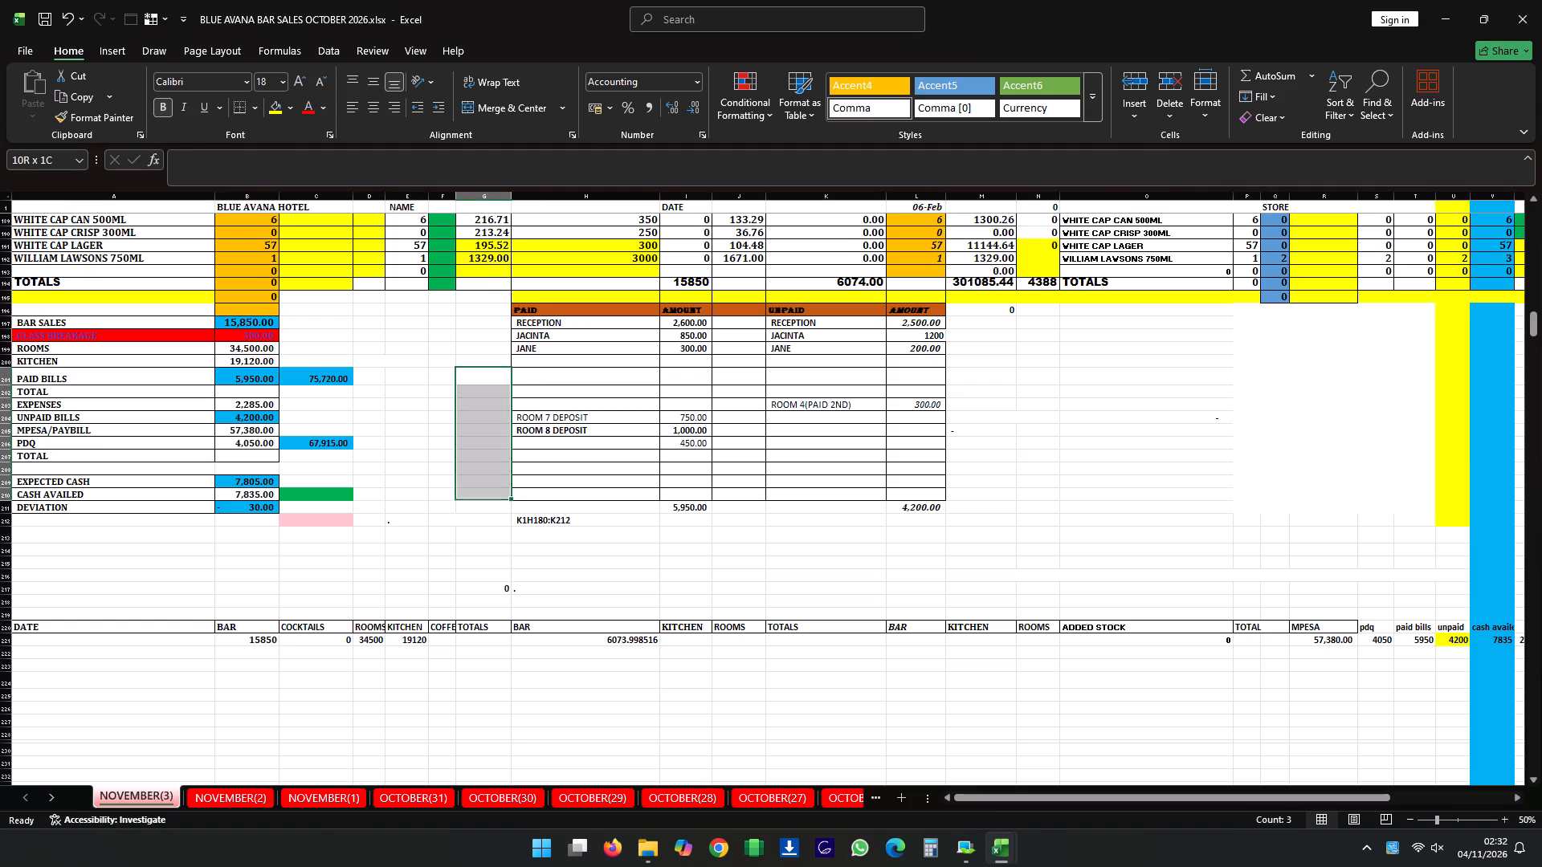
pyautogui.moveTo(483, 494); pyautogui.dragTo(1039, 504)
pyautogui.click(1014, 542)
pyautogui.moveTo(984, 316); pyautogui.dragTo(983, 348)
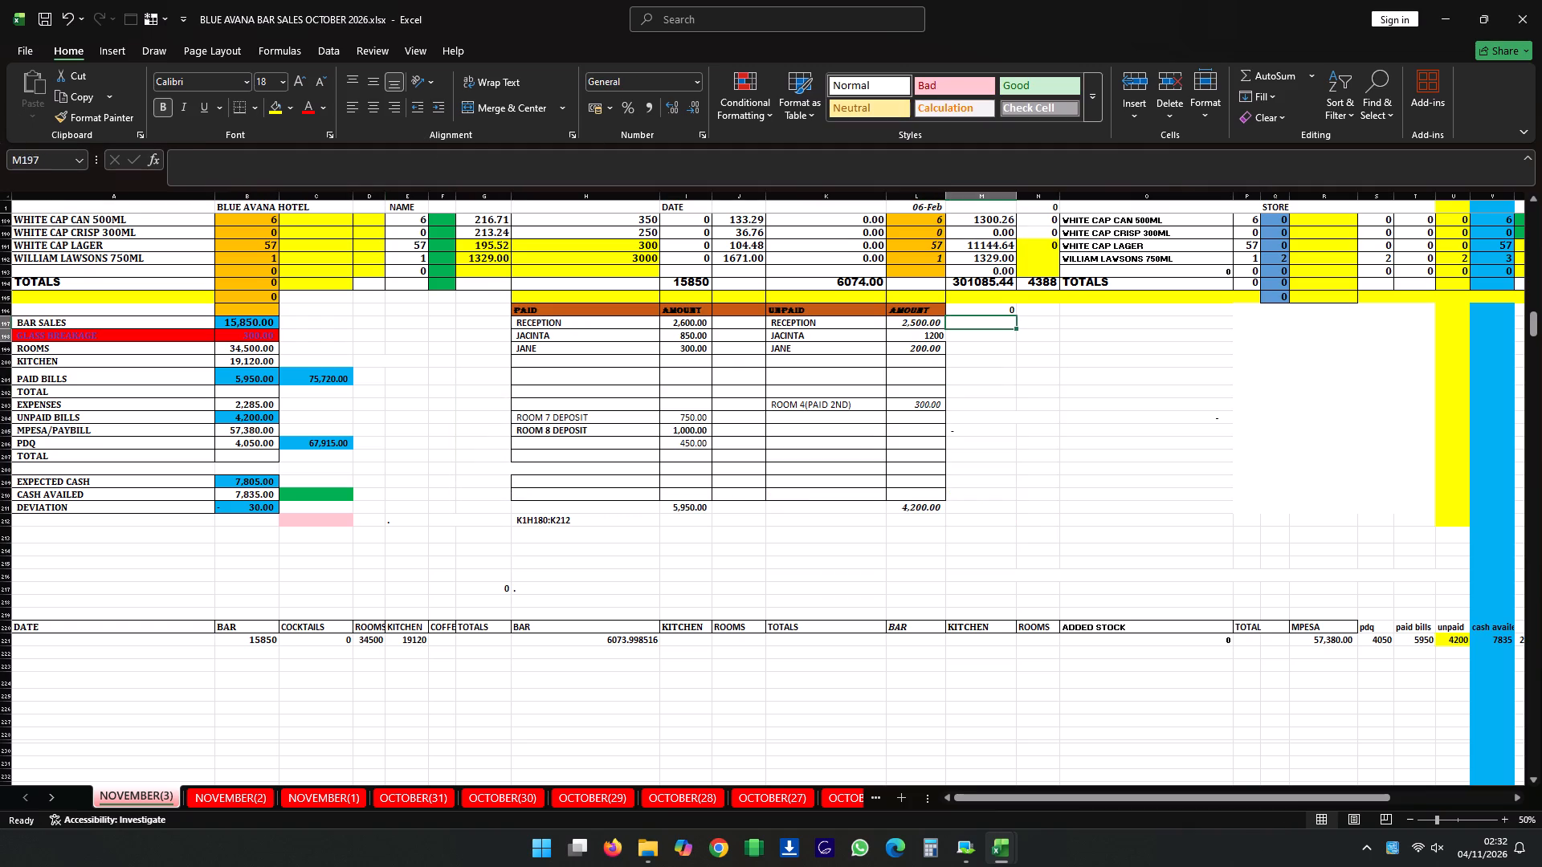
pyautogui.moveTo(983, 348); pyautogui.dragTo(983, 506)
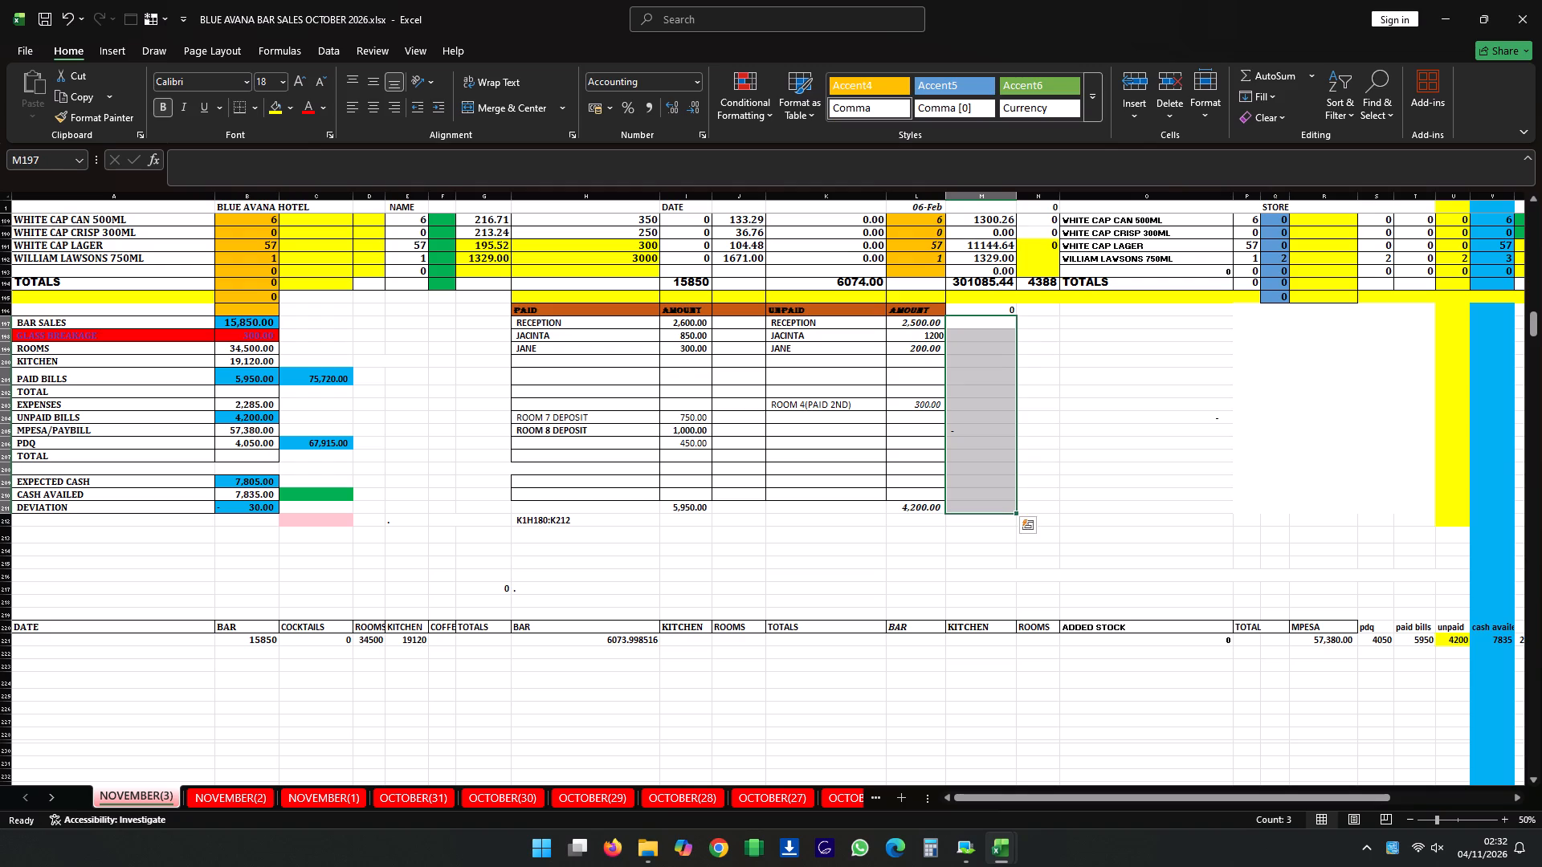
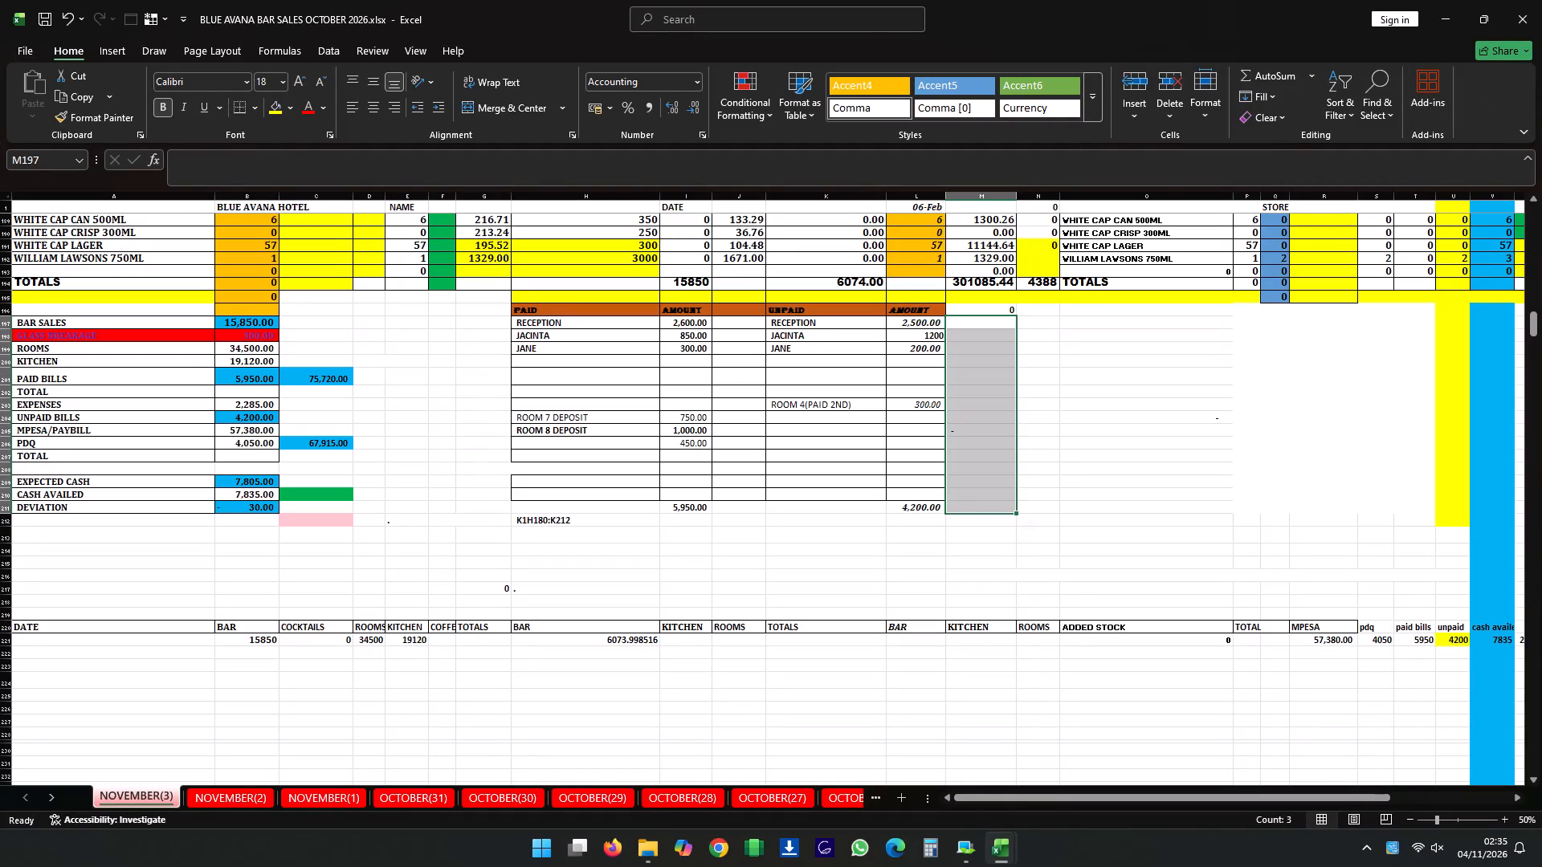
# On the NOVEMBER(3) sheet, append "(4TH)" to the ROOM 7 DEPOSIT and ROOM 8 DEPOSIT labels in the PAID list.
pyautogui.click(703, 446)
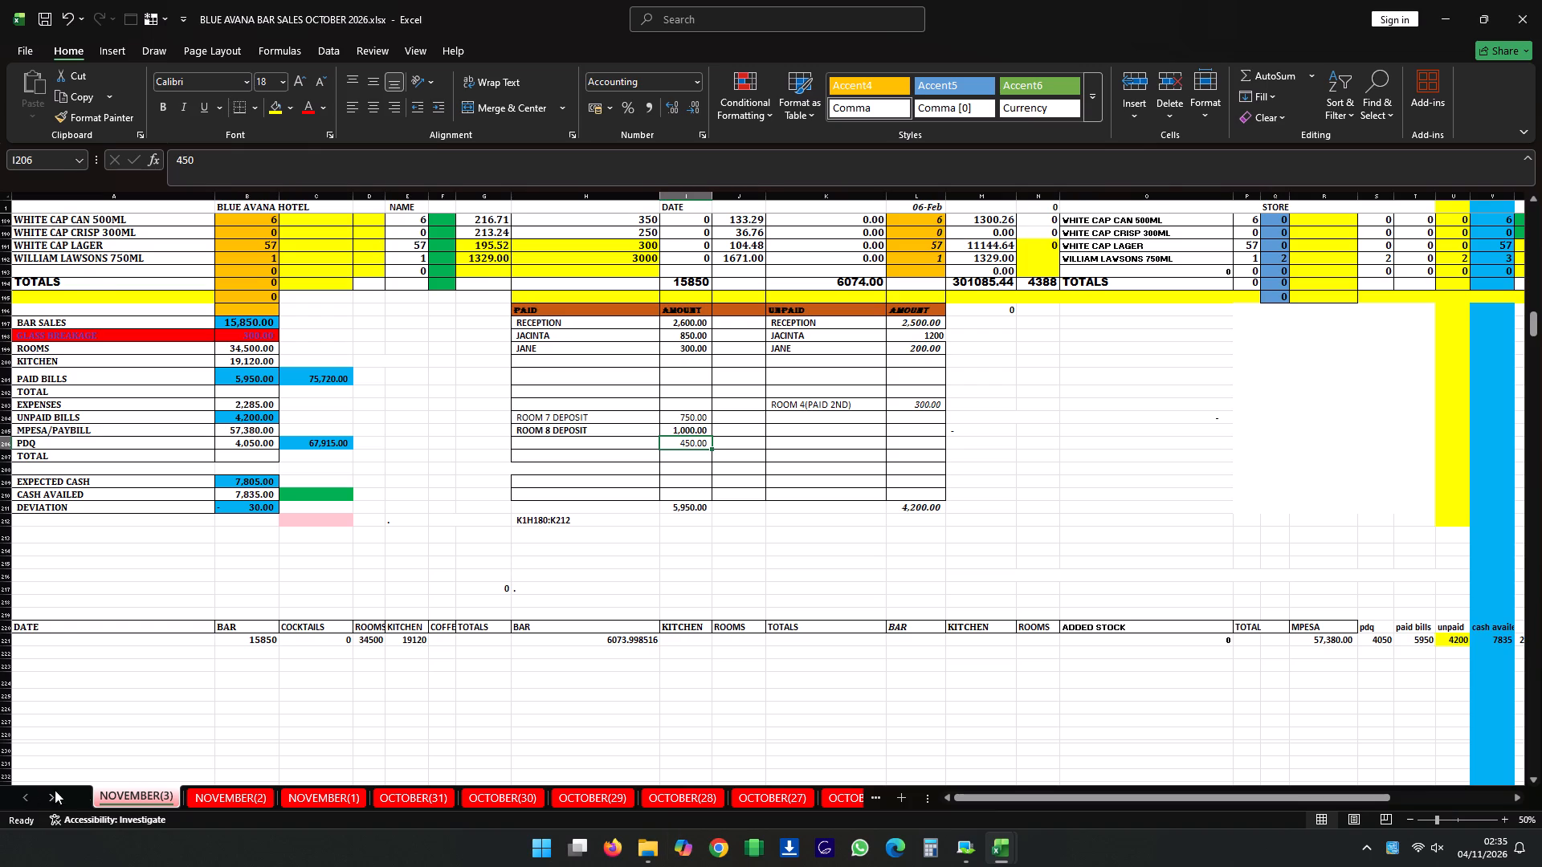
pyautogui.click(214, 792)
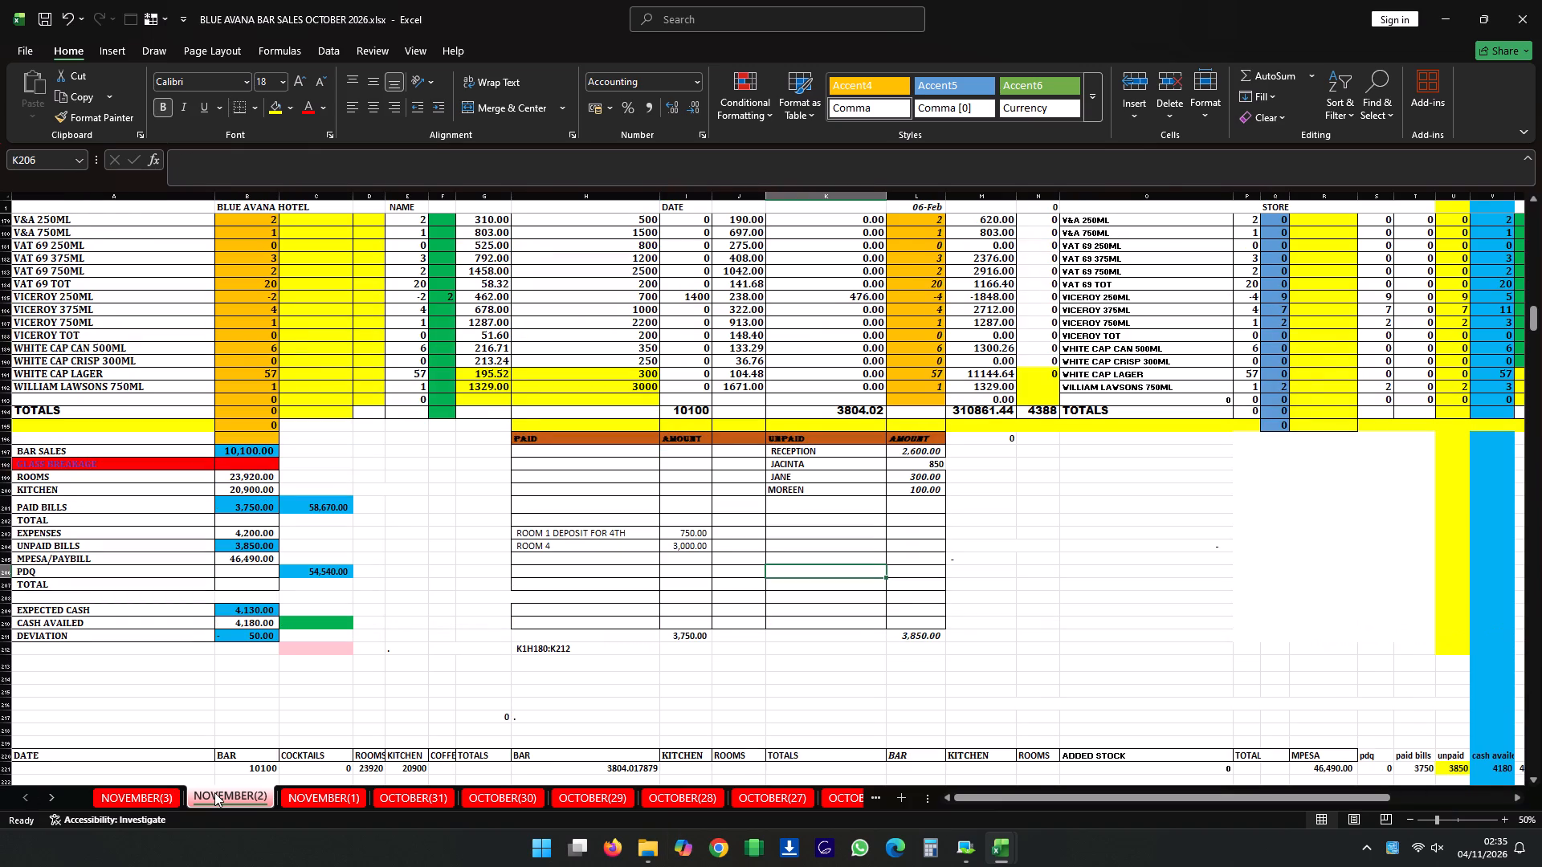
pyautogui.click(153, 810)
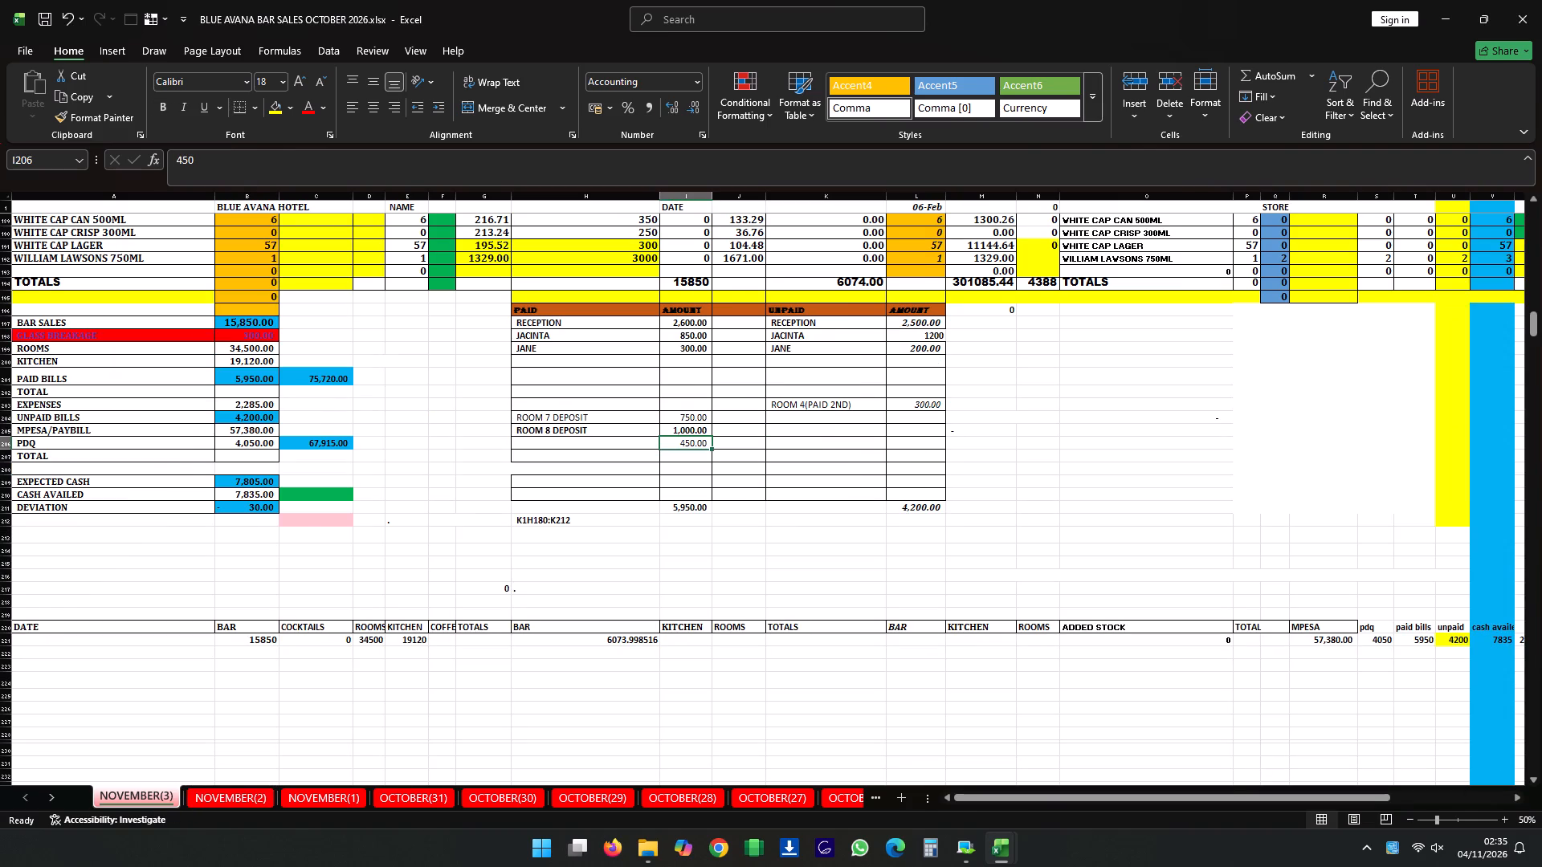
pyautogui.click(618, 413)
pyautogui.click(618, 413)
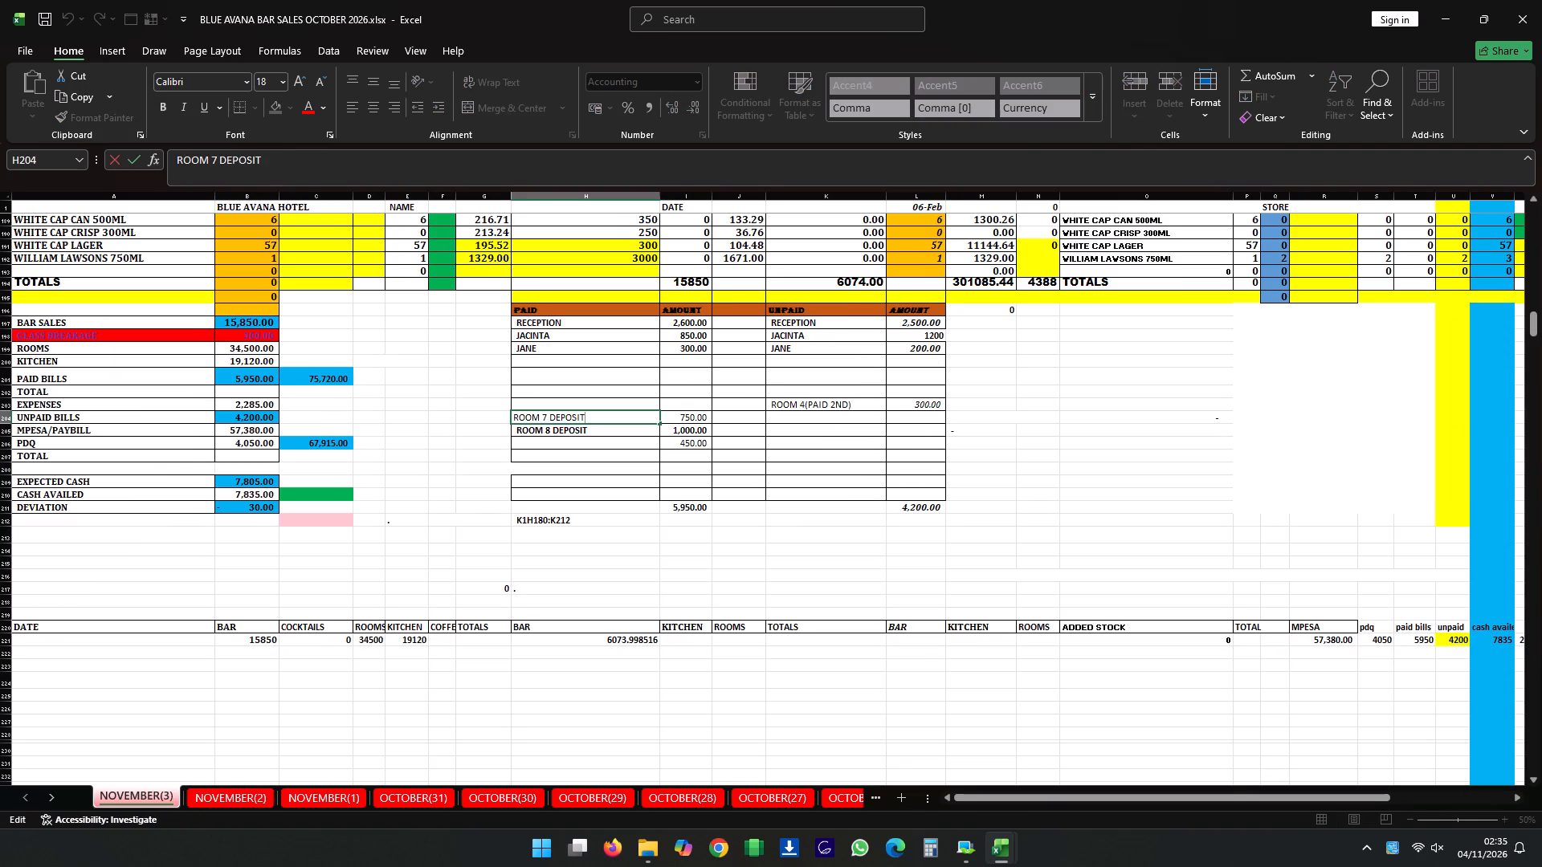
pyautogui.hotkey('shift', '(')
pyautogui.press('4')
pyautogui.write('TH')
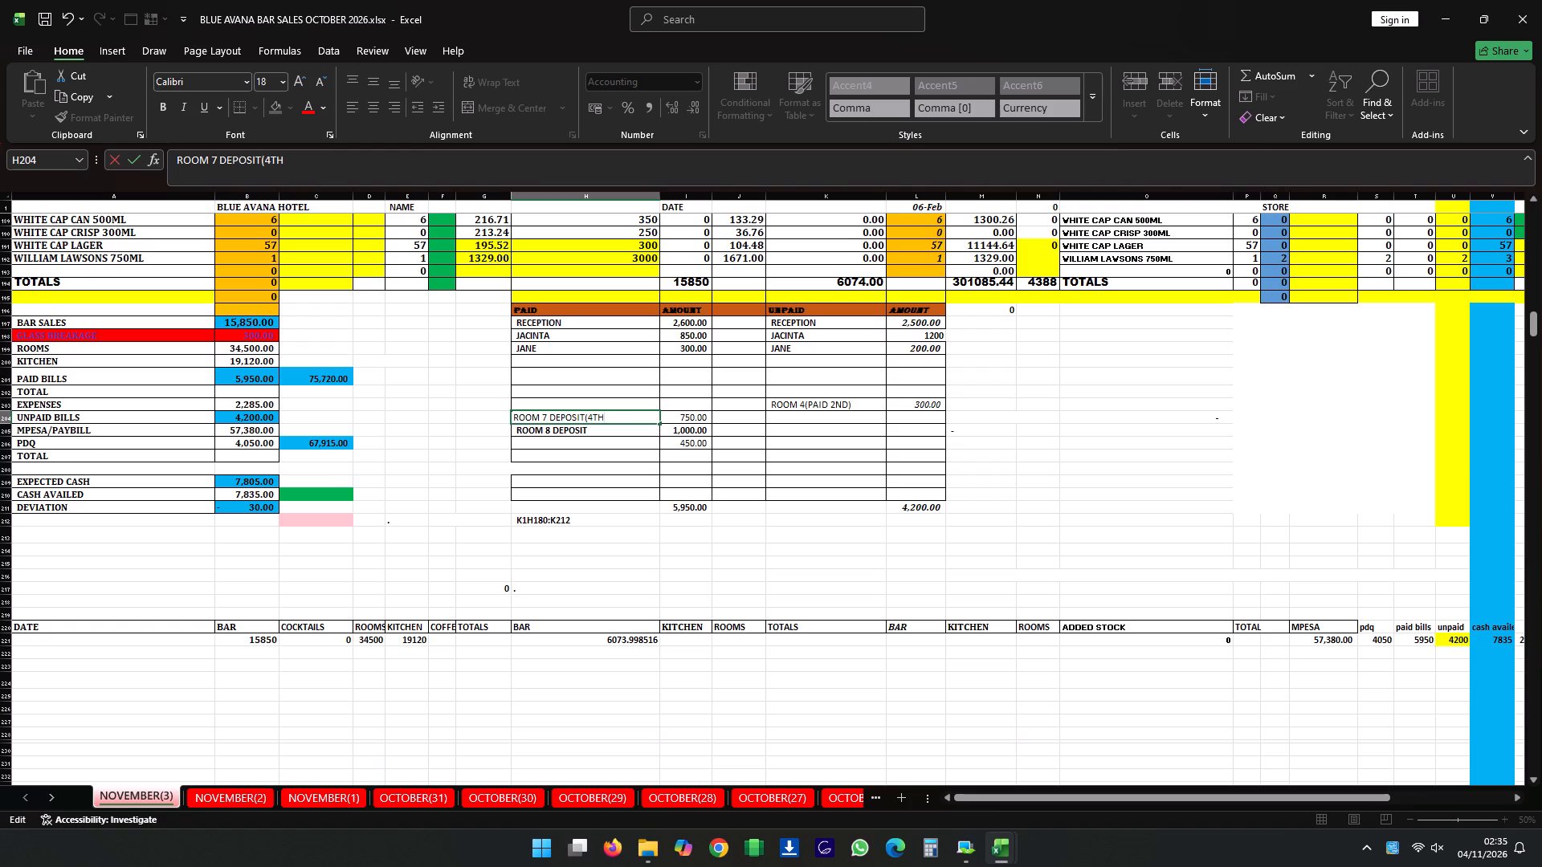
pyautogui.hotkey('shift', ')')
pyautogui.doubleClick(602, 427)
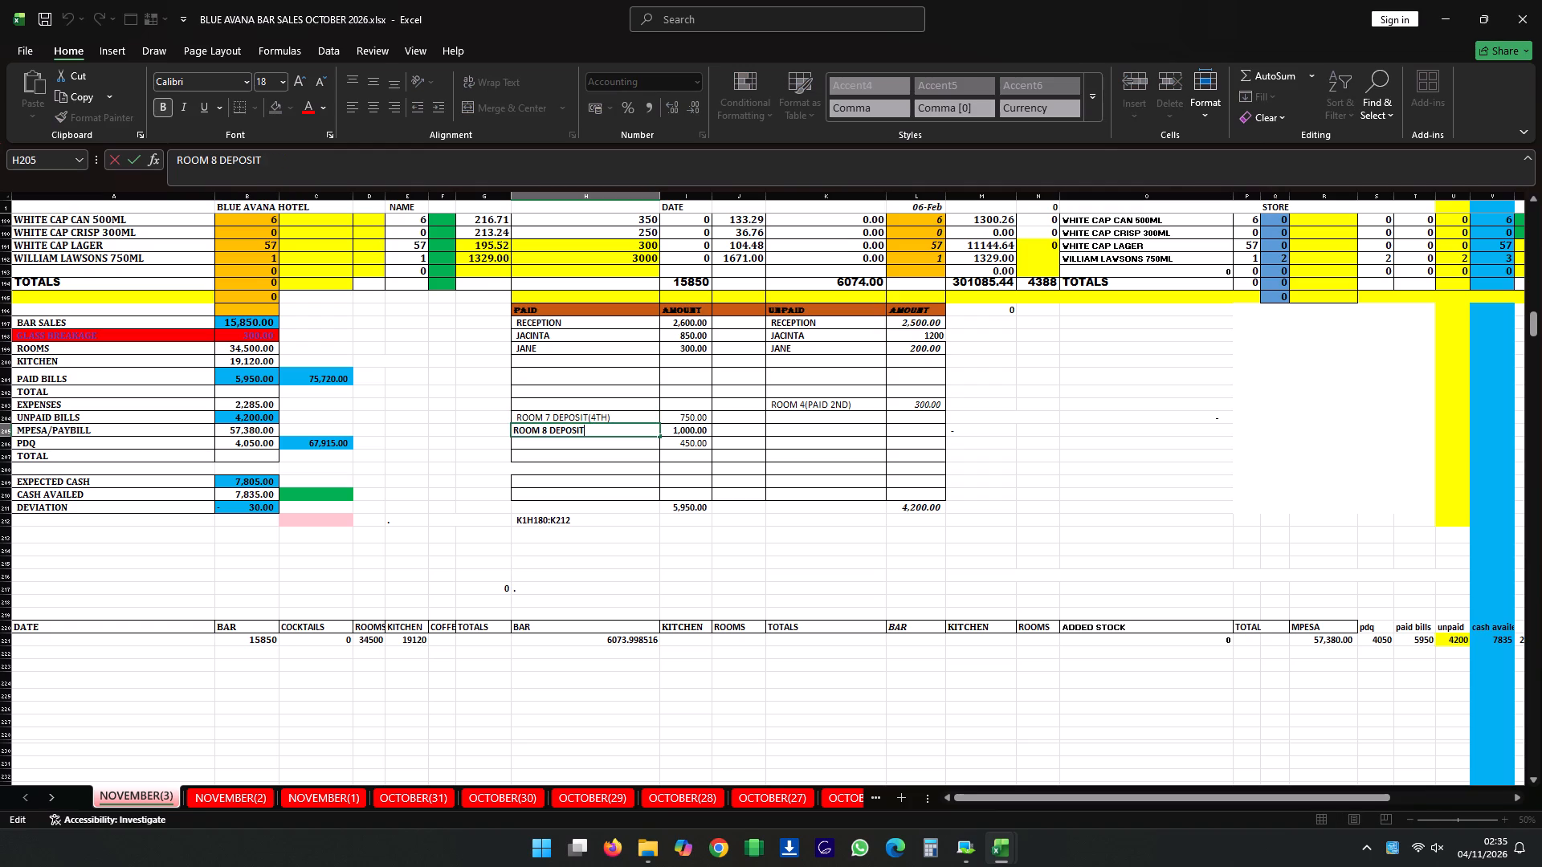
pyautogui.hotkey('shift', '(')
pyautogui.write('4TH)')
pyautogui.click(922, 367)
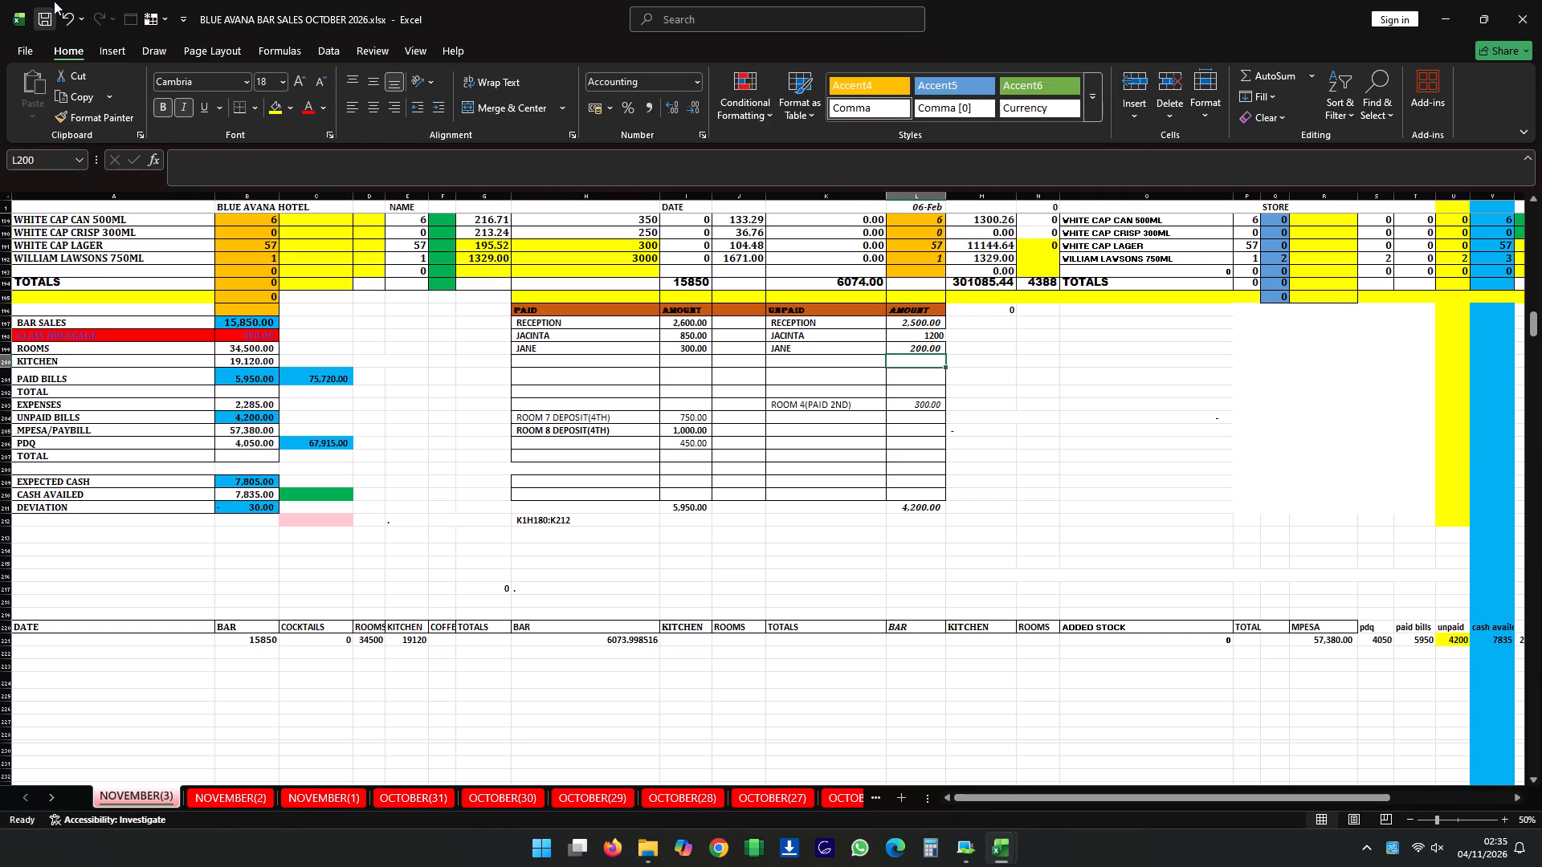
# Save the October 2026 bar sales workbook.
pyautogui.click(47, 18)
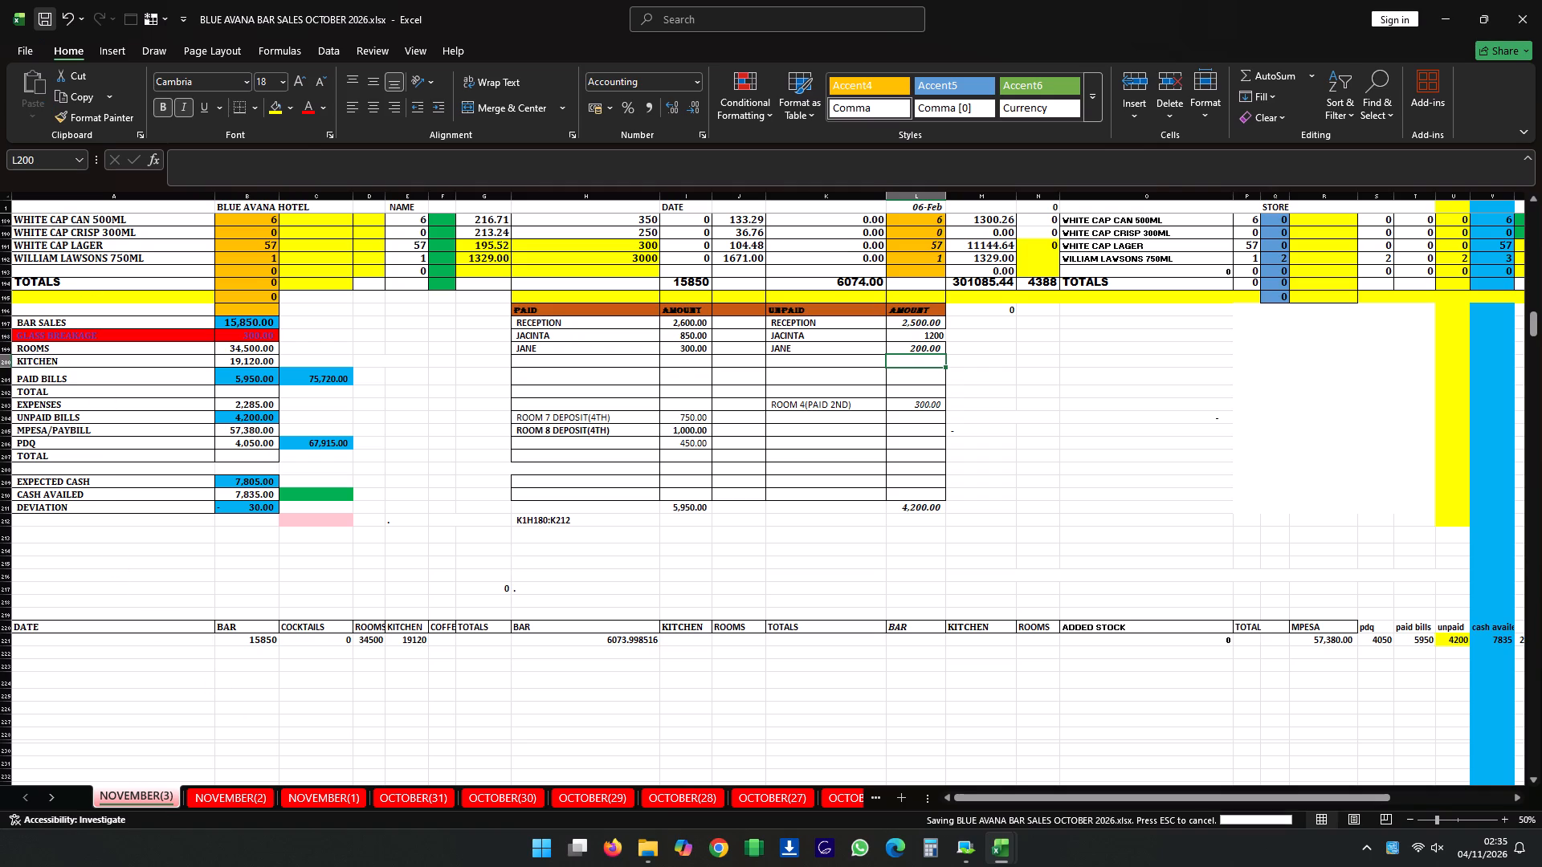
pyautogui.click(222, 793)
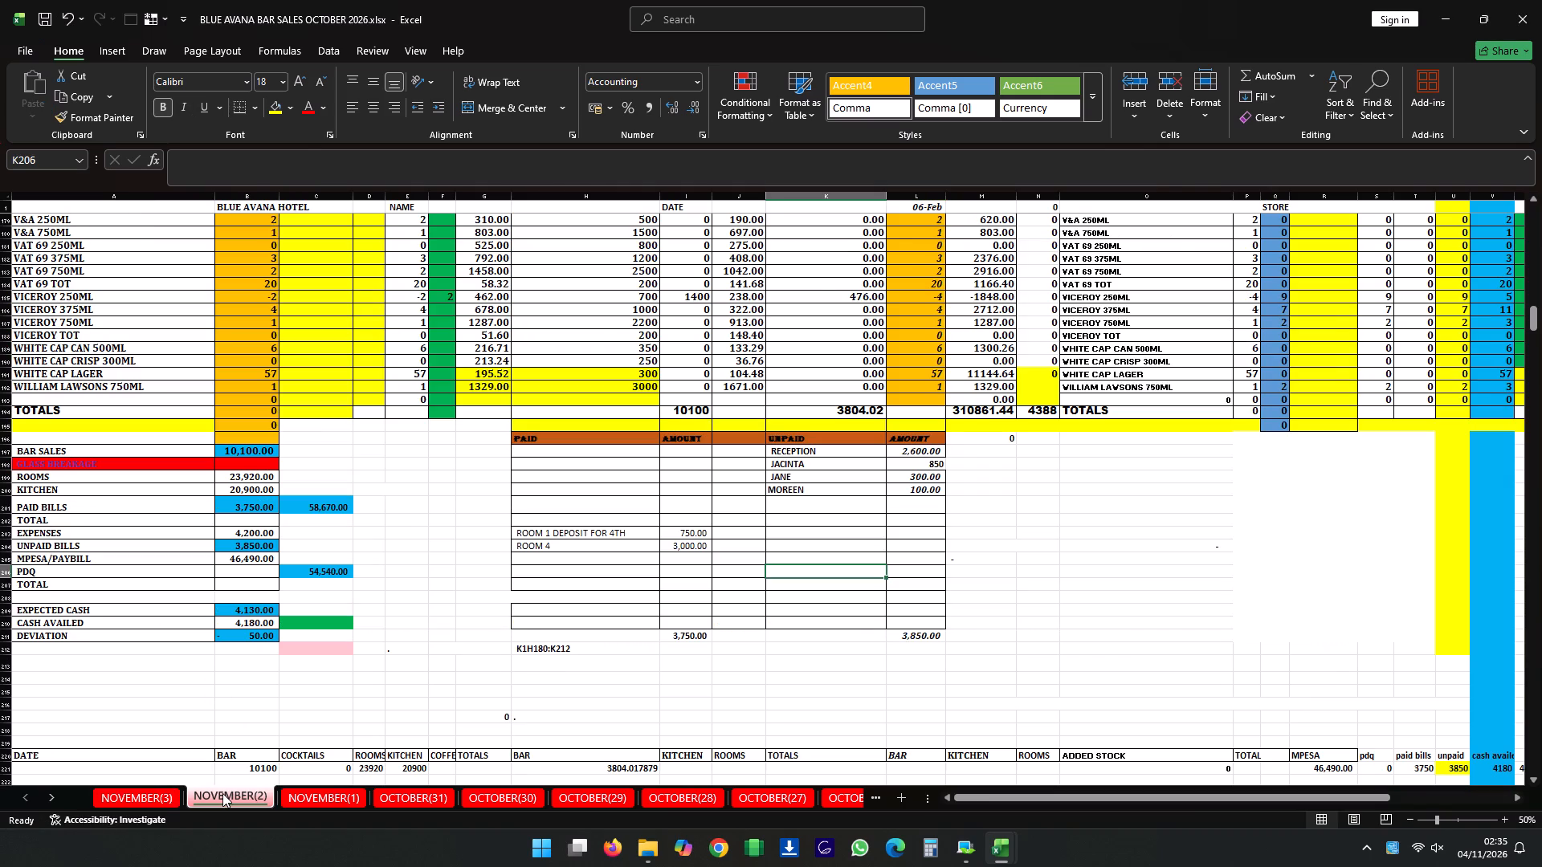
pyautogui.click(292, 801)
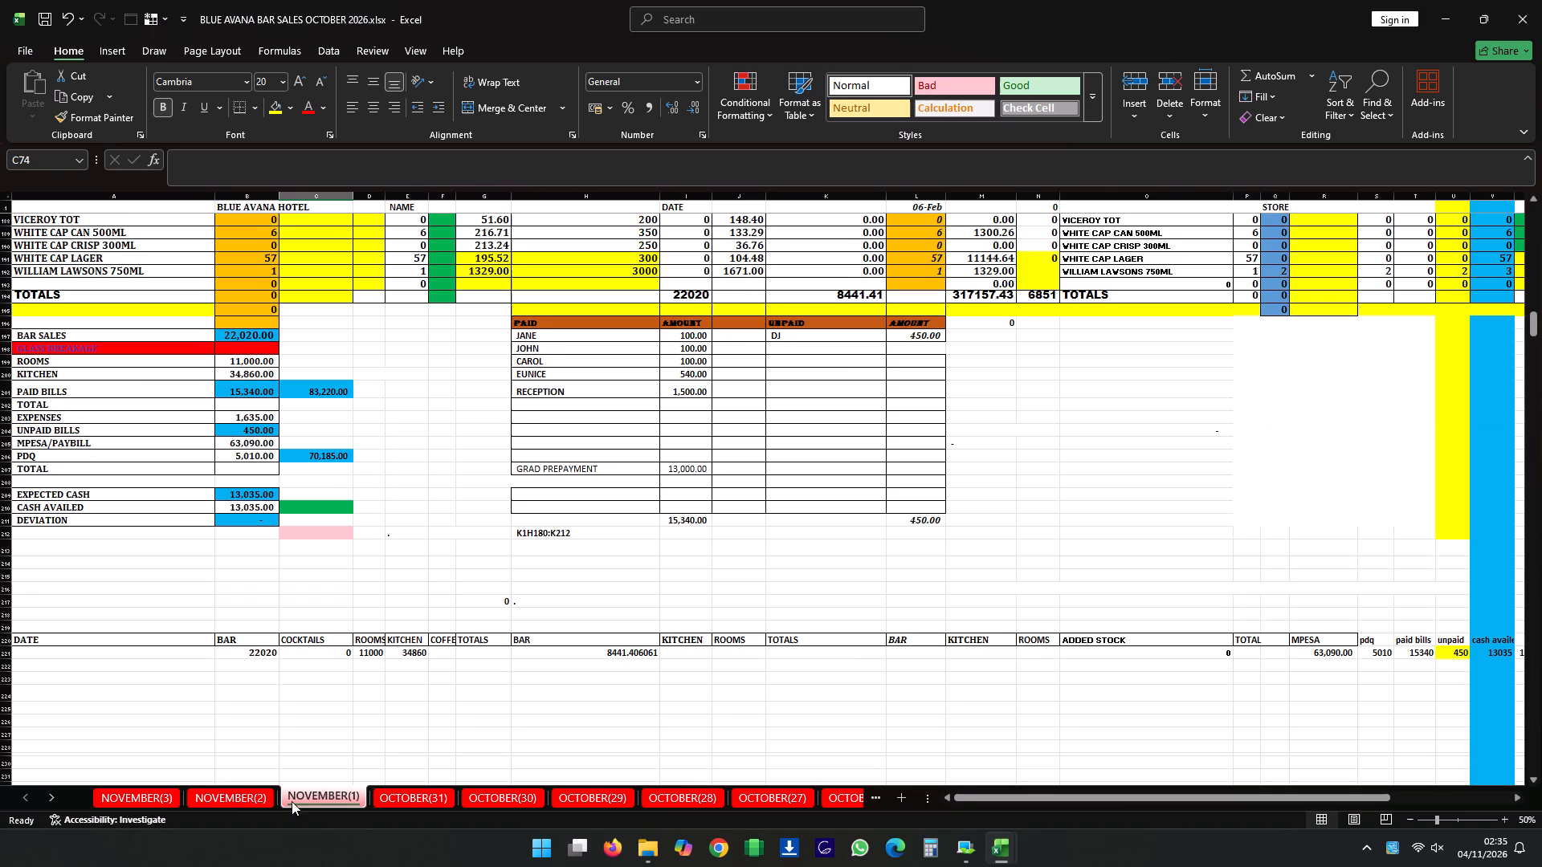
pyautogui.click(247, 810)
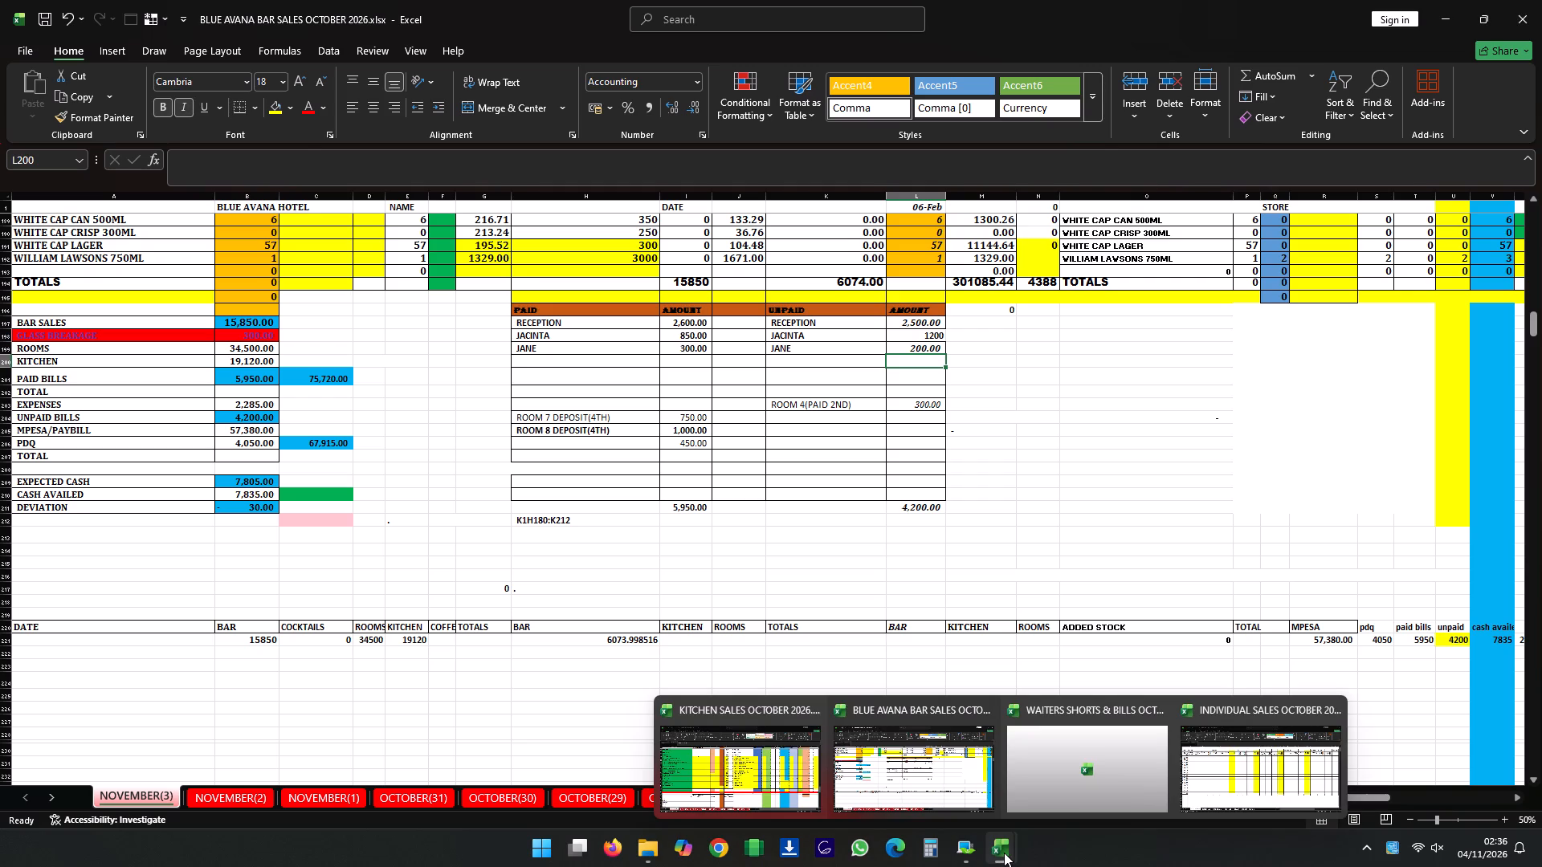
# In the INDIVIDUAL SALES OCTOBER 2026 workbook, enter Jacinta's 3 Nov 2026 sales as cash 1200 and MPESA 9140.
pyautogui.click(1189, 767)
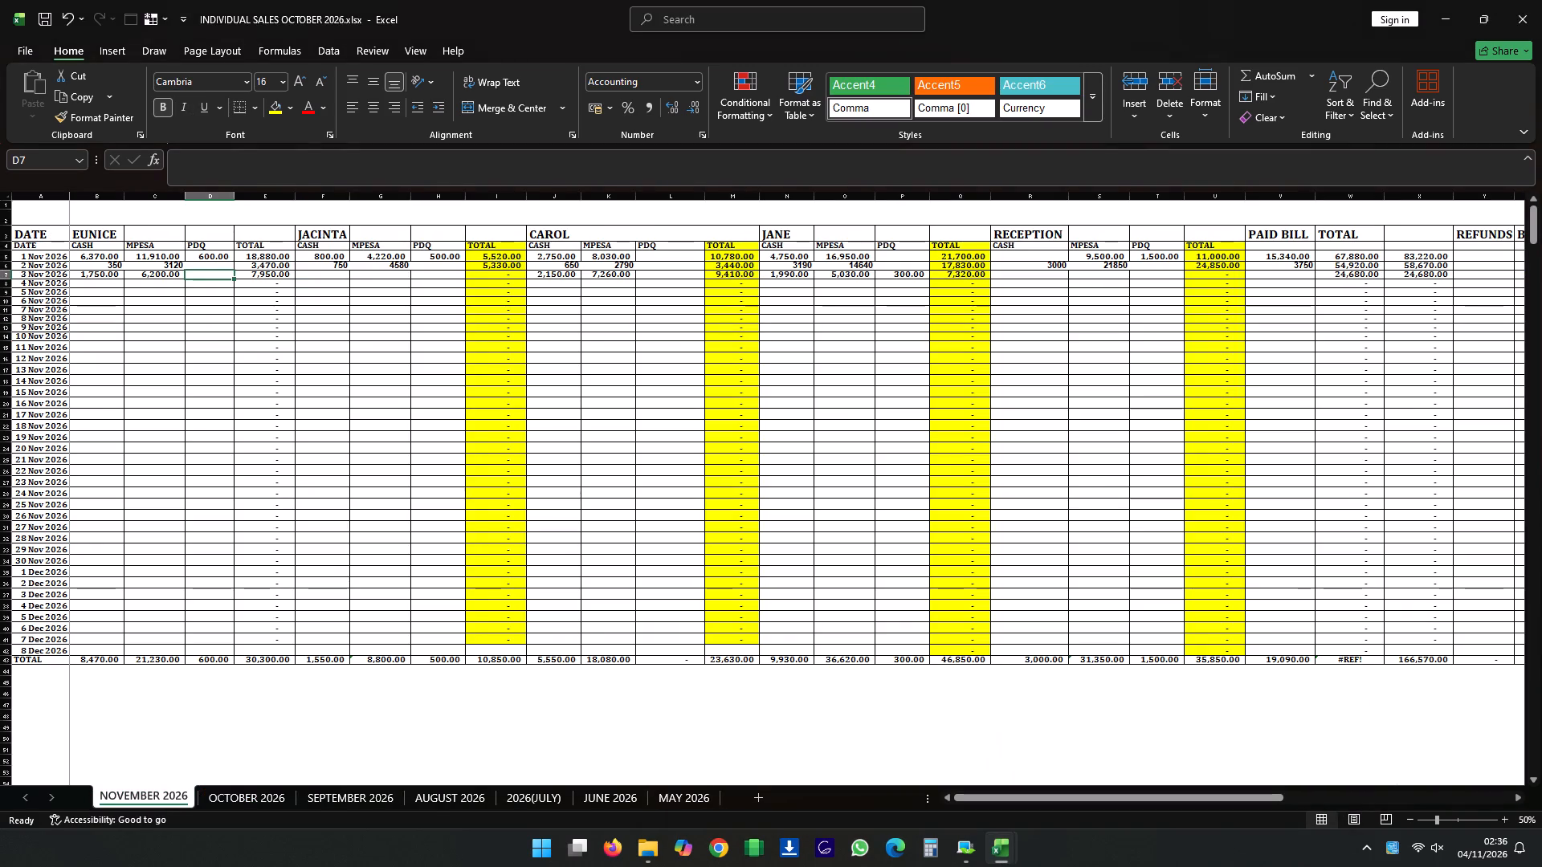
pyautogui.click(312, 271)
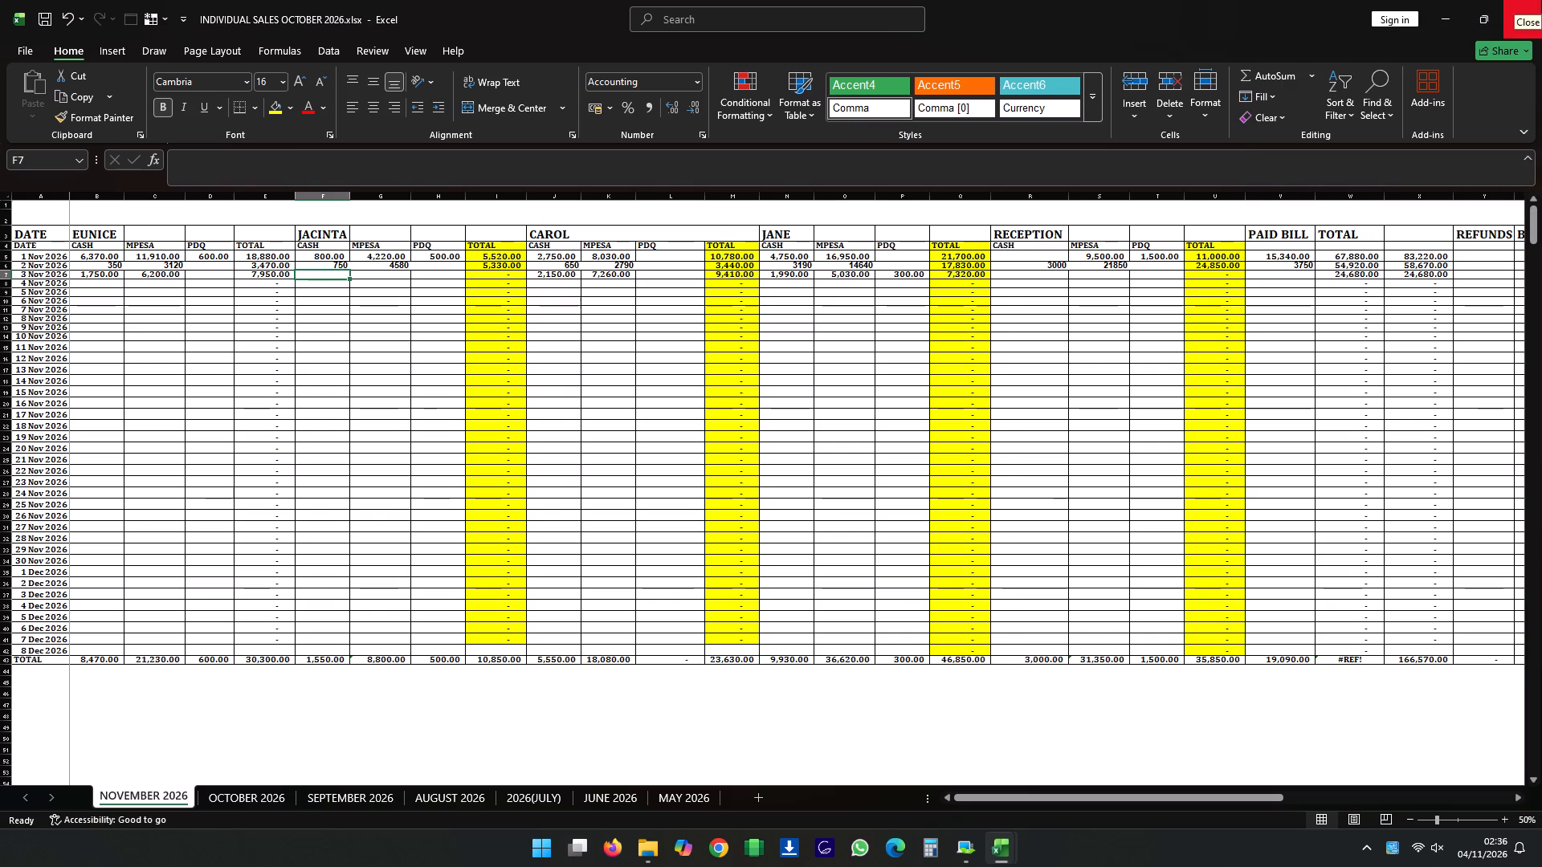
pyautogui.write('1200')
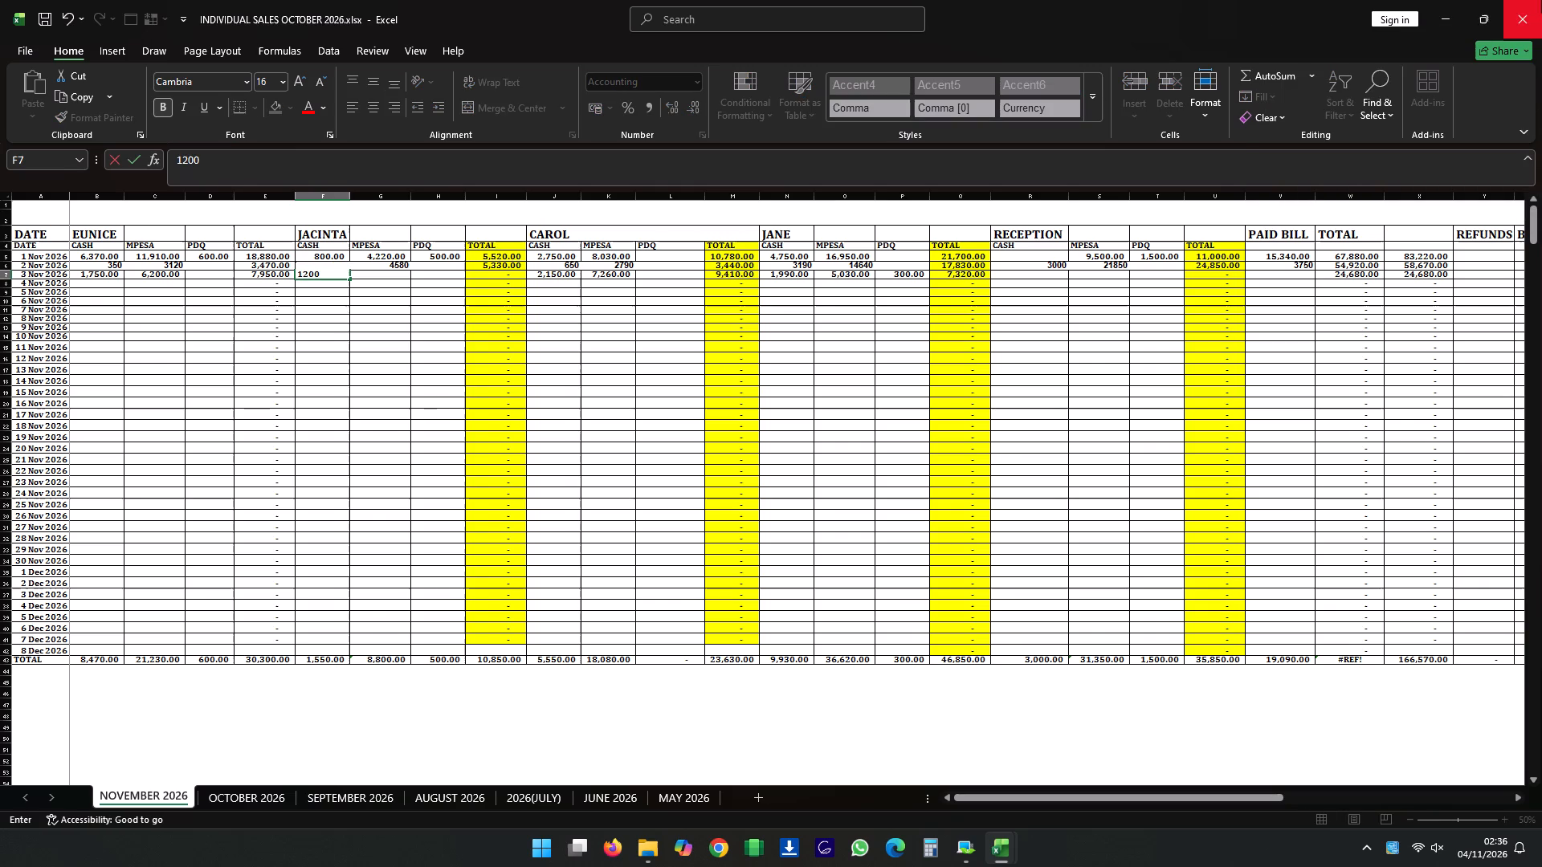
pyautogui.press('Right')
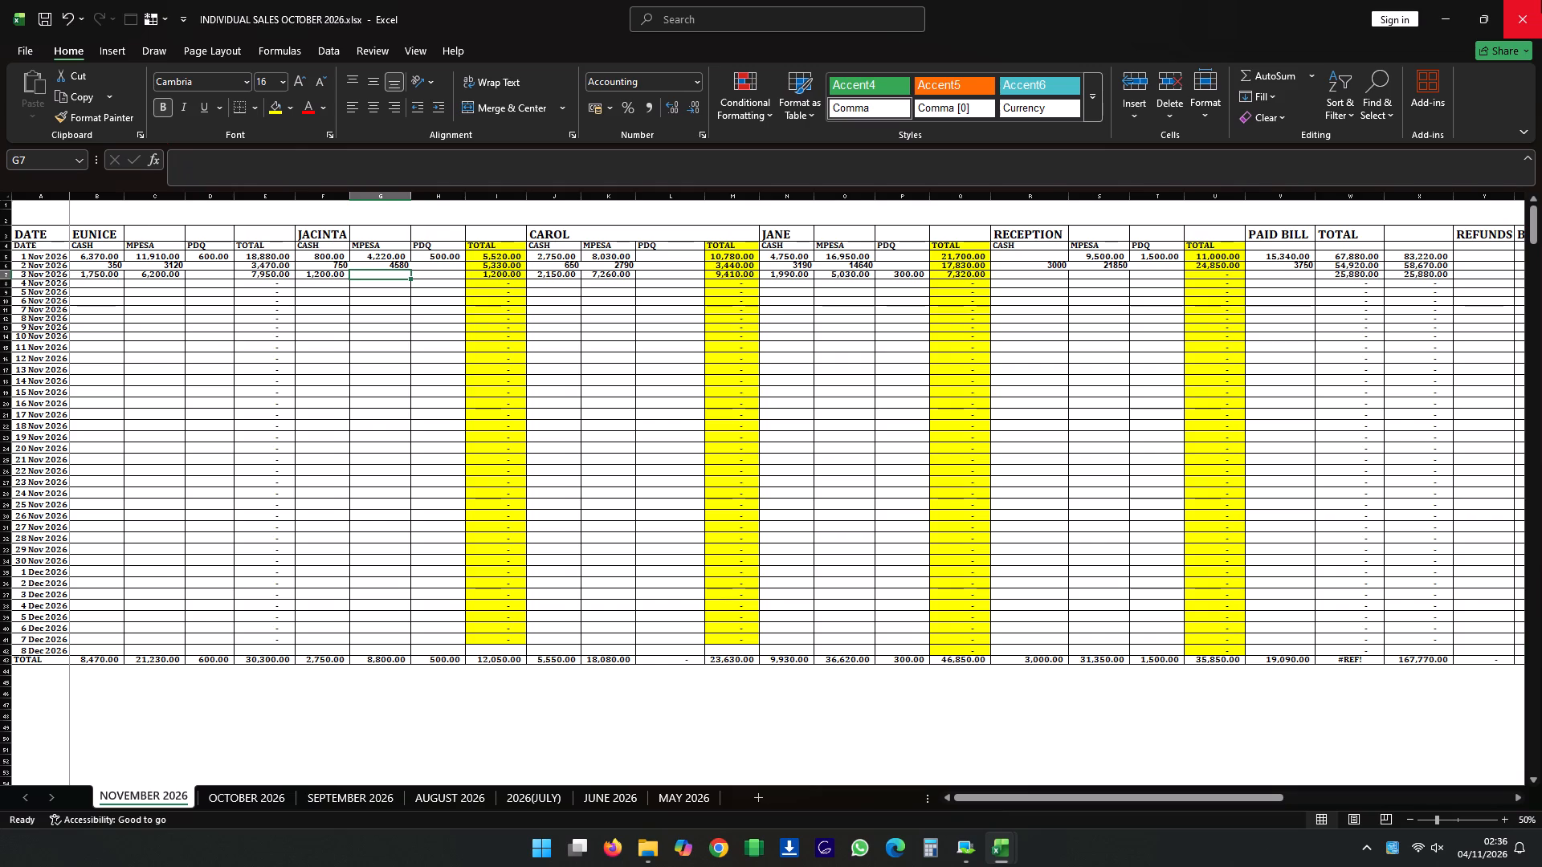
pyautogui.write('140')
pyautogui.press('Right')
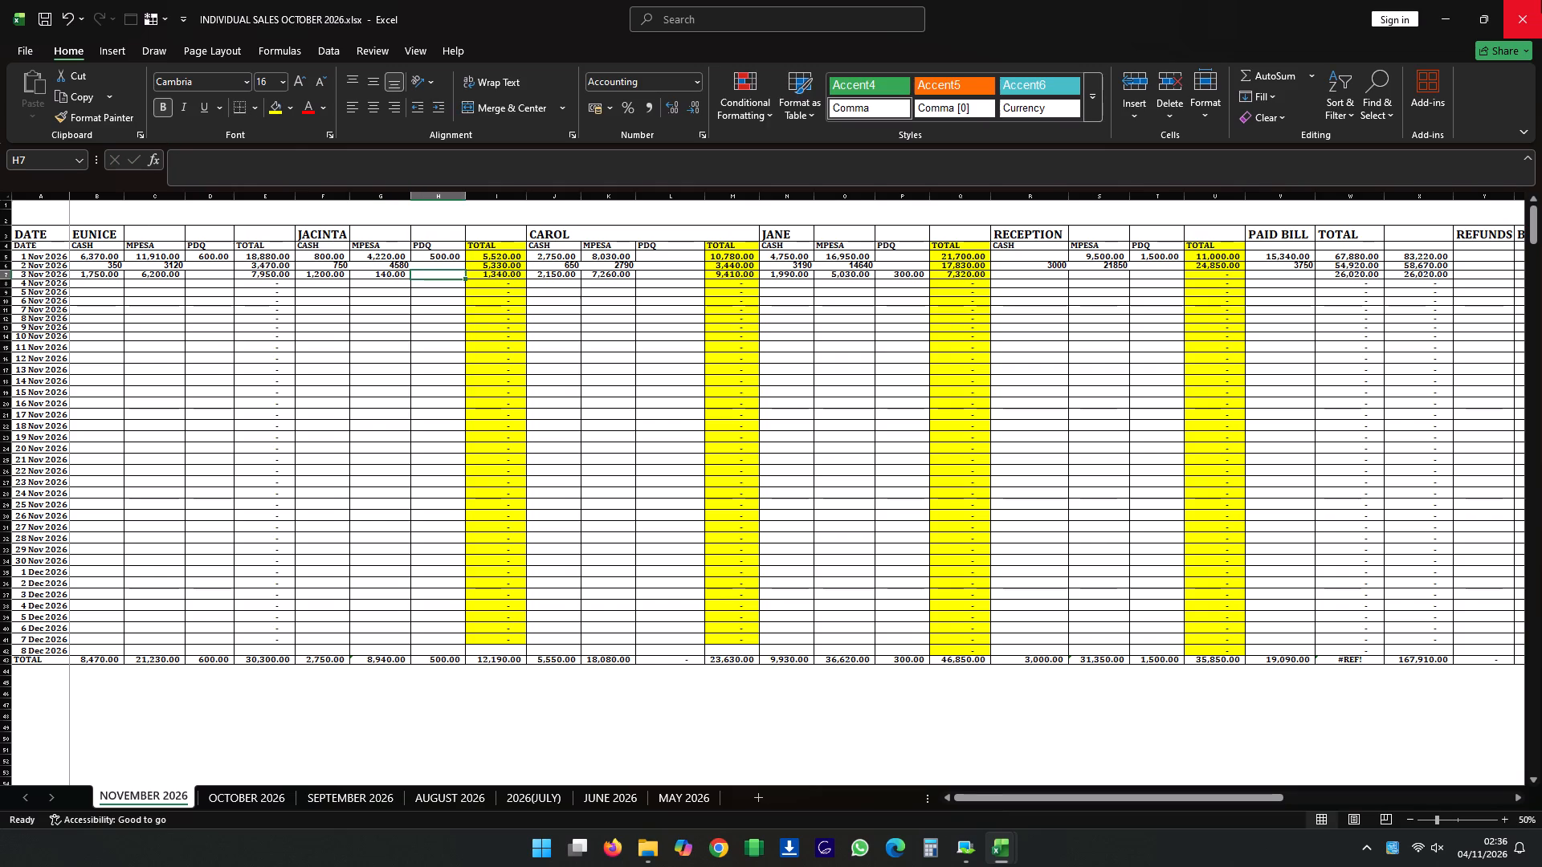
pyautogui.press('Left')
pyautogui.press('1')
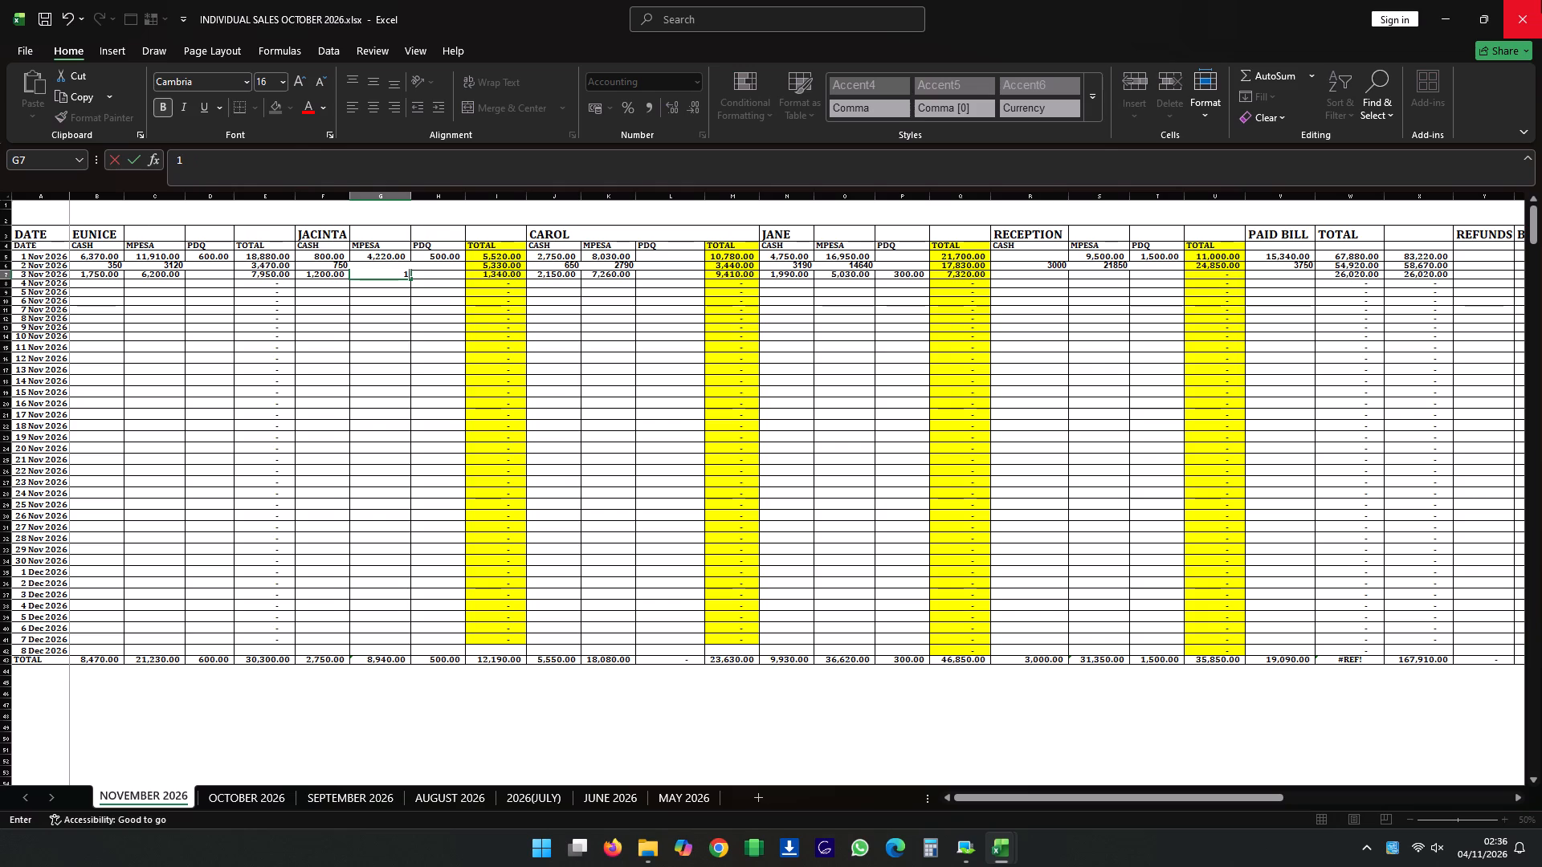
pyautogui.press('BackSpace')
pyautogui.press('9')
pyautogui.write('140')
pyautogui.press('Right')
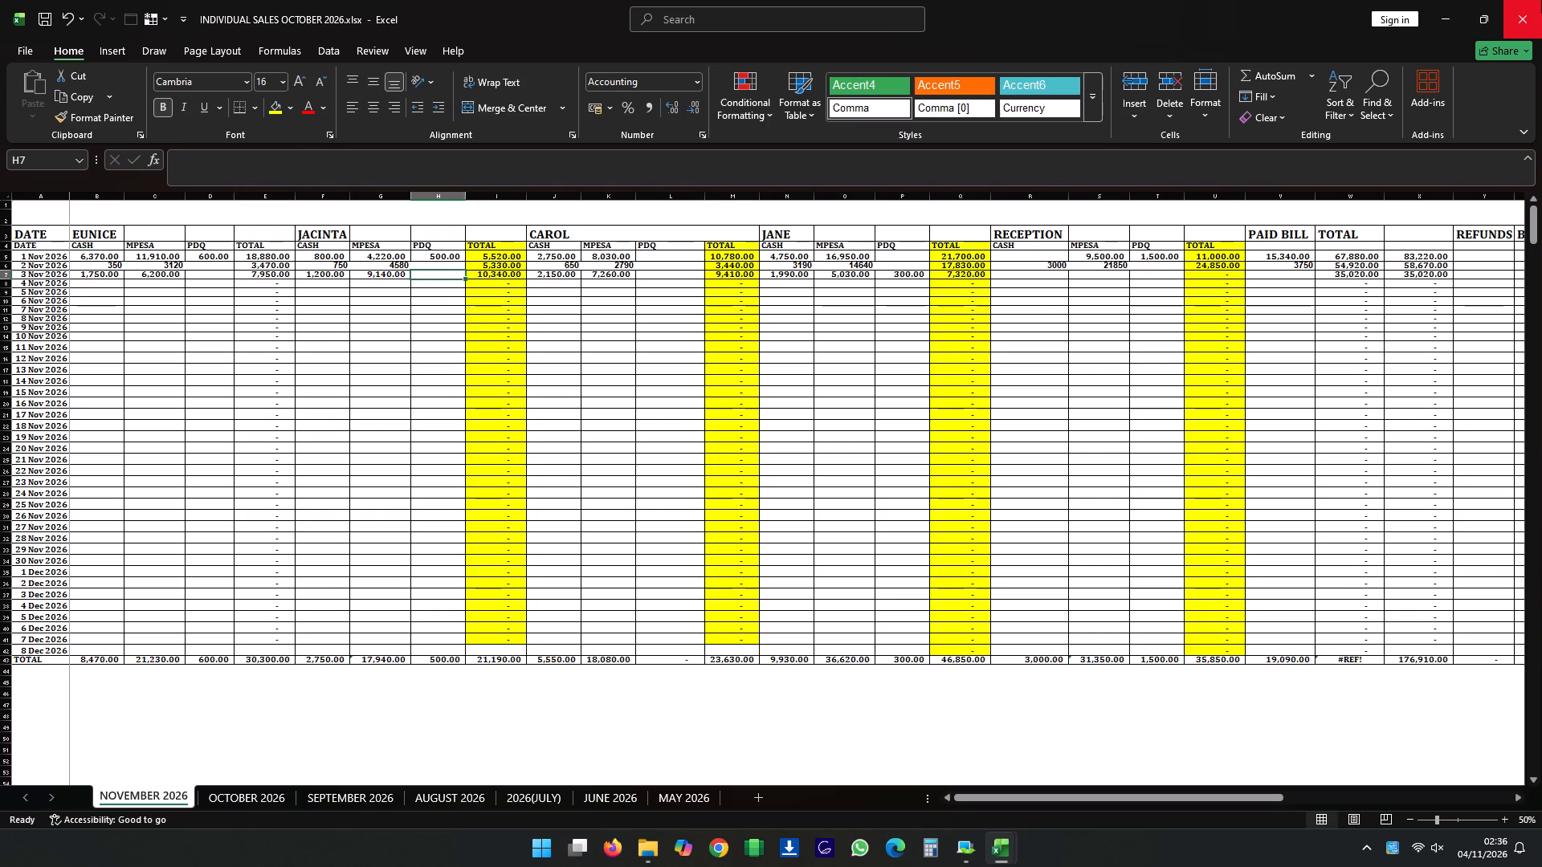
# Save the individual sales workbook and return to the bar sales workbook.
pyautogui.click(39, 10)
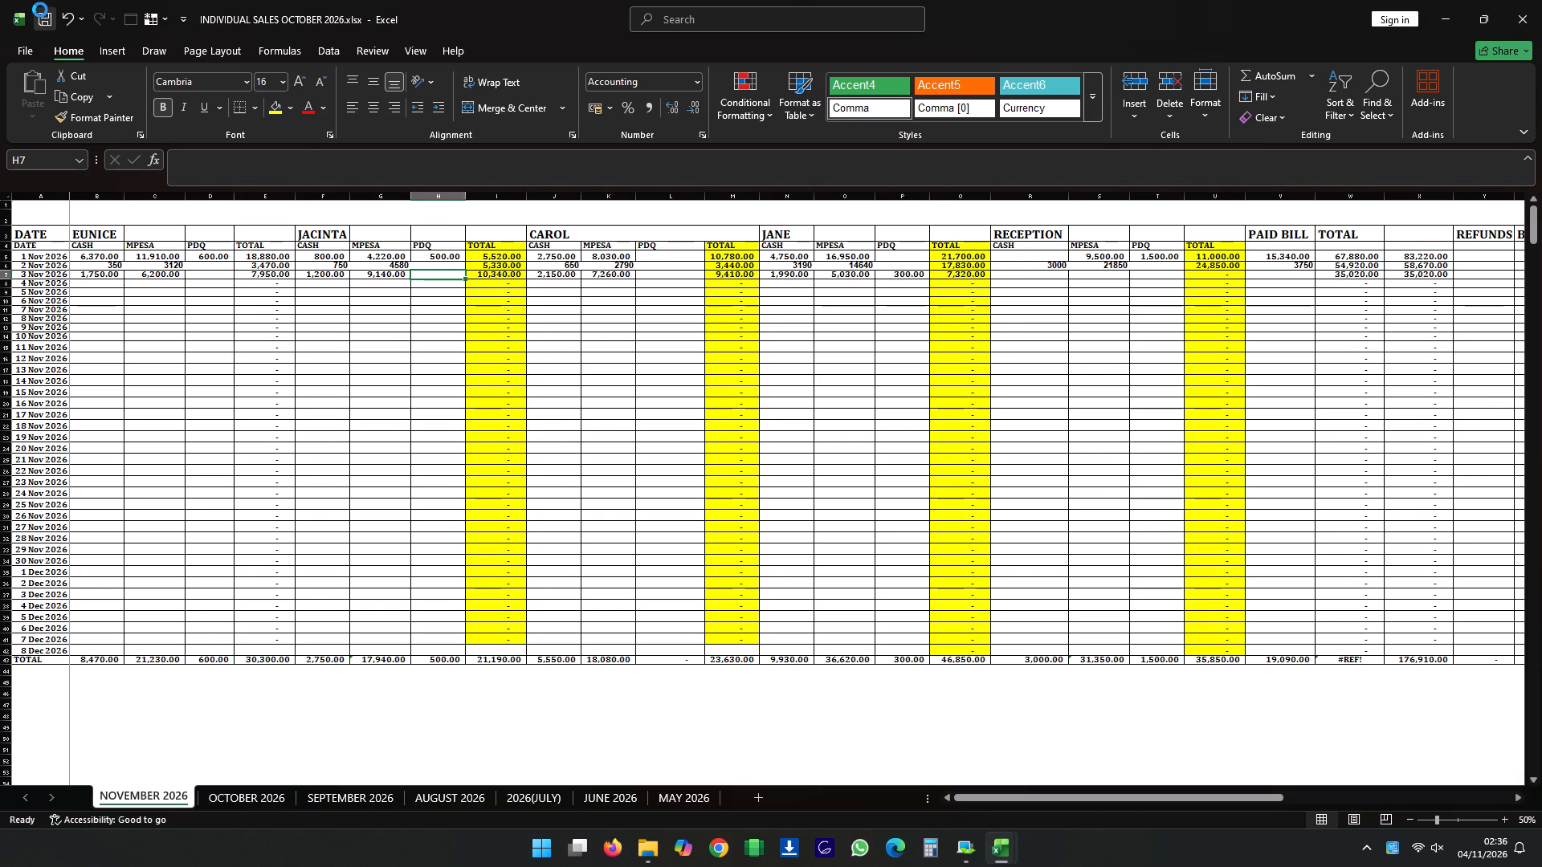
pyautogui.click(40, 10)
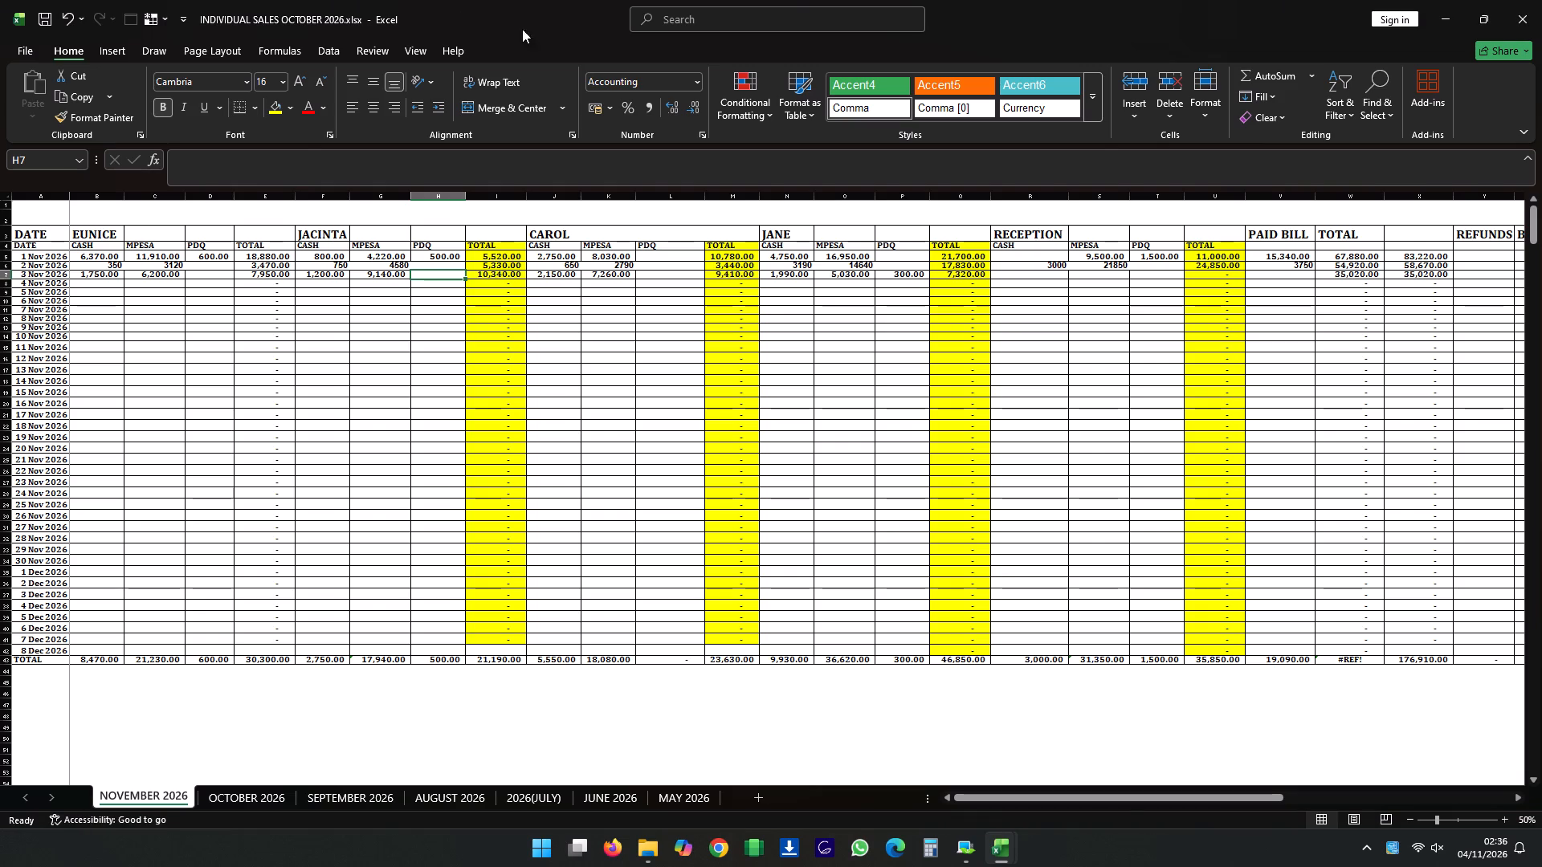
pyautogui.click(1451, 0)
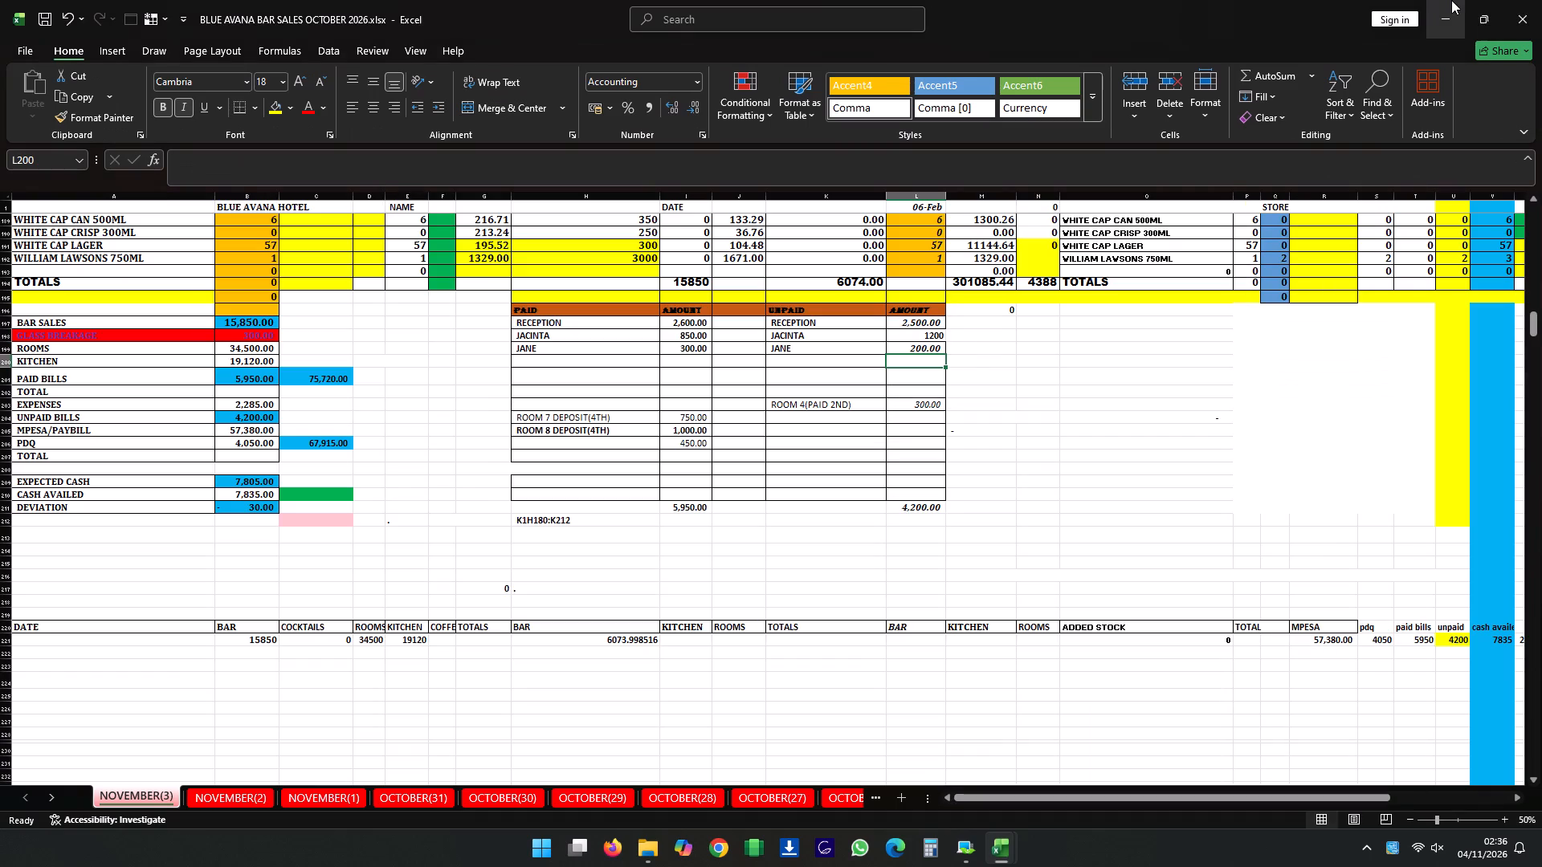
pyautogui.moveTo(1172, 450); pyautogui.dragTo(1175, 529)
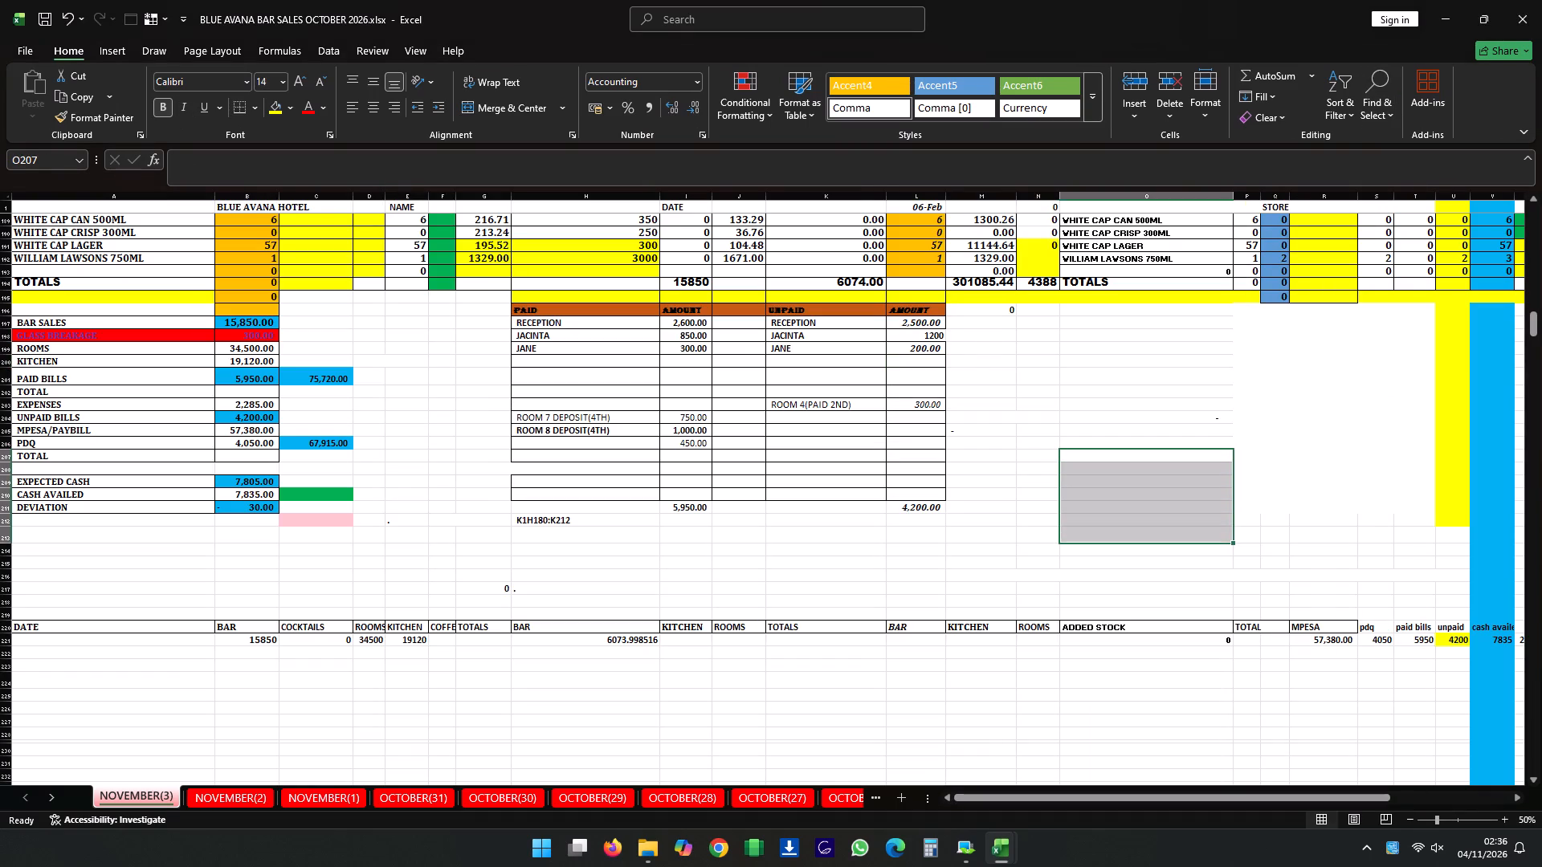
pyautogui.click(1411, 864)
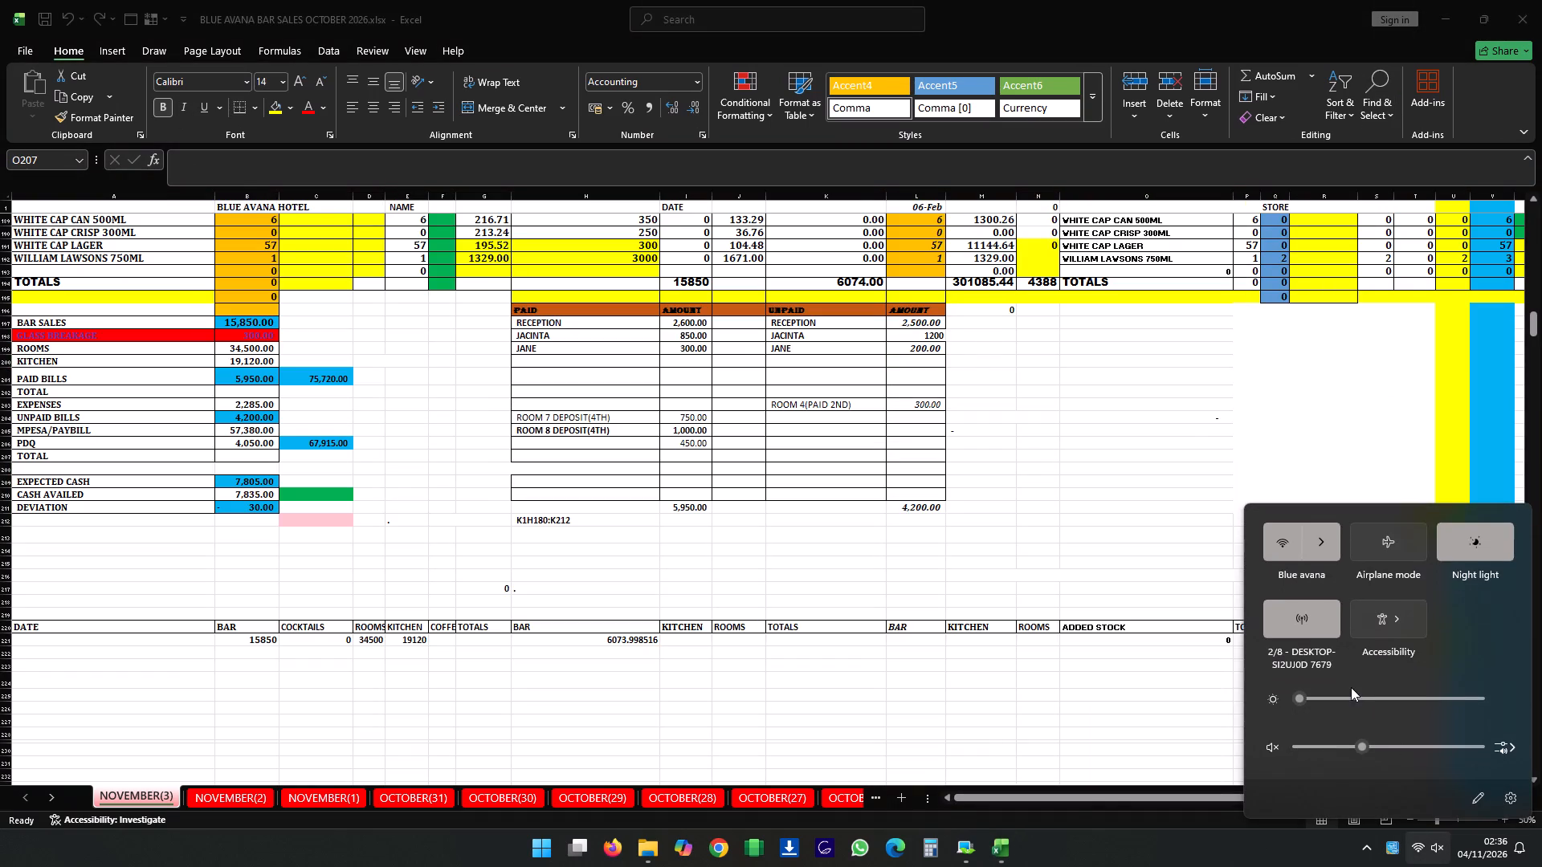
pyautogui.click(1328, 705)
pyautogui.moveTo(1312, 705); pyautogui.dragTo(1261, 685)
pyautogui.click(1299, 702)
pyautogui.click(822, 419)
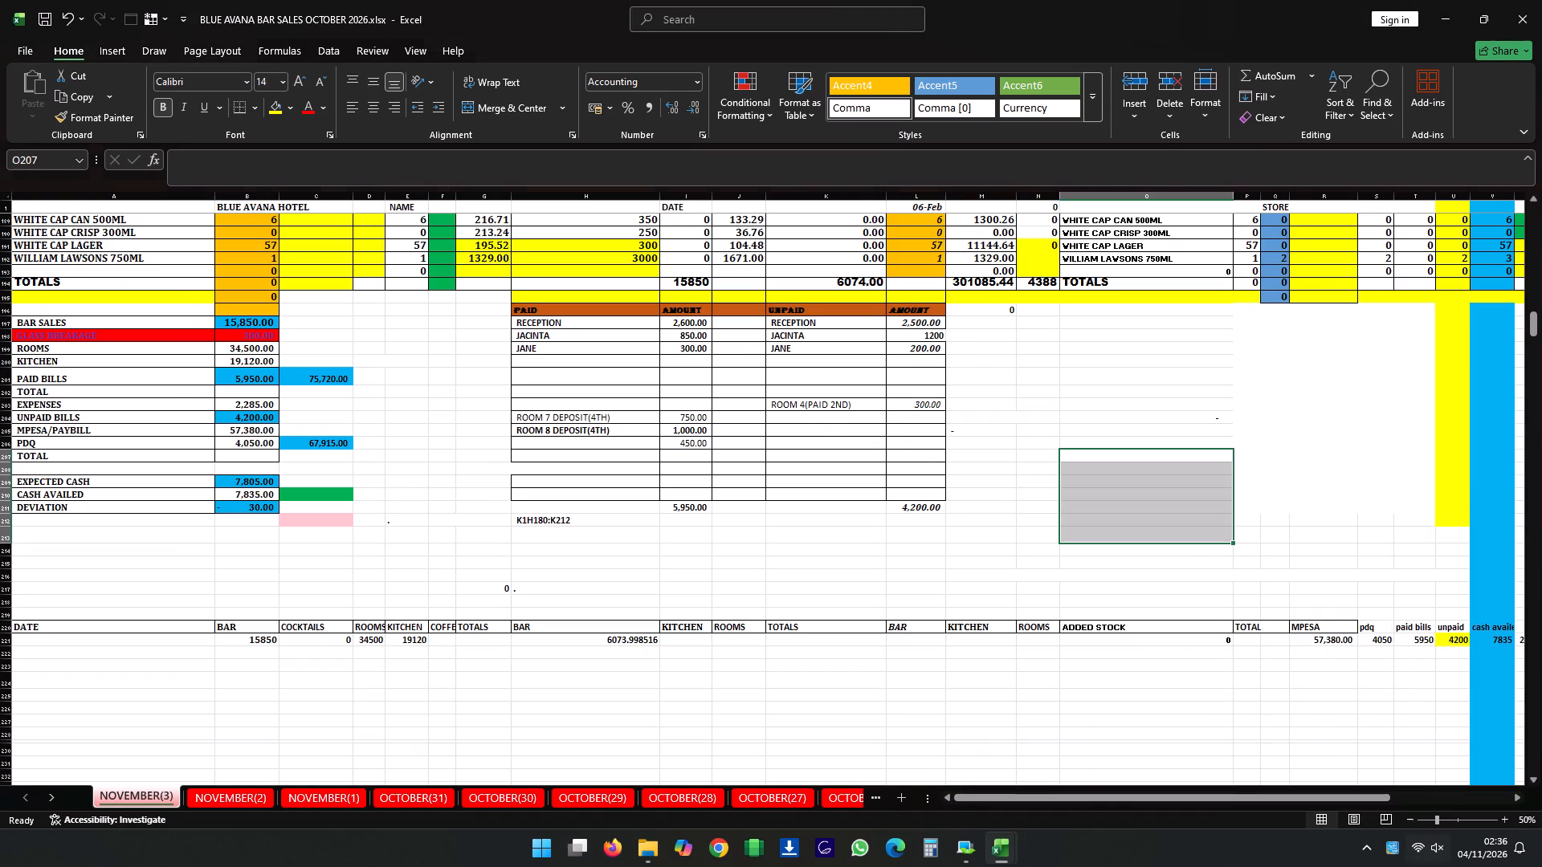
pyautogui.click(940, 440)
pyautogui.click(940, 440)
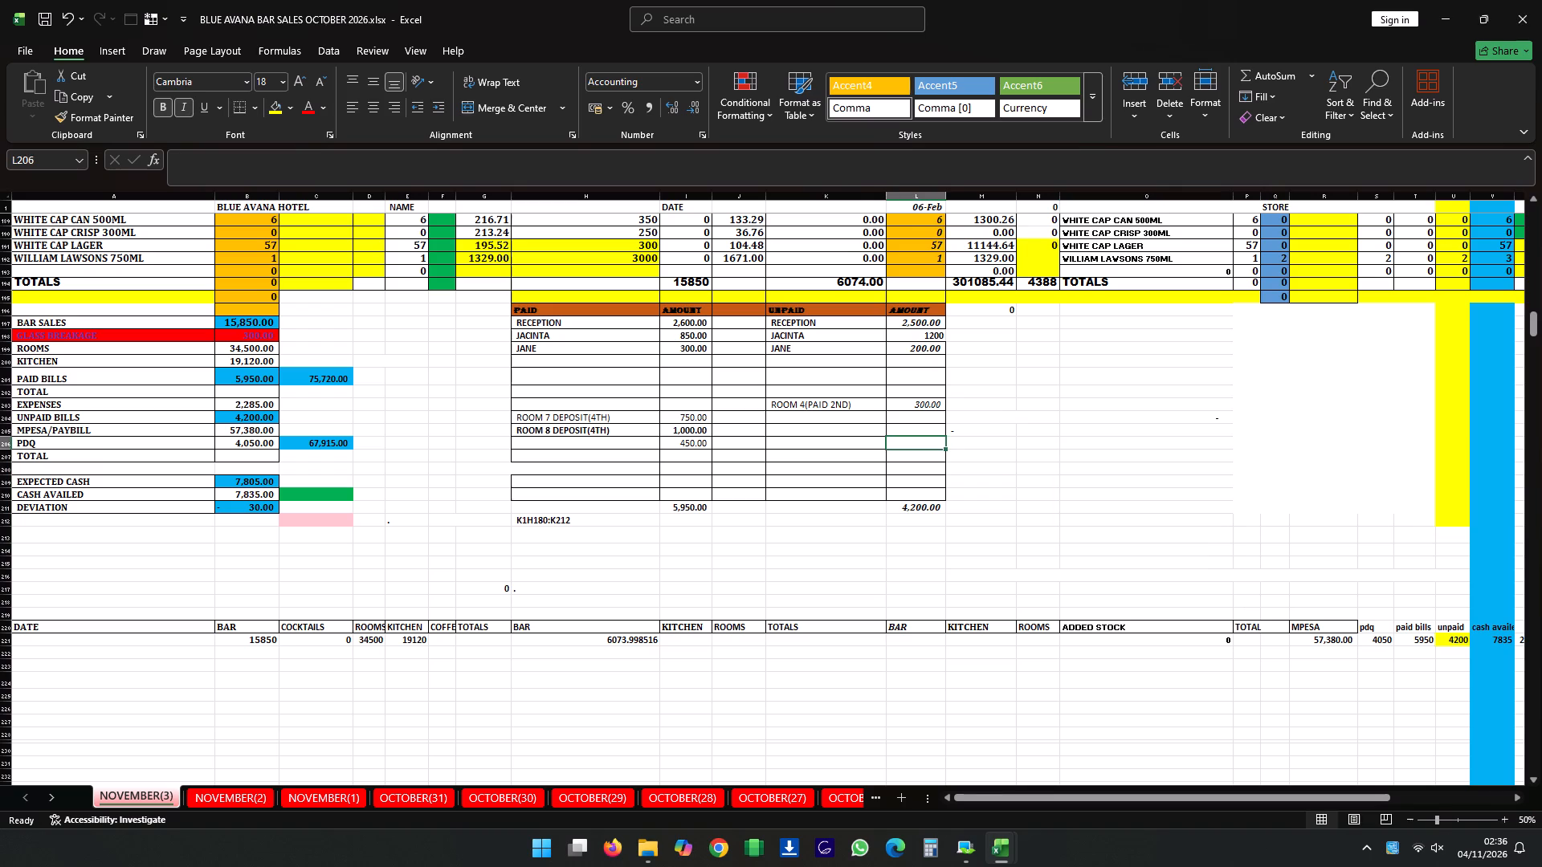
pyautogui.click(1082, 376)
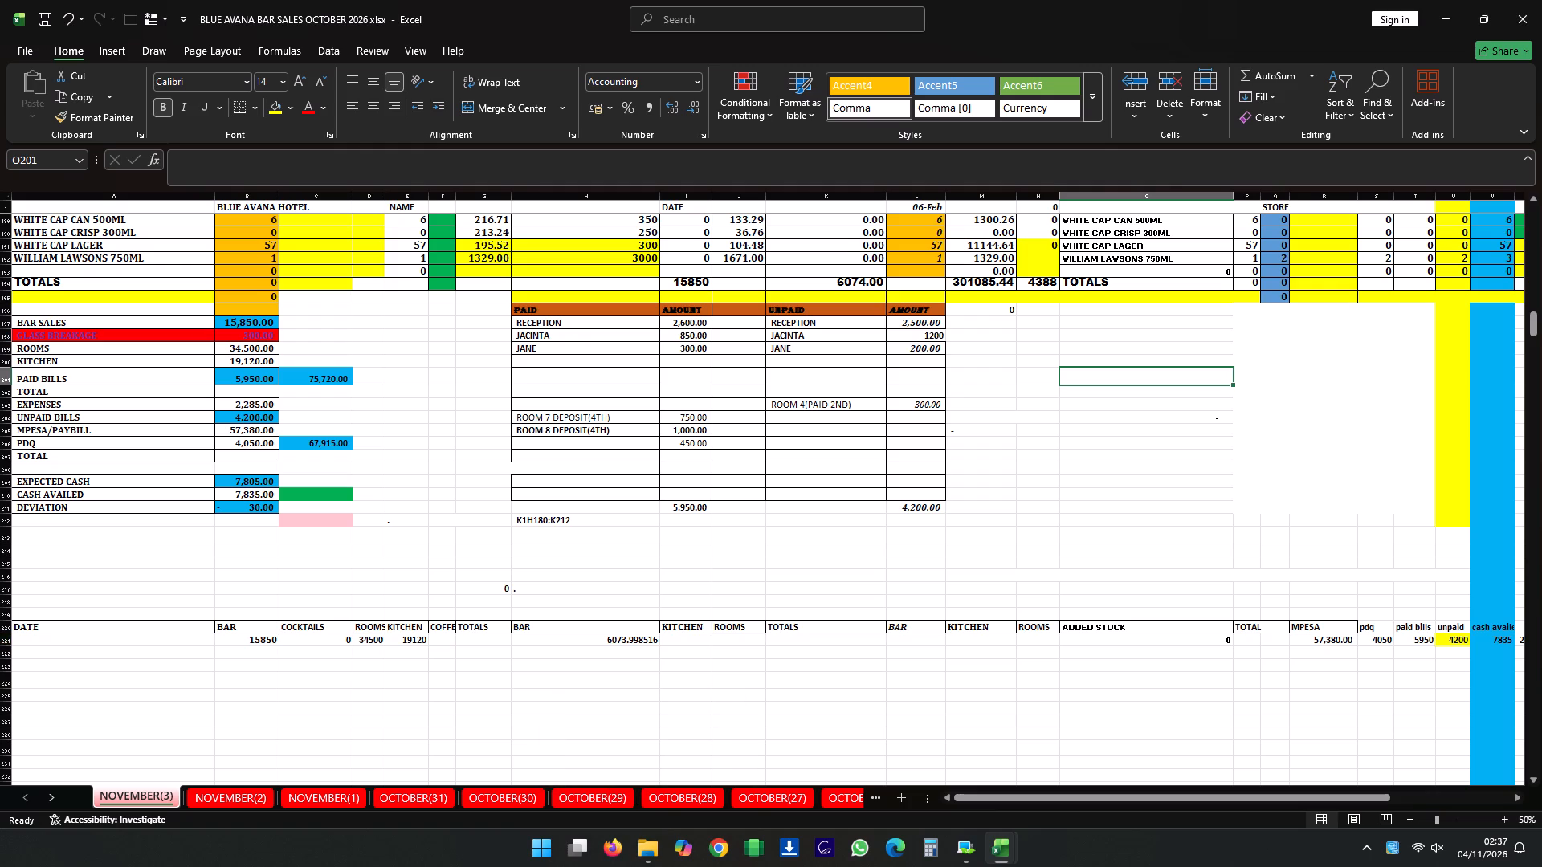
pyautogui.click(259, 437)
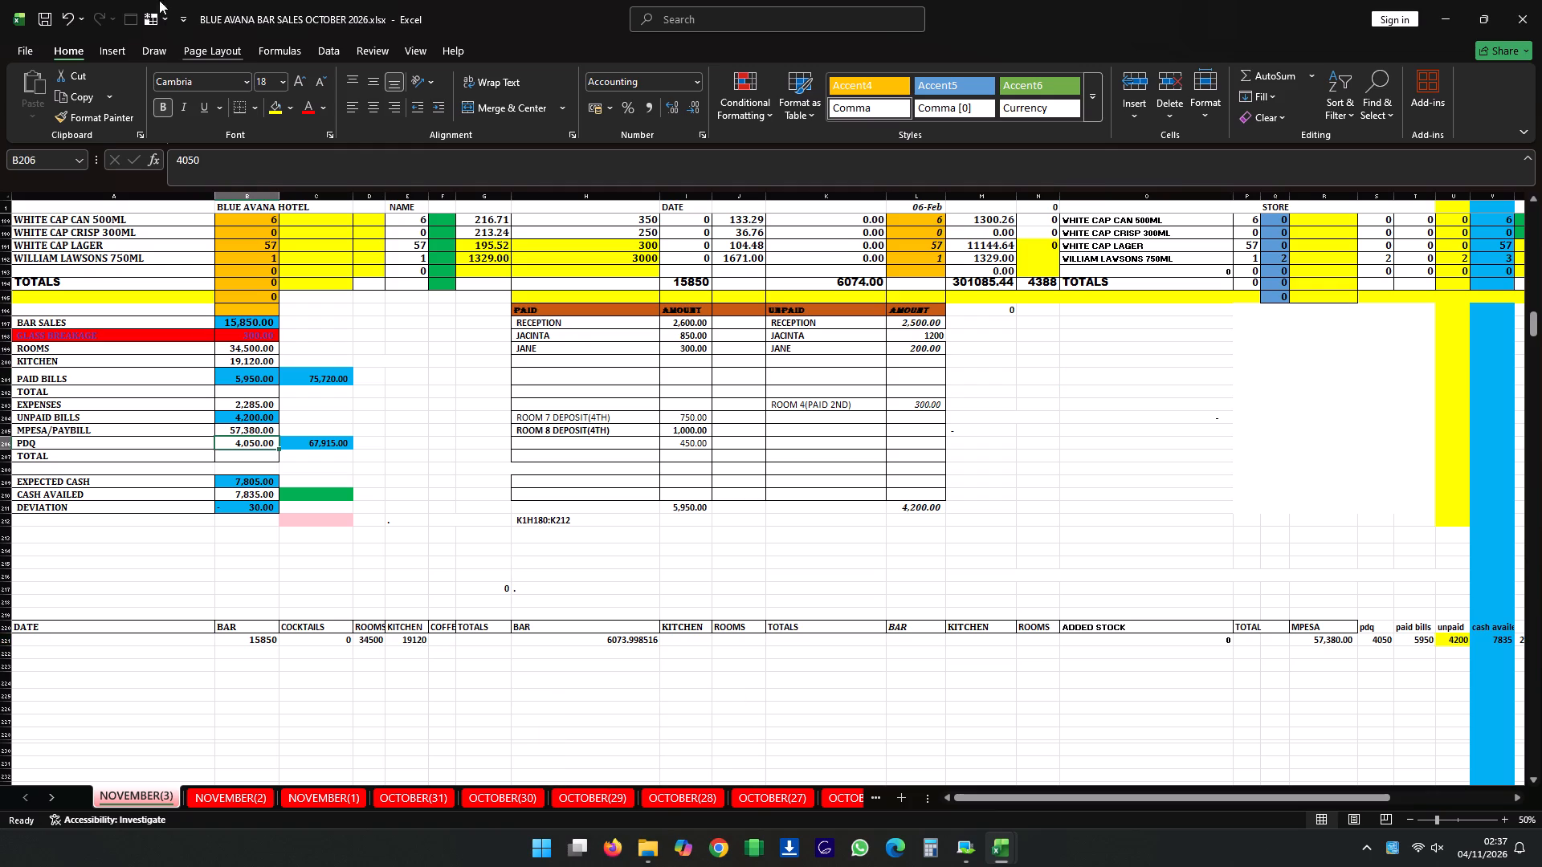
# Save the October 2026 bar sales workbook again.
pyautogui.click(49, 27)
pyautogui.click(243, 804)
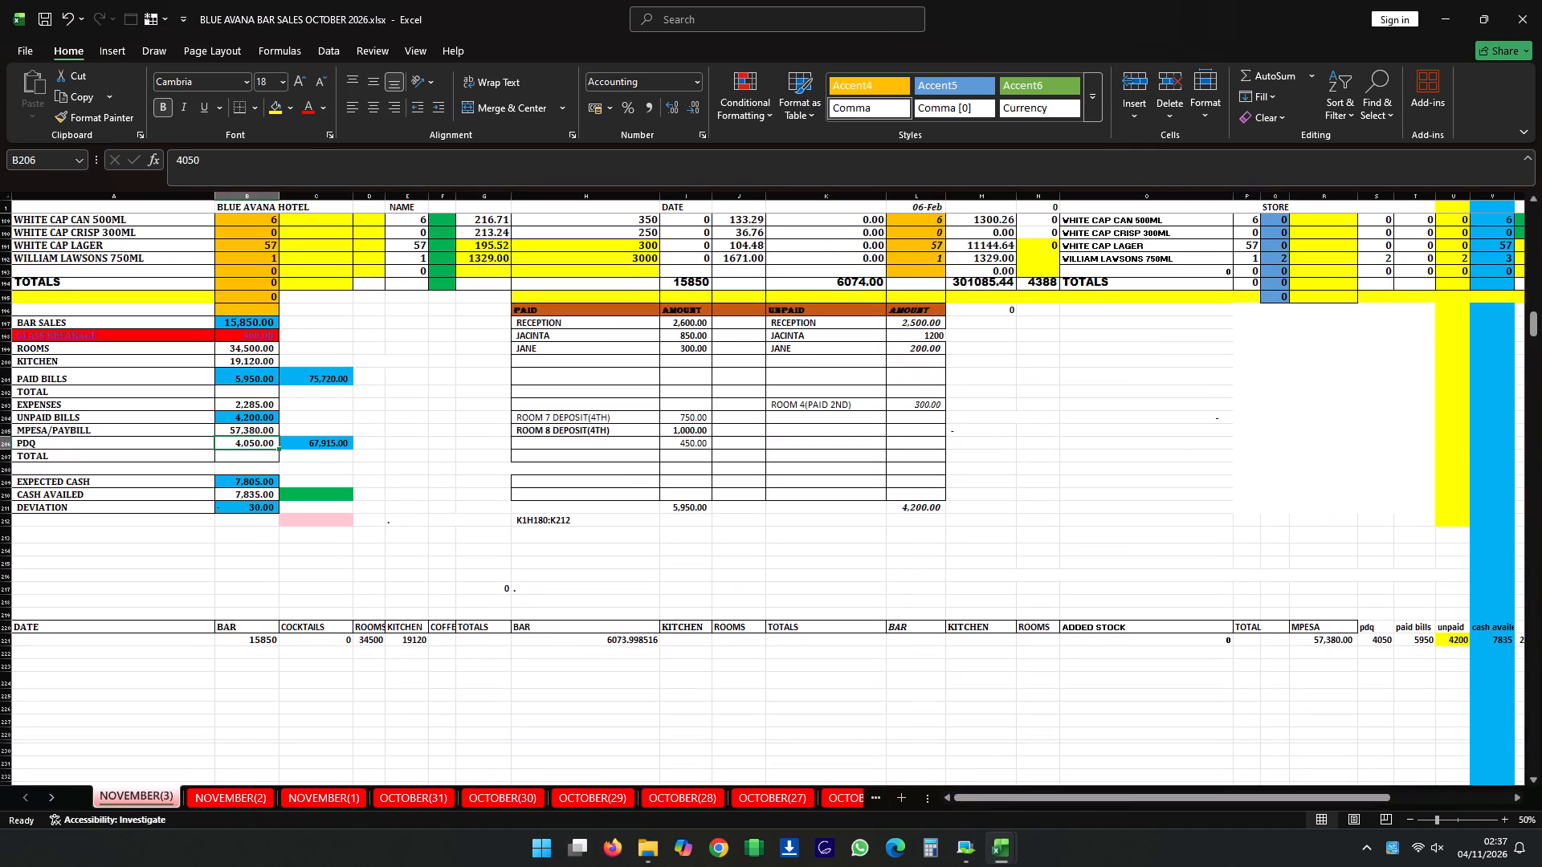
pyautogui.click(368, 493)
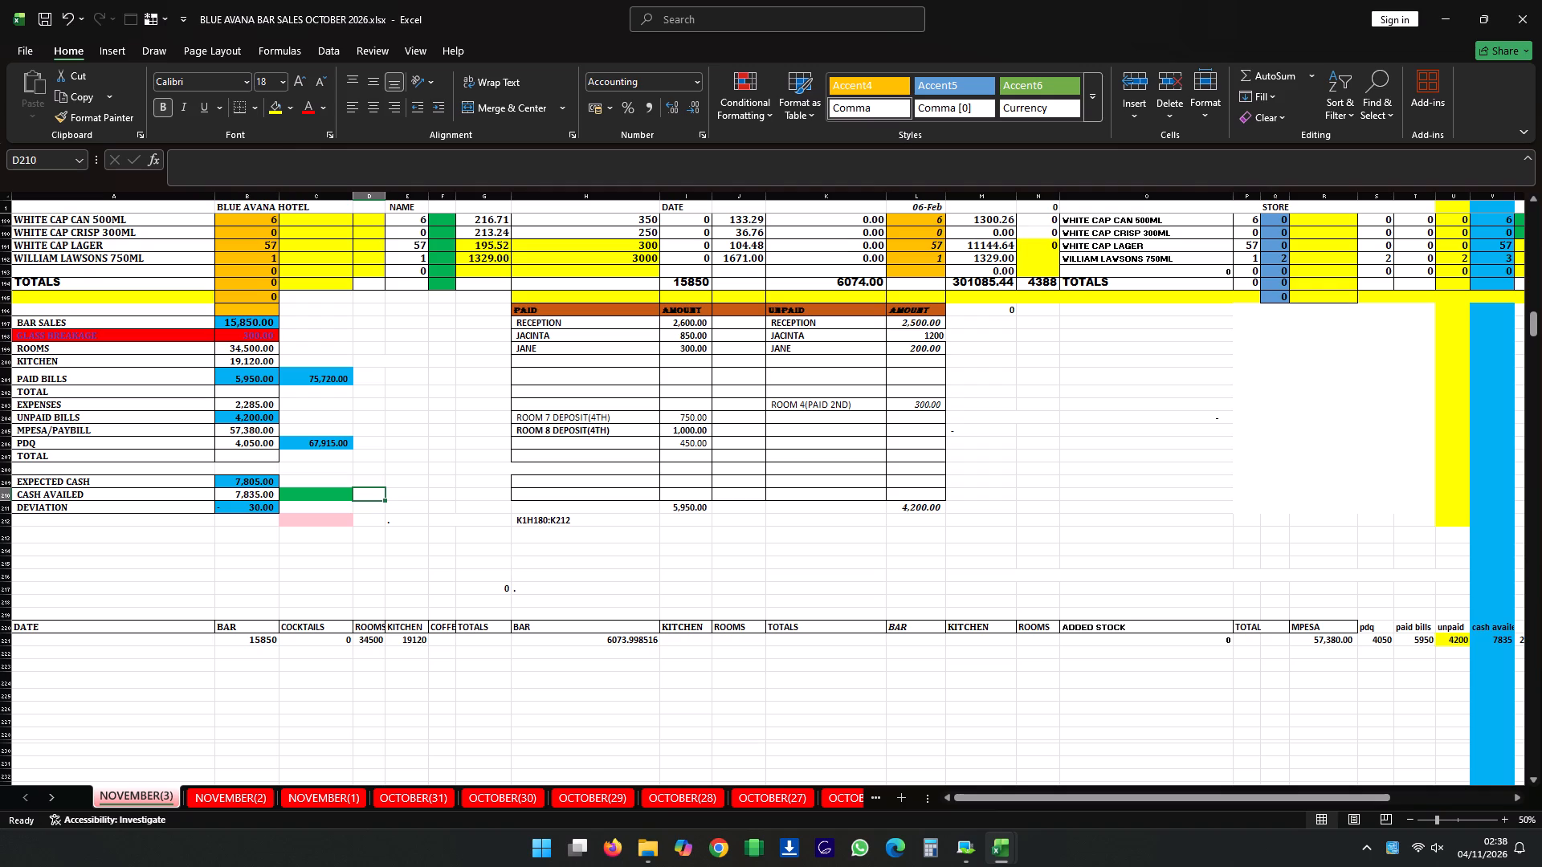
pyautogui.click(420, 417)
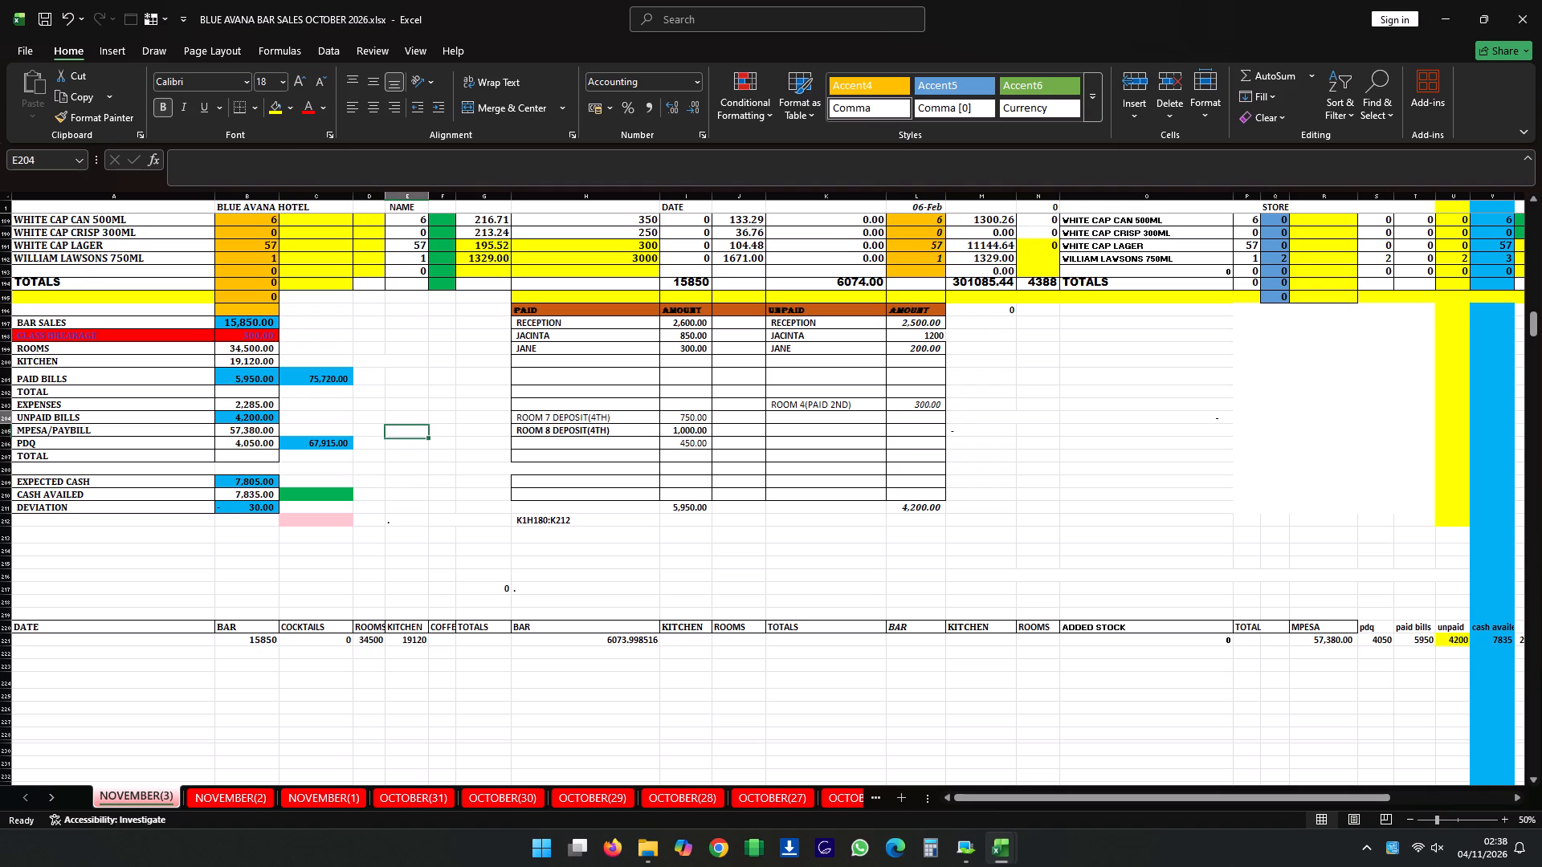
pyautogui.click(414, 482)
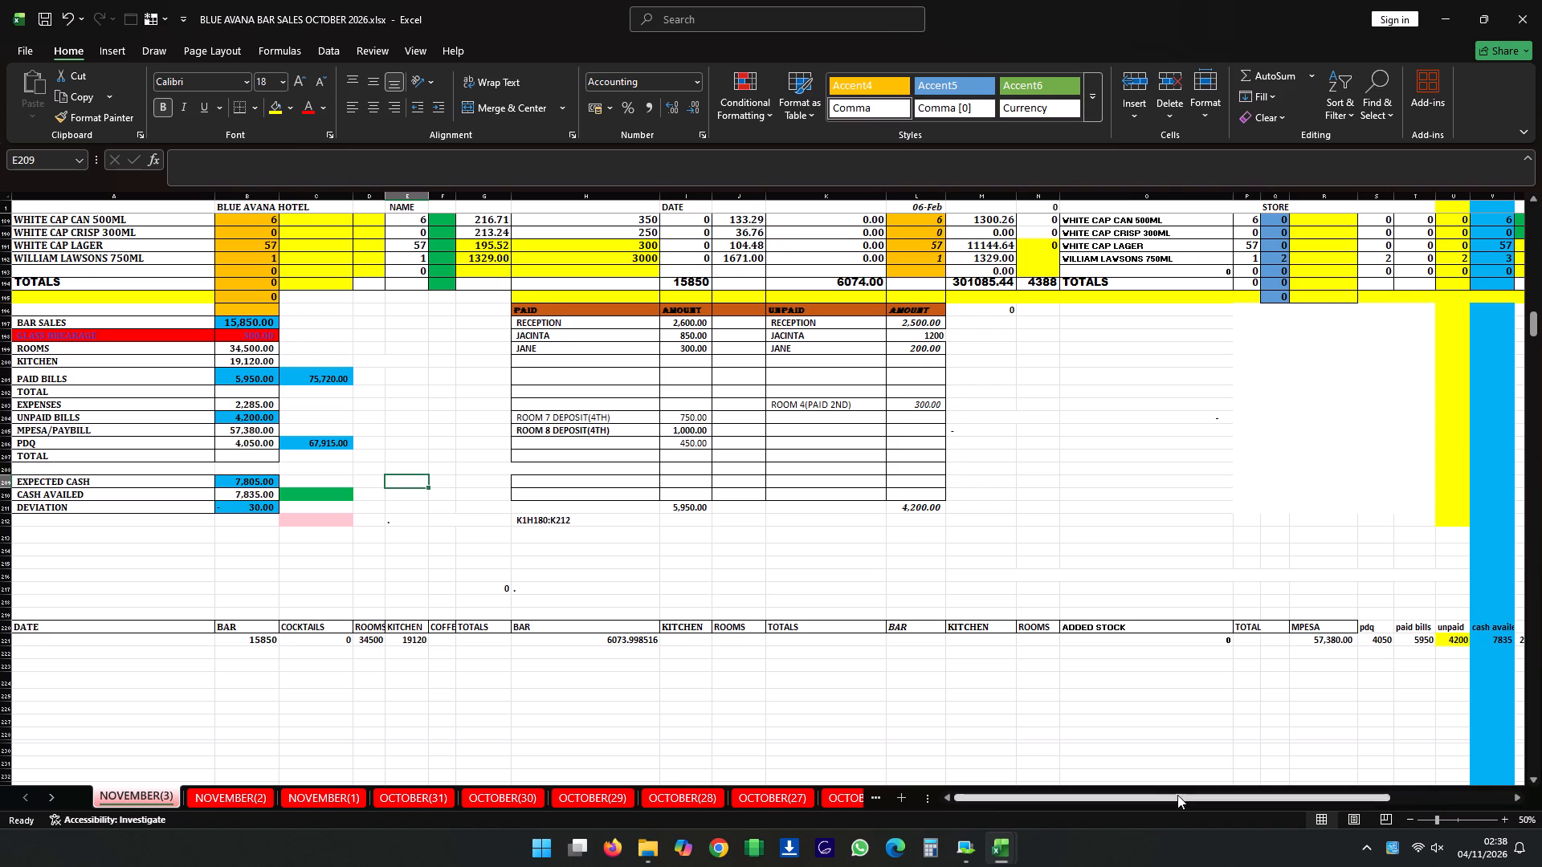
# Lower the computer's display brightness to its minimum level and return to the bar sales worksheet.
pyautogui.click(1416, 866)
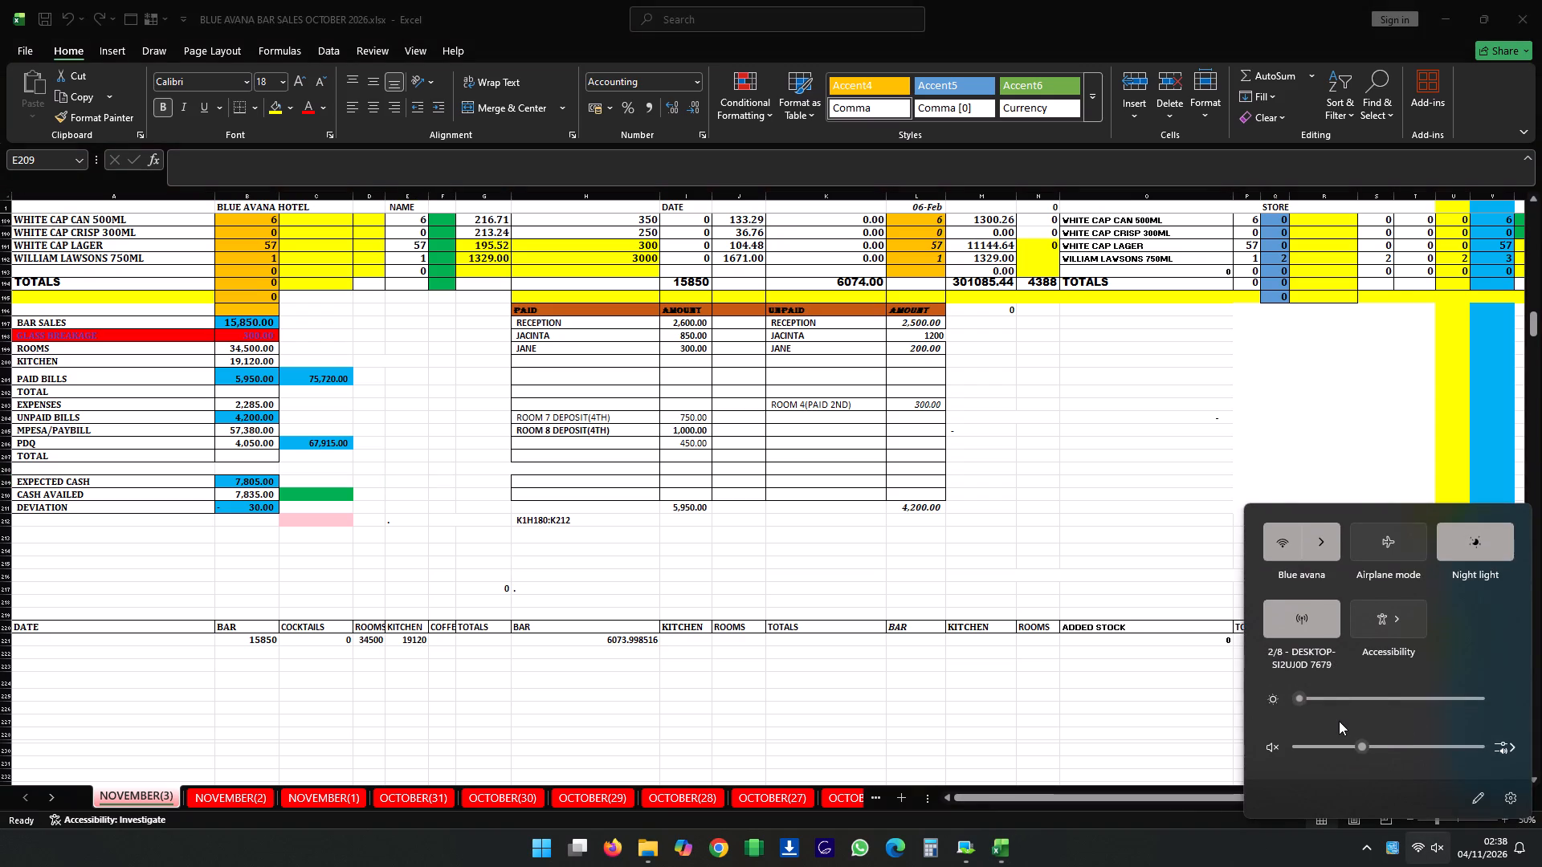
pyautogui.moveTo(1339, 721); pyautogui.dragTo(1174, 688)
pyautogui.moveTo(1303, 700); pyautogui.dragTo(1288, 701)
pyautogui.moveTo(1288, 701); pyautogui.dragTo(1258, 702)
pyautogui.moveTo(1295, 697); pyautogui.dragTo(1263, 698)
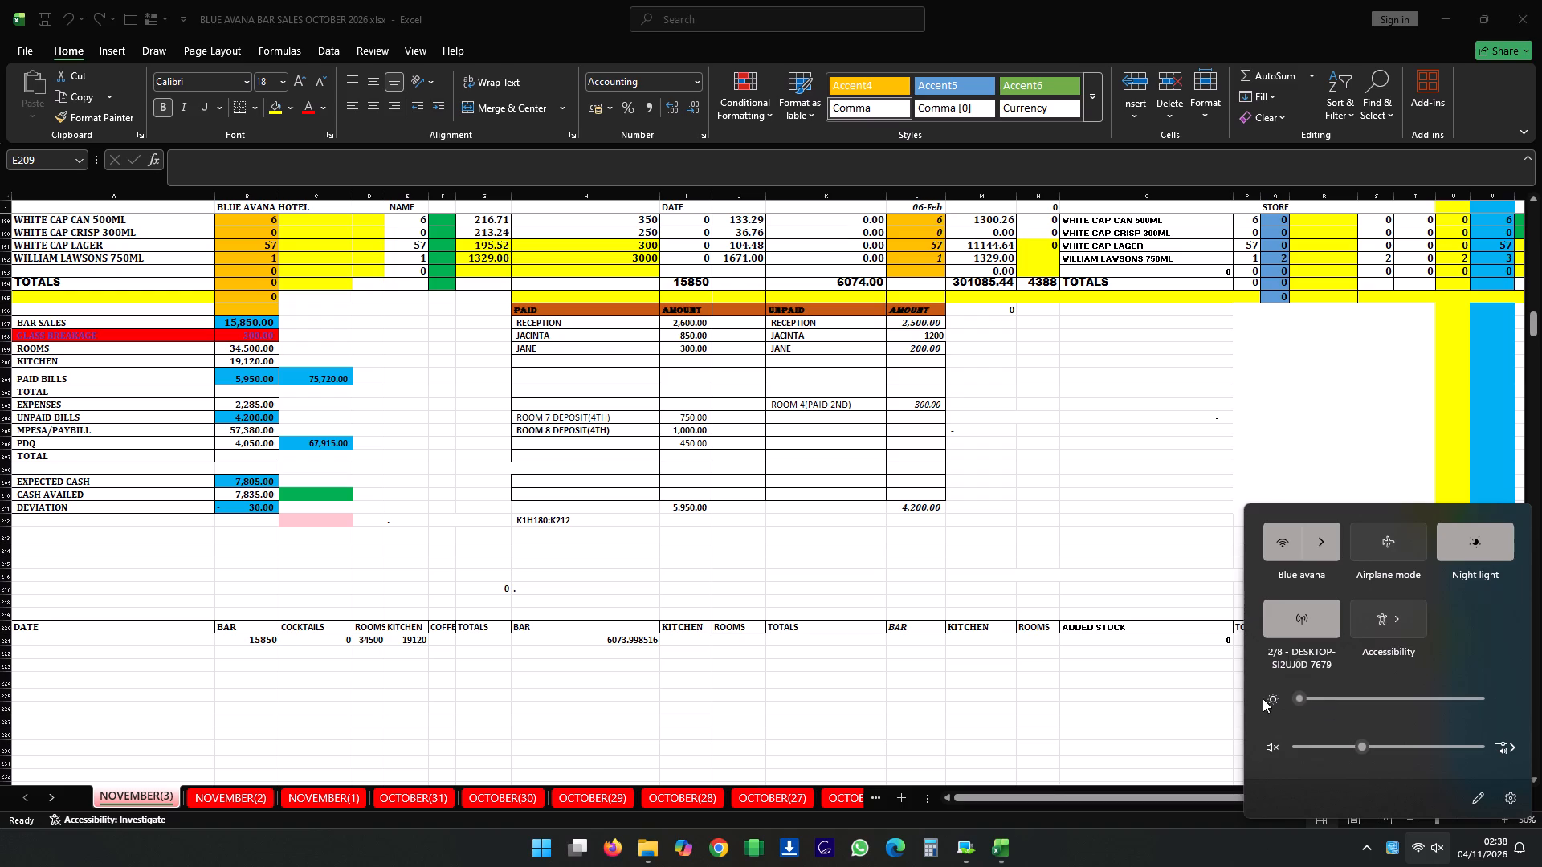
pyautogui.click(1276, 698)
pyautogui.click(1159, 720)
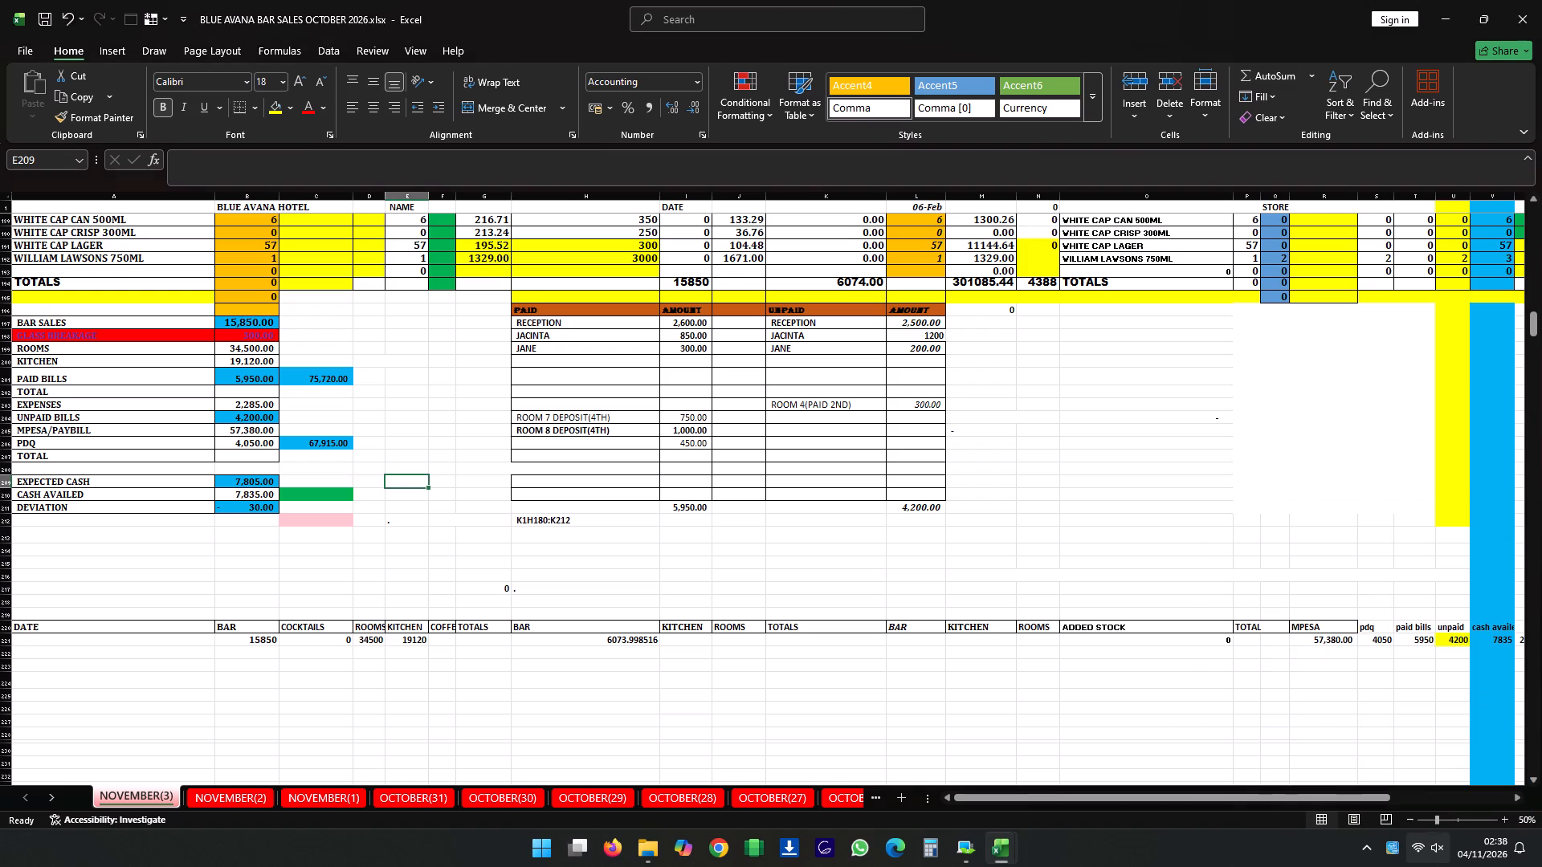
pyautogui.click(1368, 710)
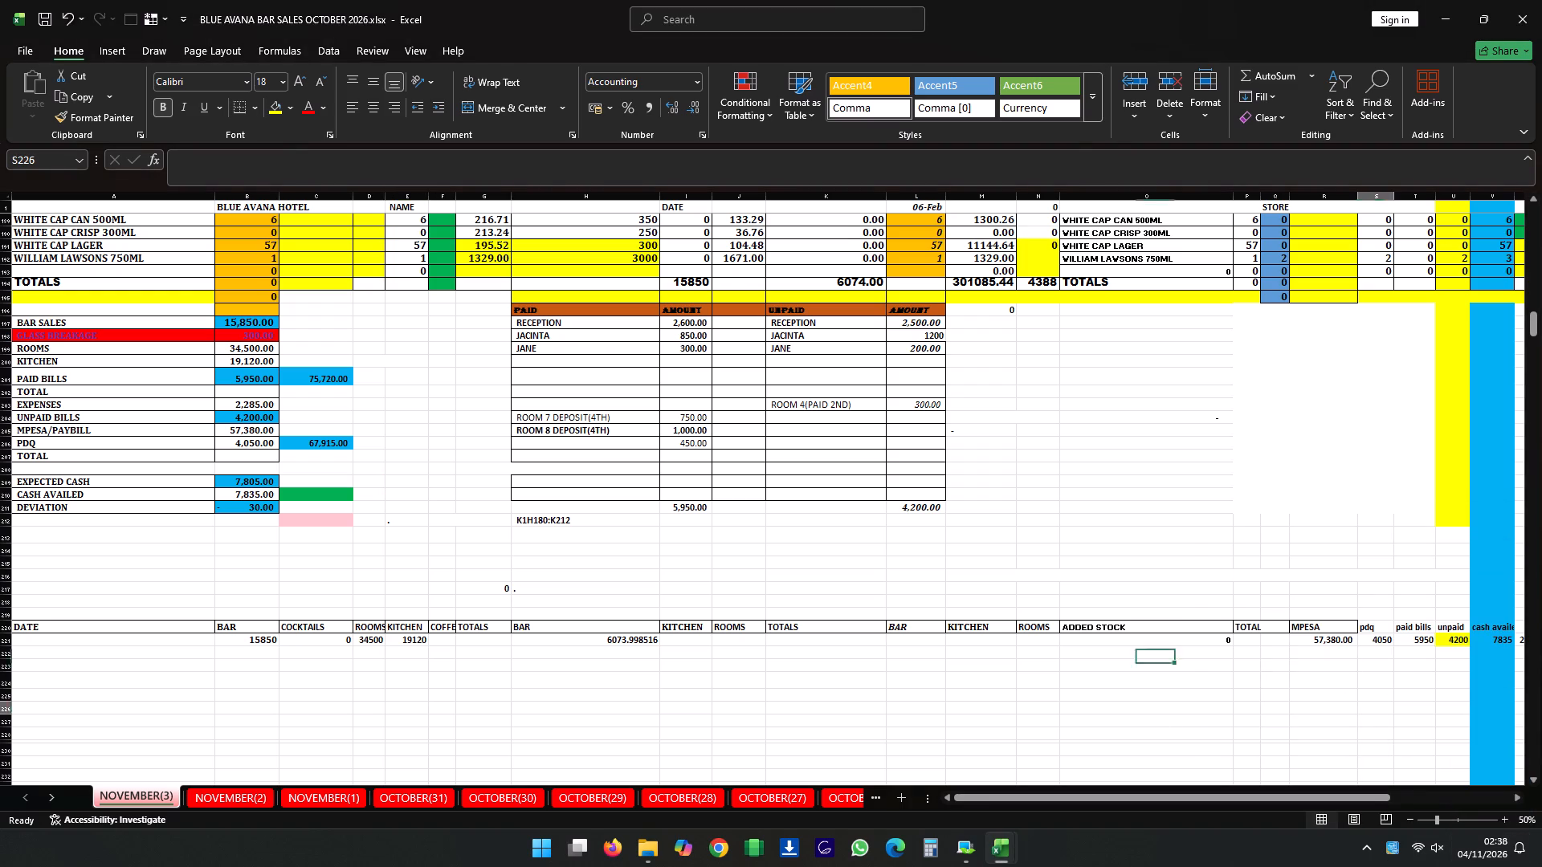
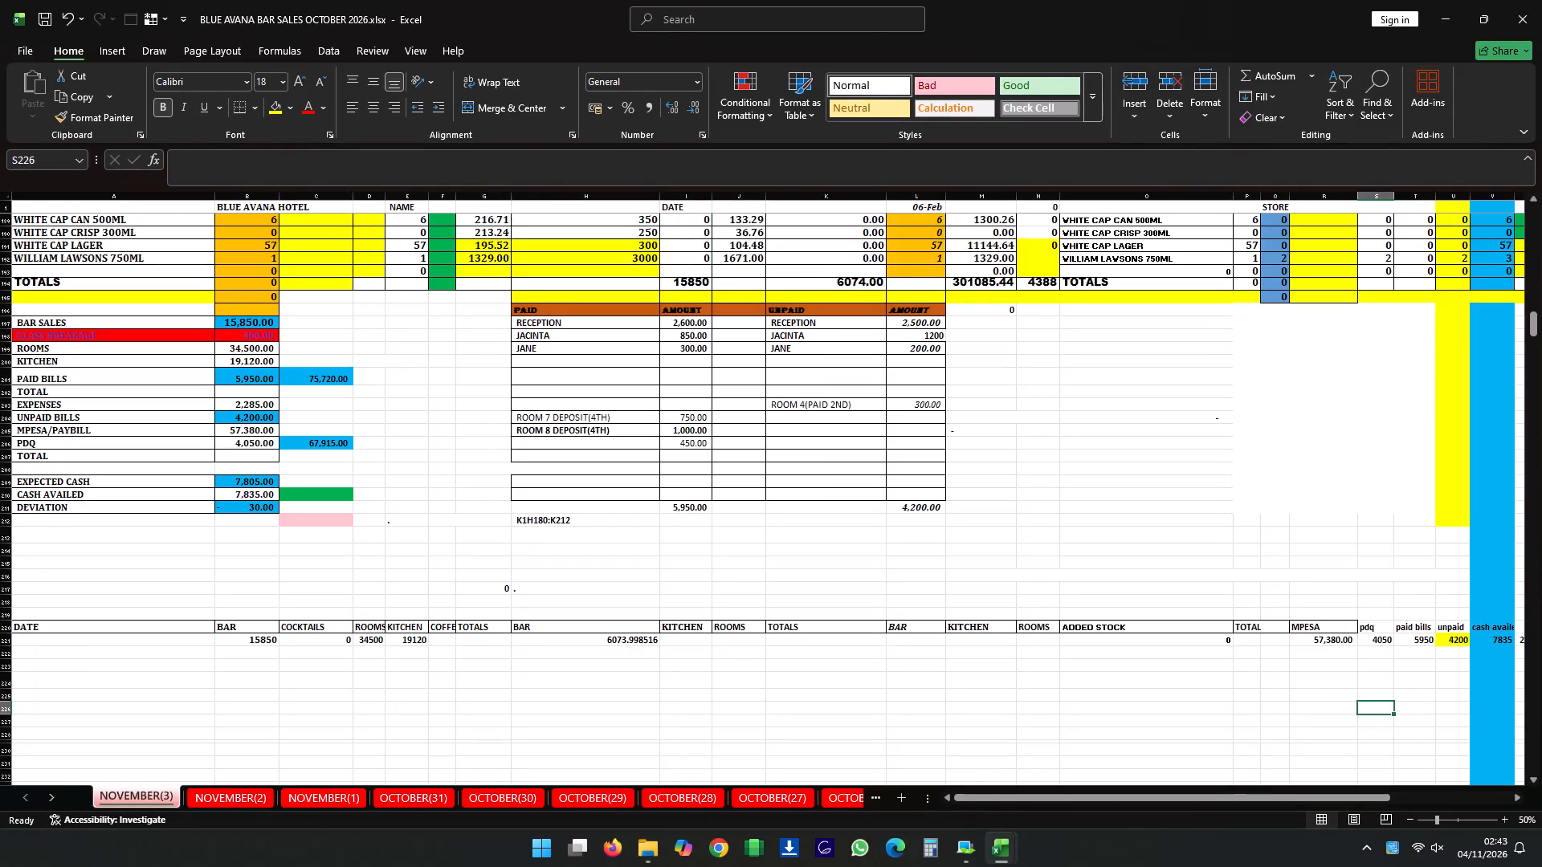
# Set the CASH AVAILED amount in the NOVEMBER(3) daily summary to 7805.
pyautogui.click(235, 493)
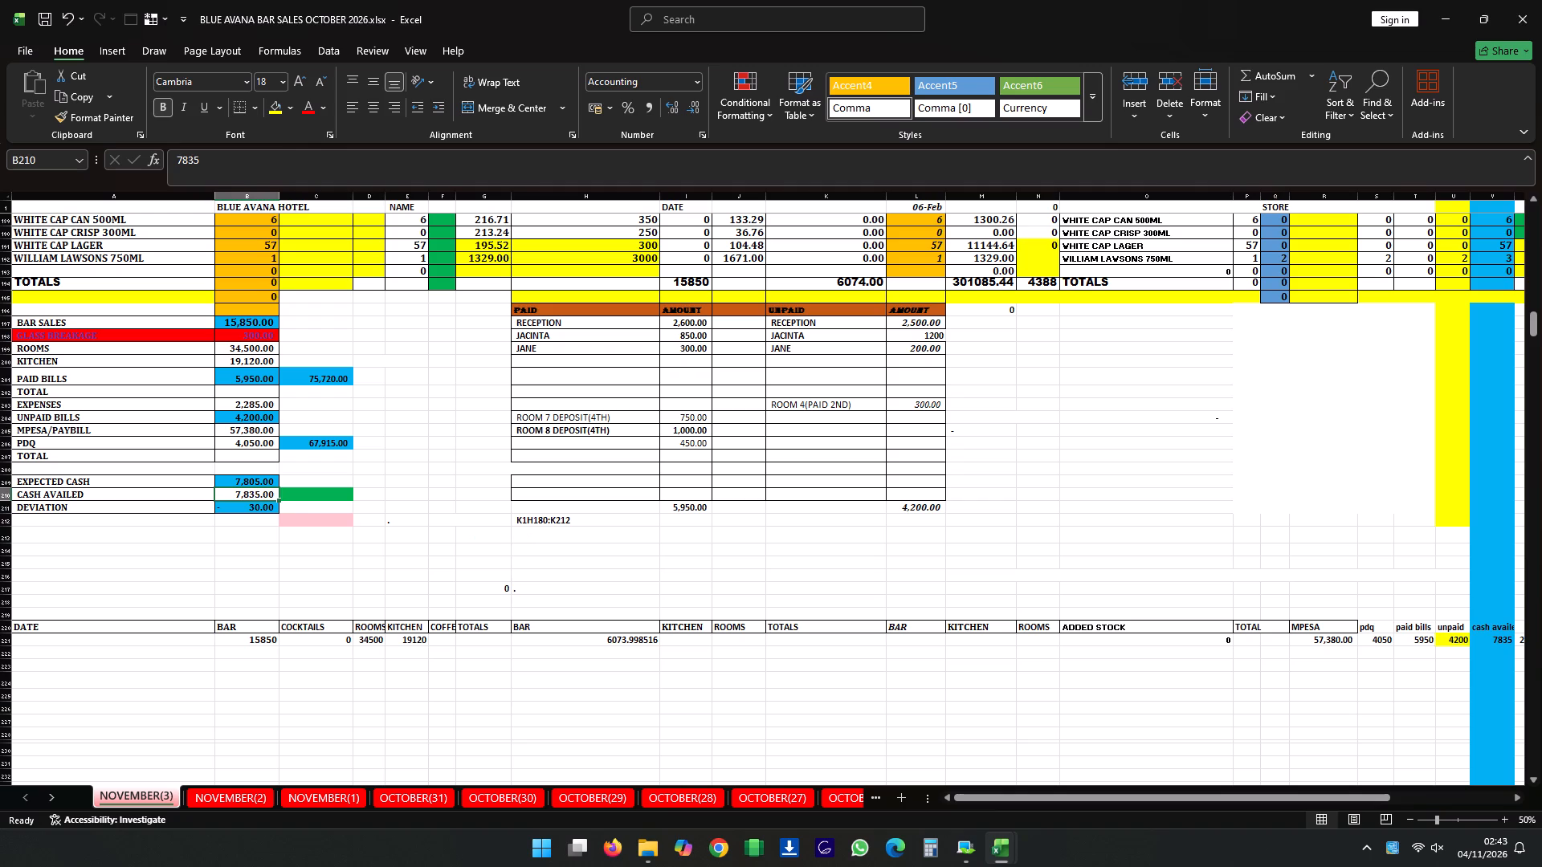
pyautogui.write('7805')
pyautogui.press('Down')
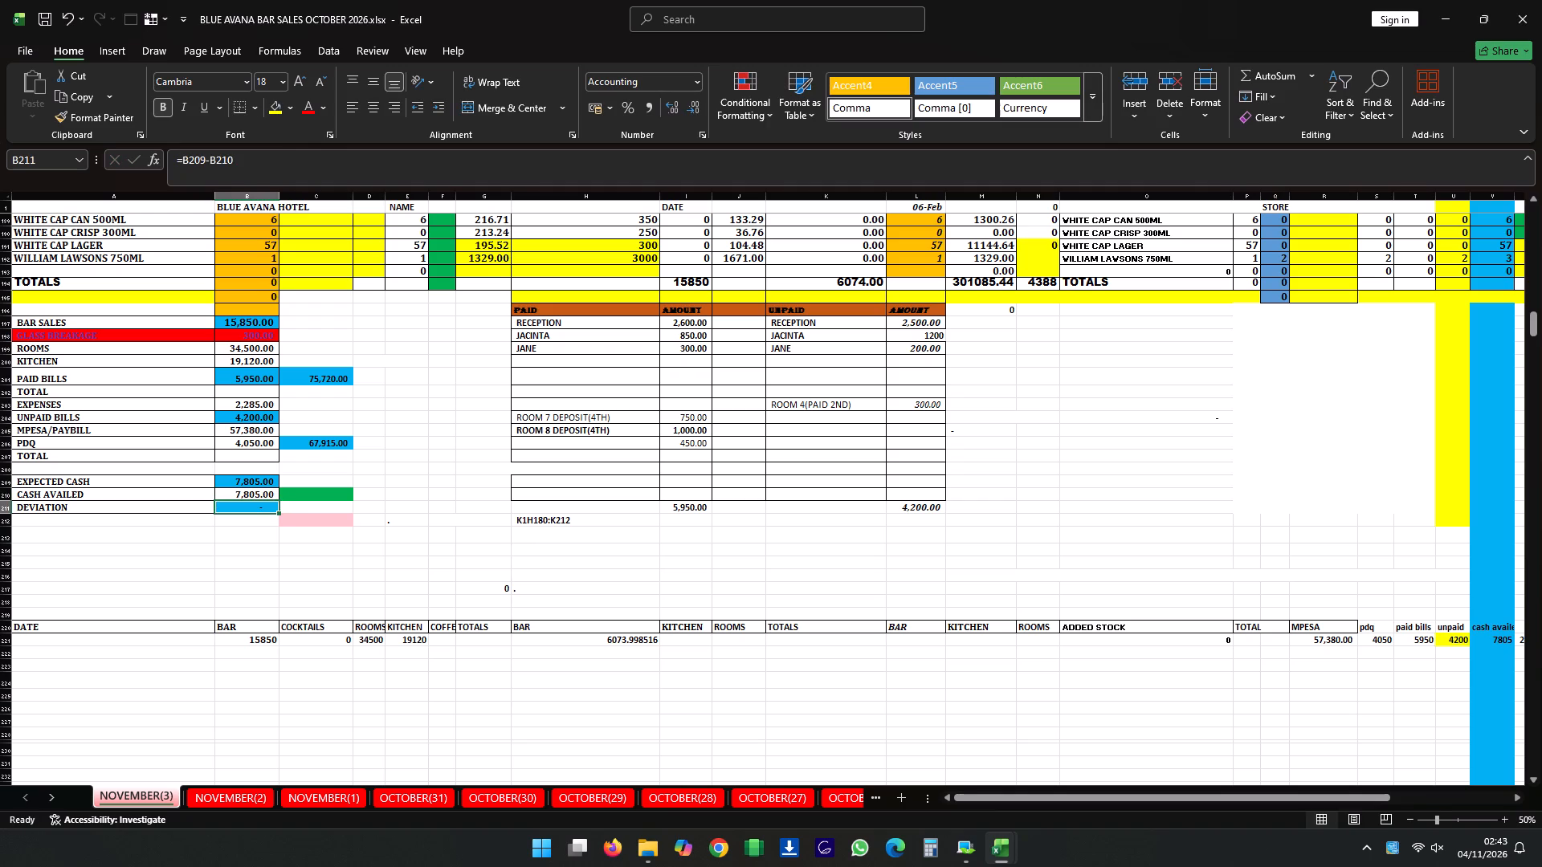
# Clear the unlabelled 450.00 amount below the Room 8 deposit in the paid bills list.
pyautogui.click(710, 434)
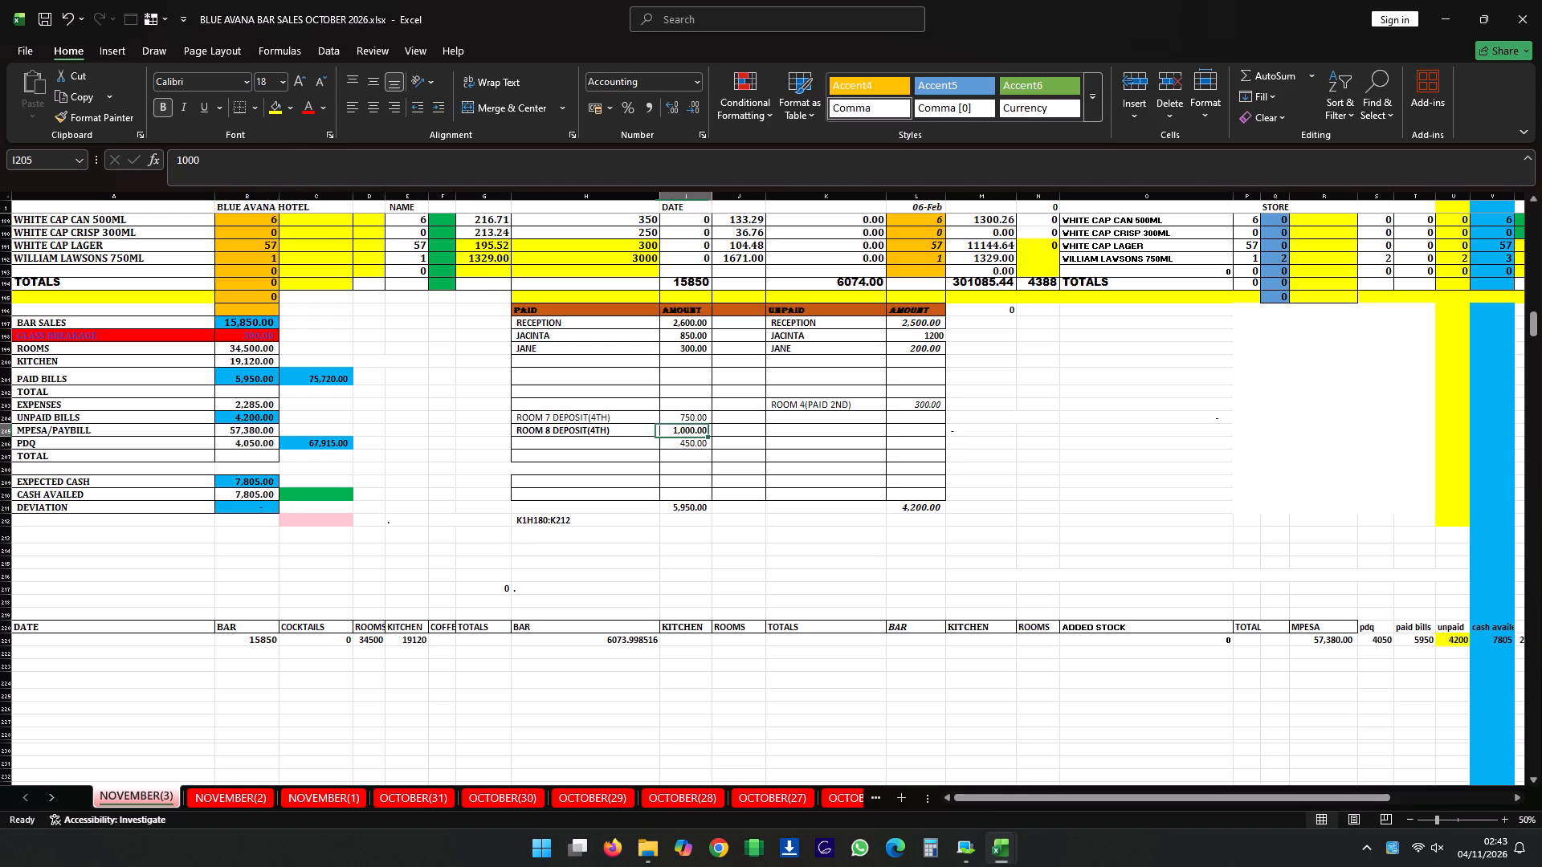
pyautogui.click(706, 440)
pyautogui.press('Delete')
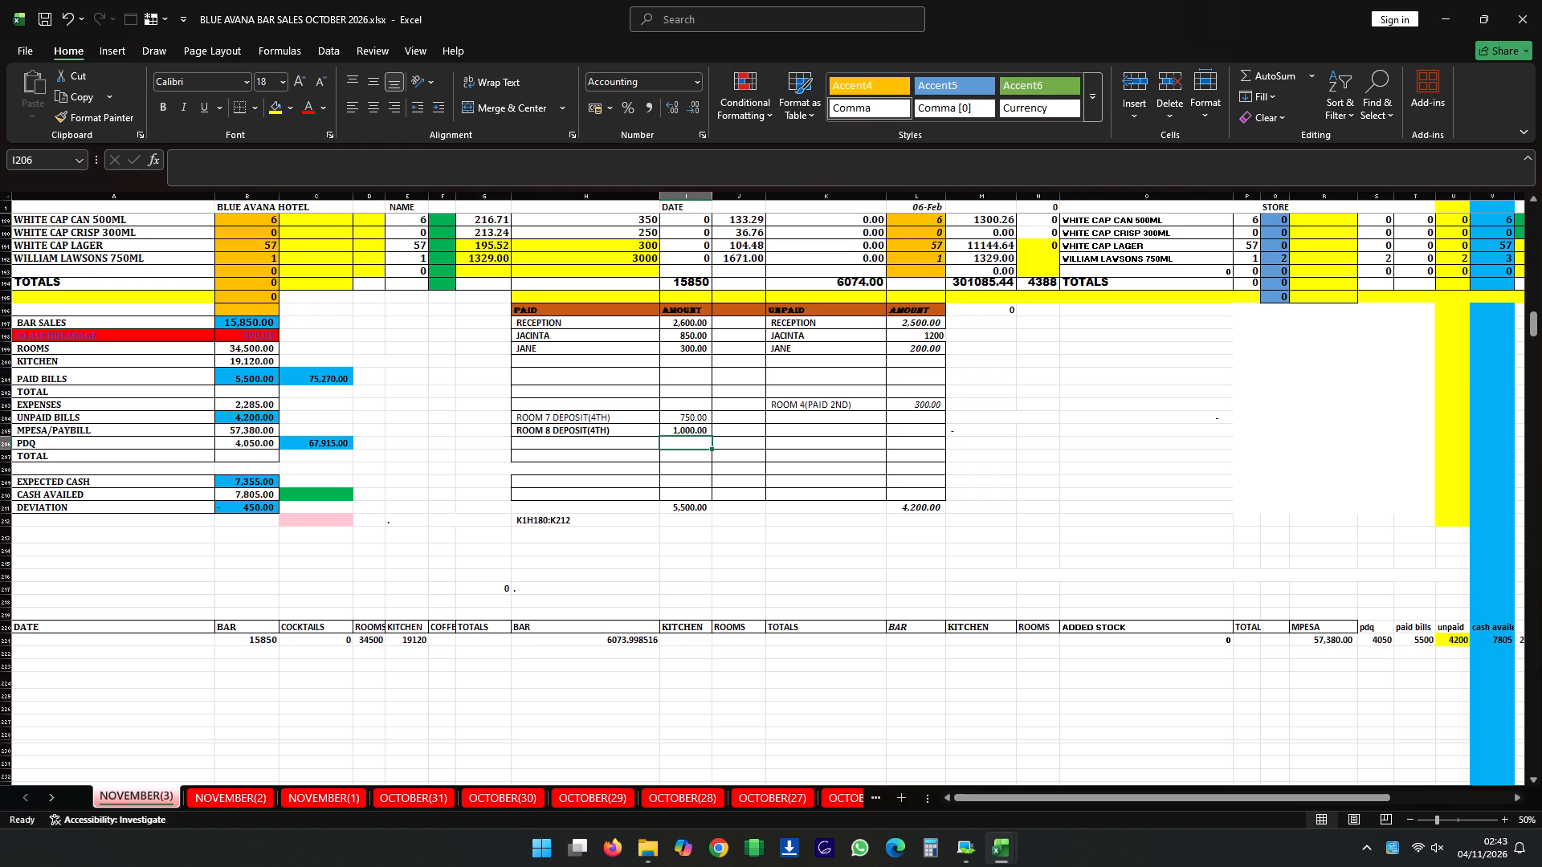
# Save the October 2026 bar sales workbook.
pyautogui.click(43, 16)
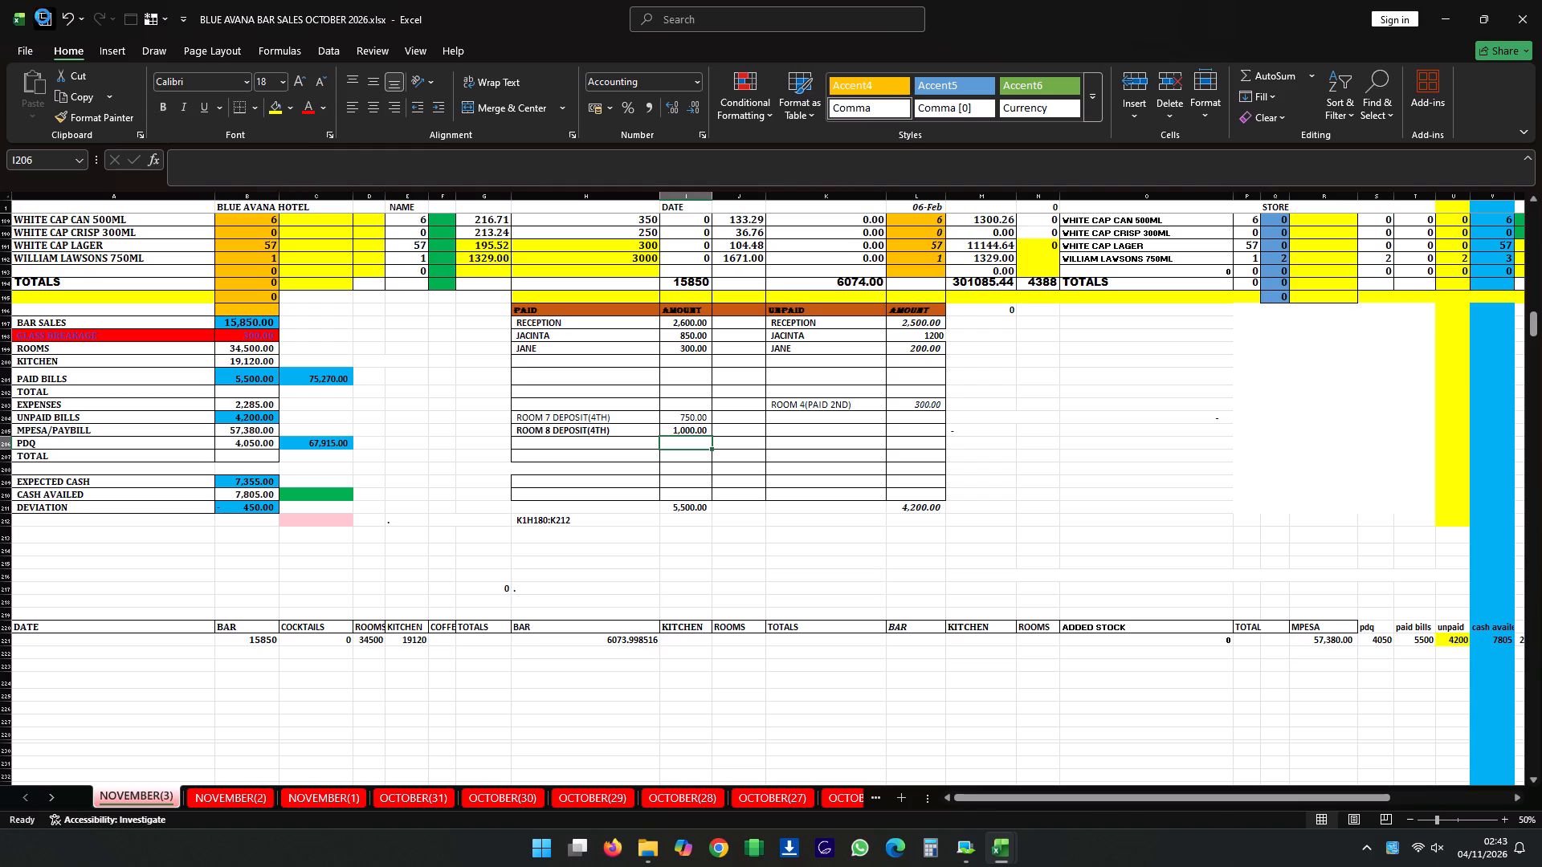
pyautogui.click(43, 16)
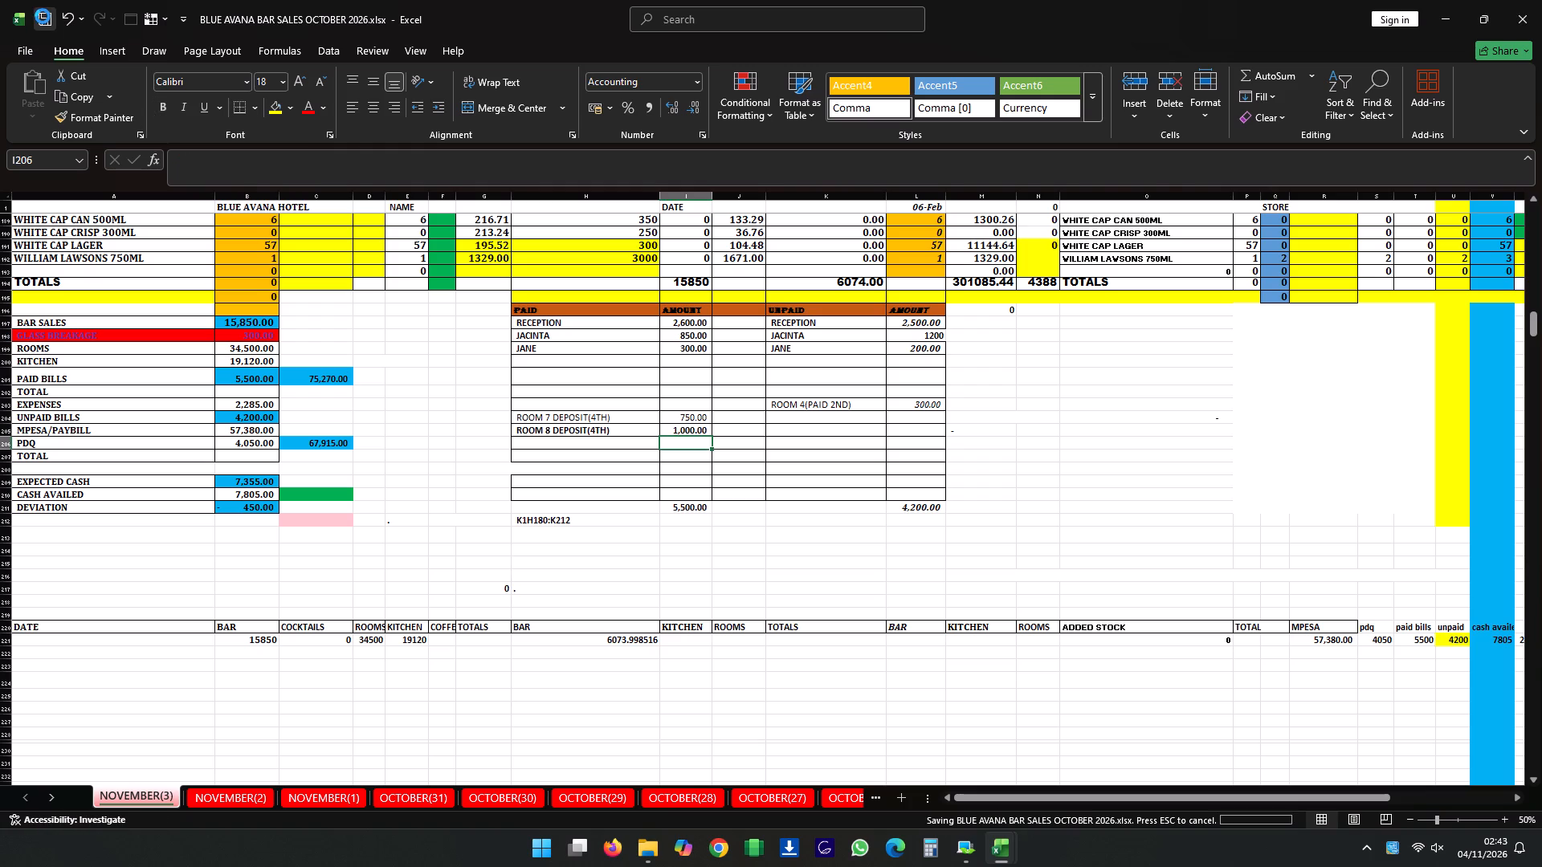
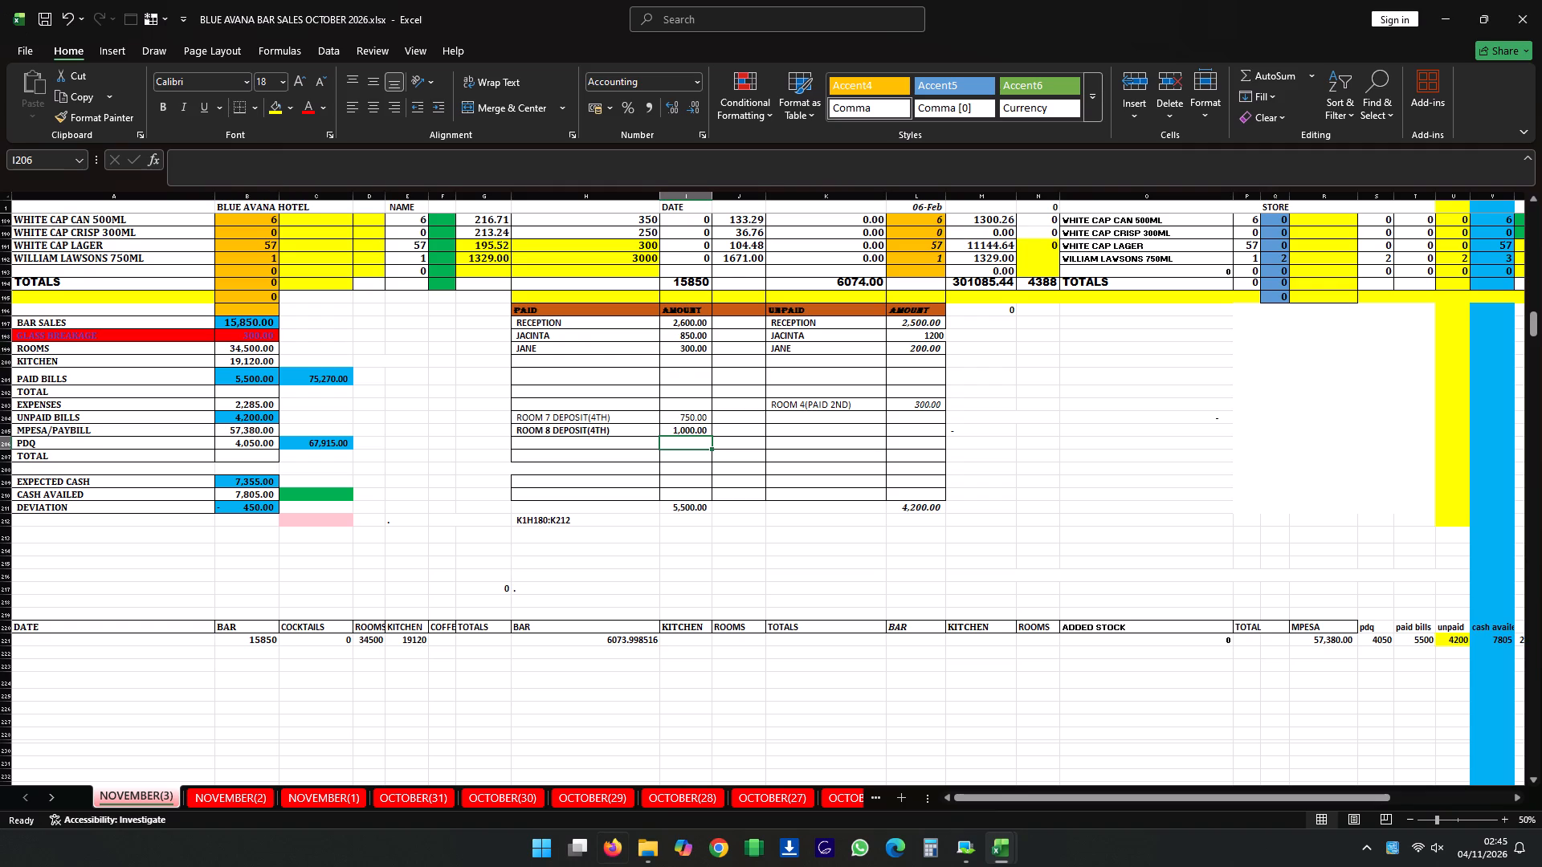
# Save the October 2026 bar sales workbook again and minimise it to reach the kitchen sales workbook.
pyautogui.click(39, 14)
pyautogui.click(1454, 7)
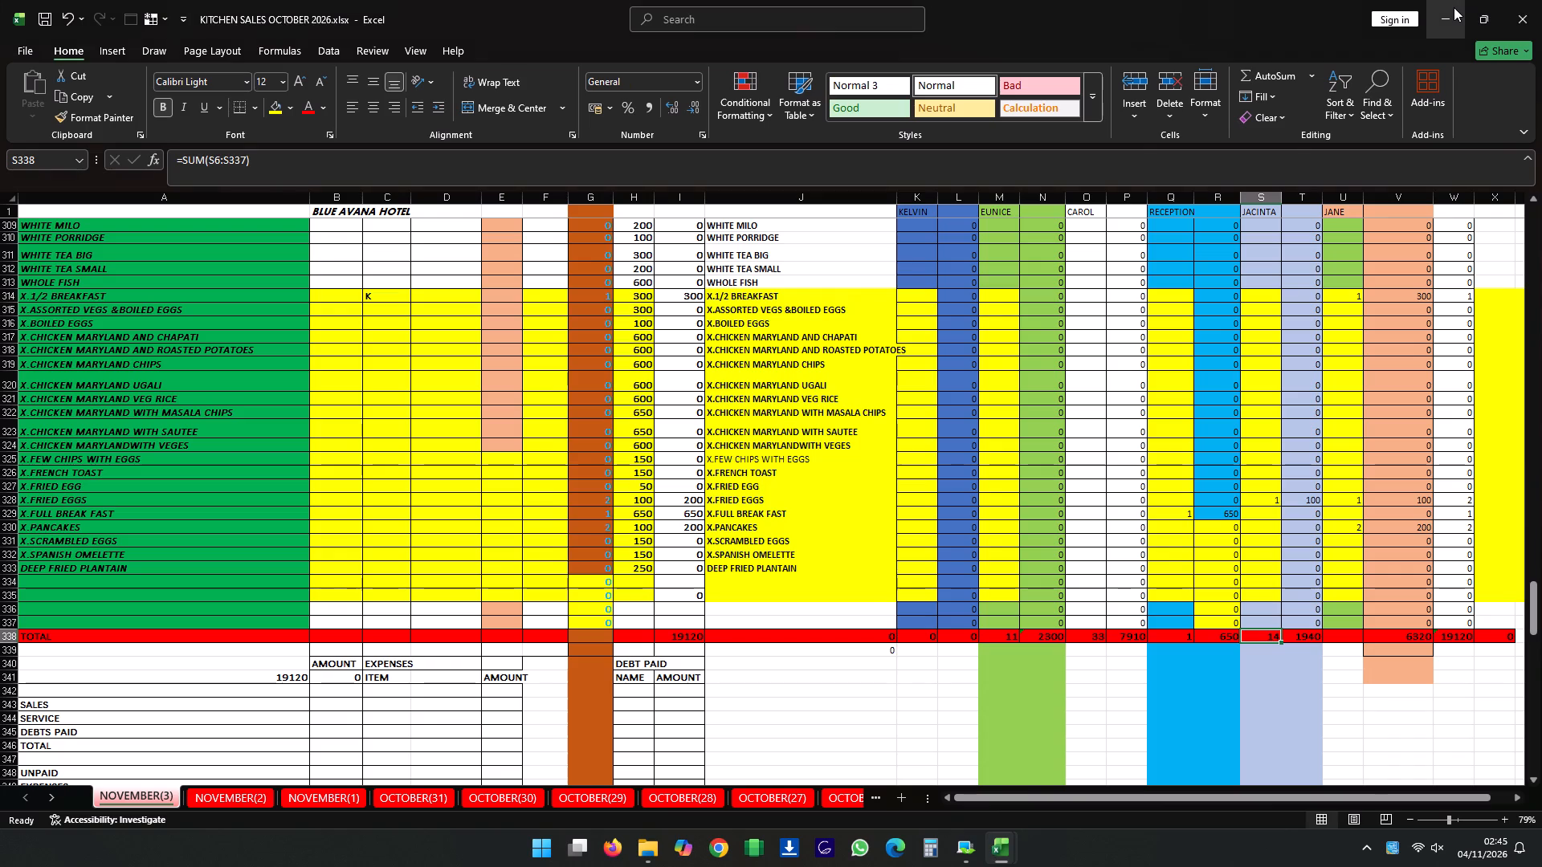
# Save the October 2026 kitchen sales workbook and minimise it to return to the OCTOBER 2026 folder.
pyautogui.click(50, 19)
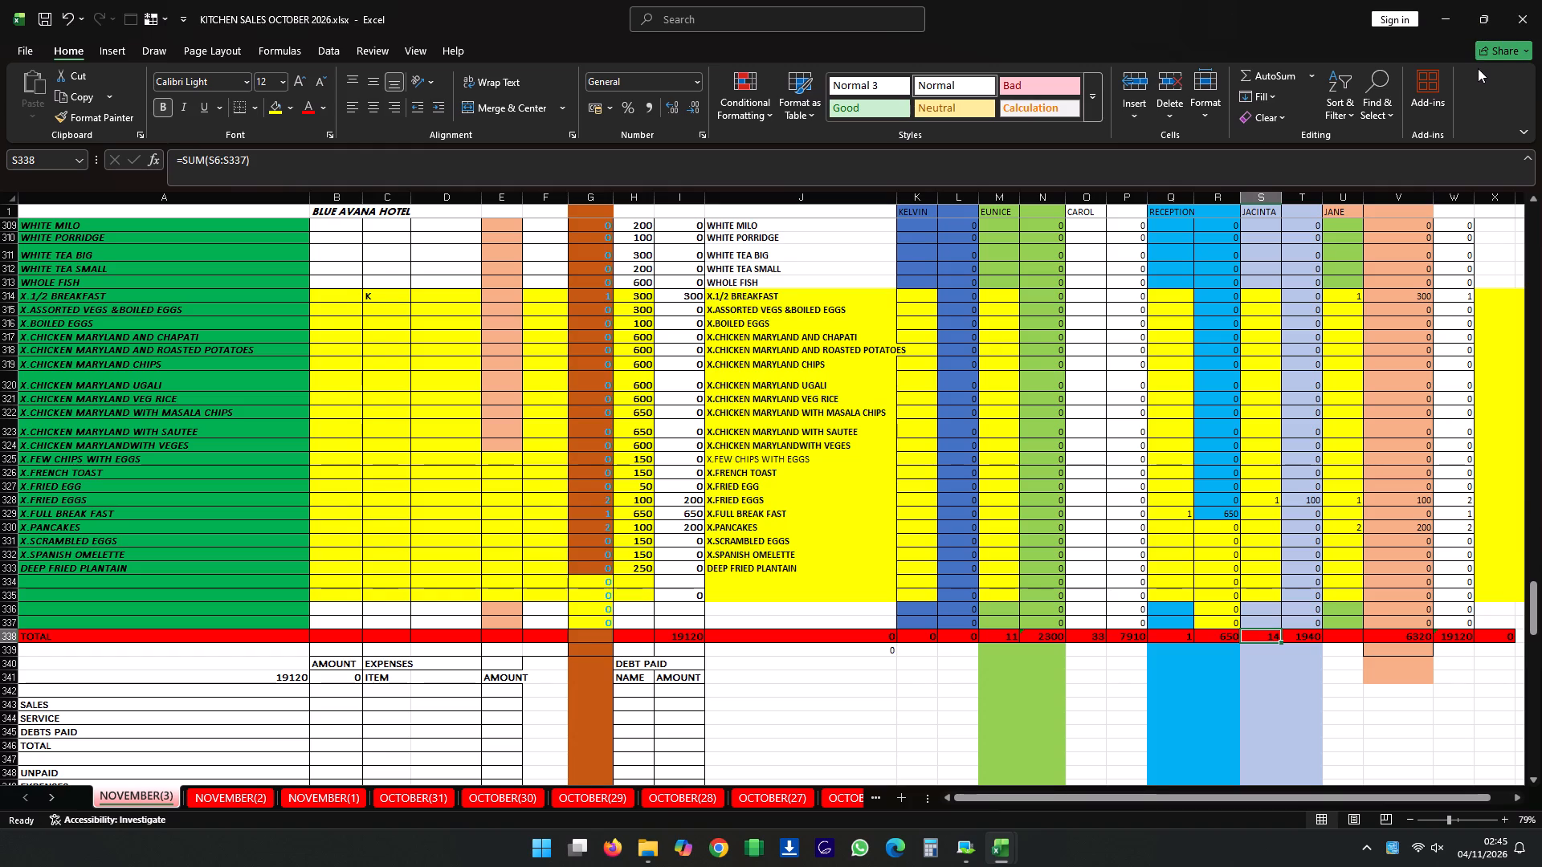
pyautogui.click(1226, 418)
pyautogui.click(1324, 607)
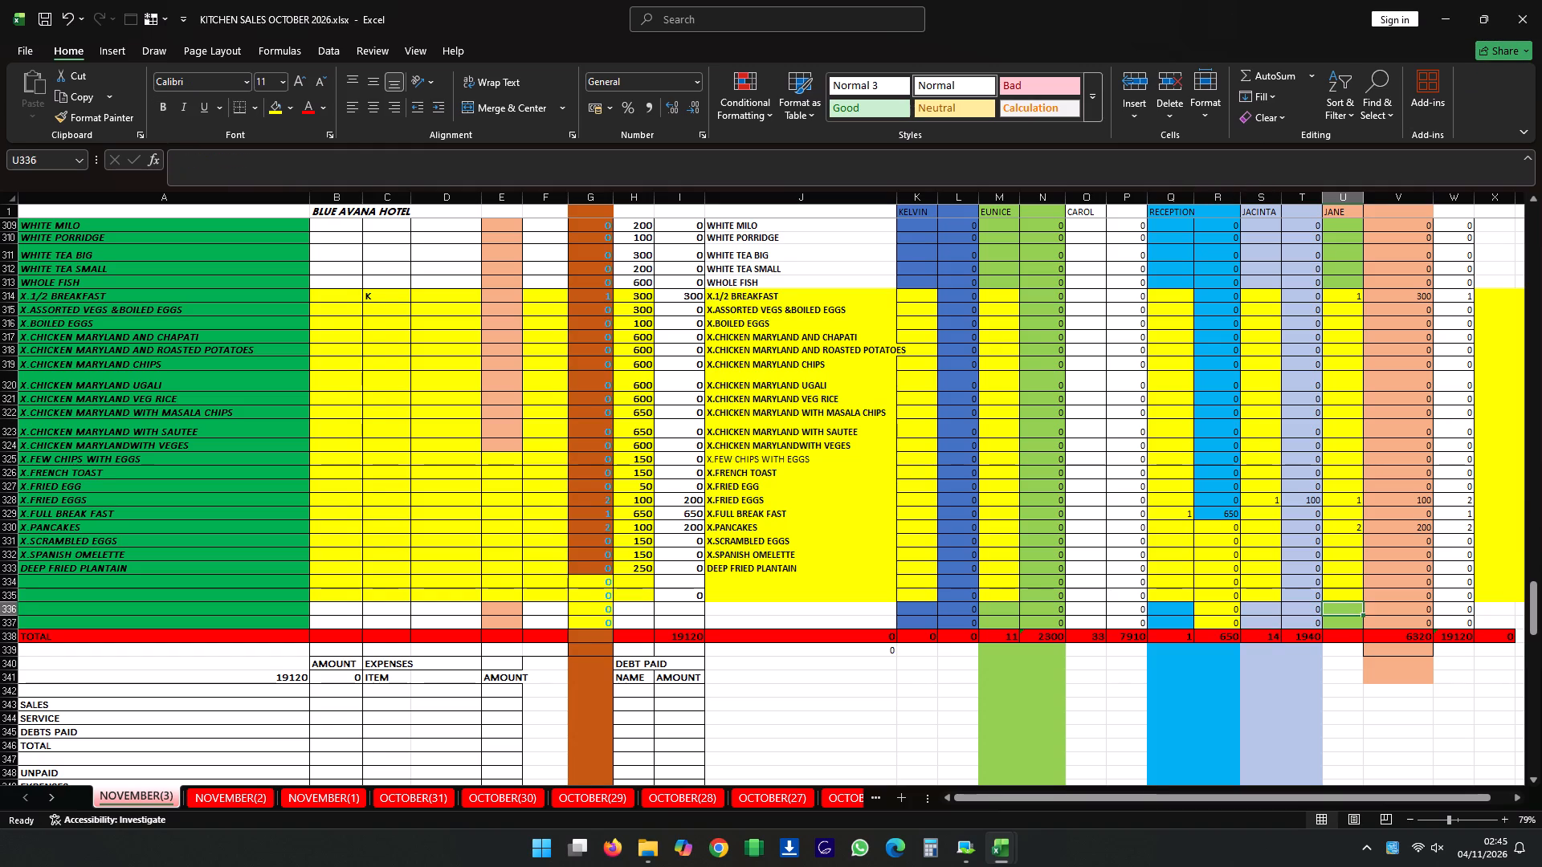
pyautogui.click(1291, 647)
pyautogui.click(1455, 17)
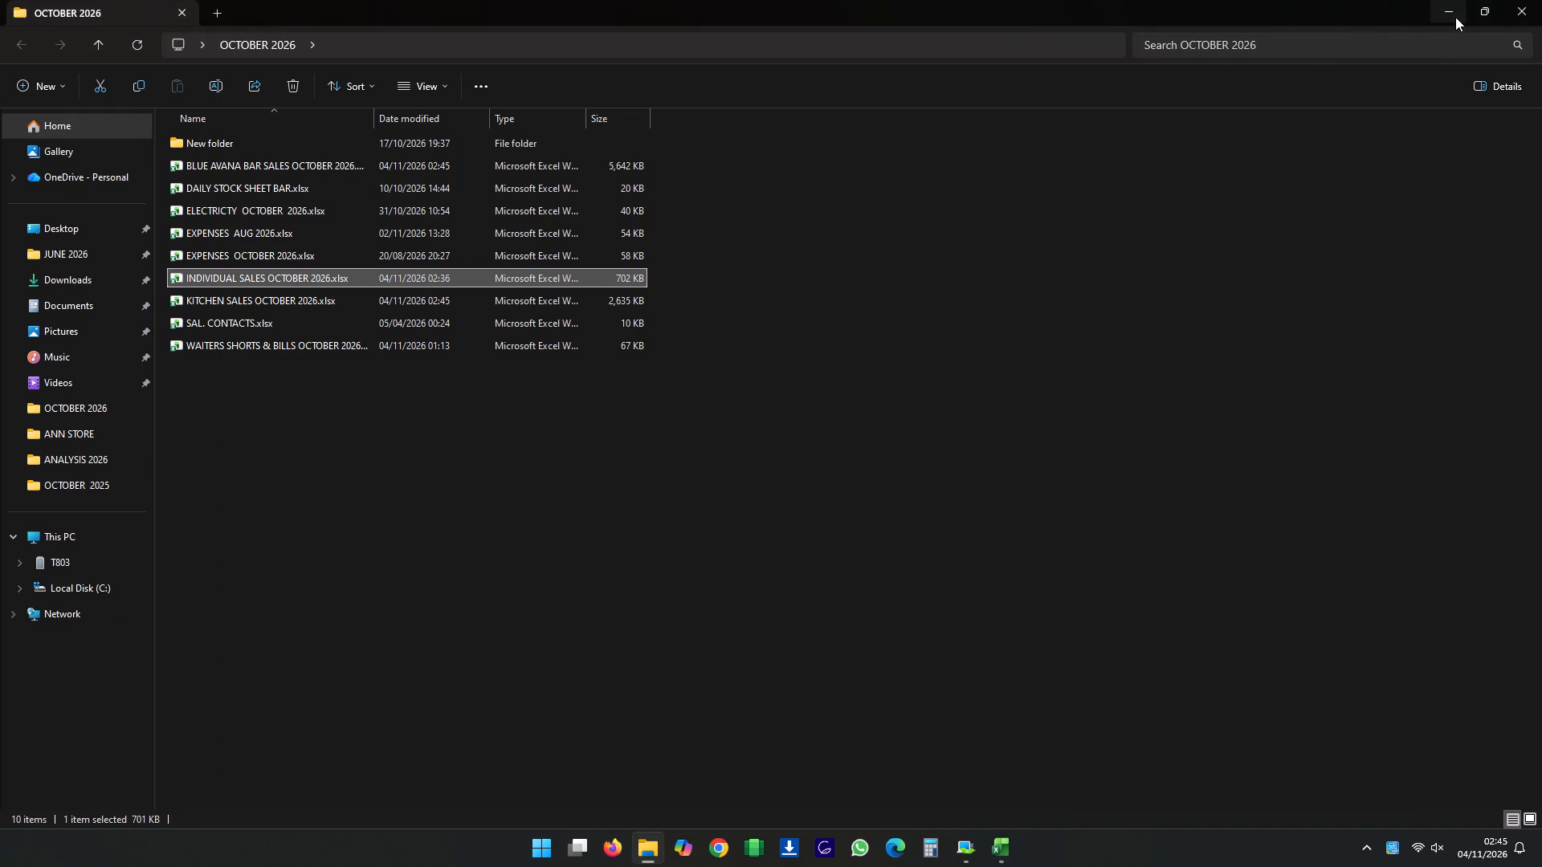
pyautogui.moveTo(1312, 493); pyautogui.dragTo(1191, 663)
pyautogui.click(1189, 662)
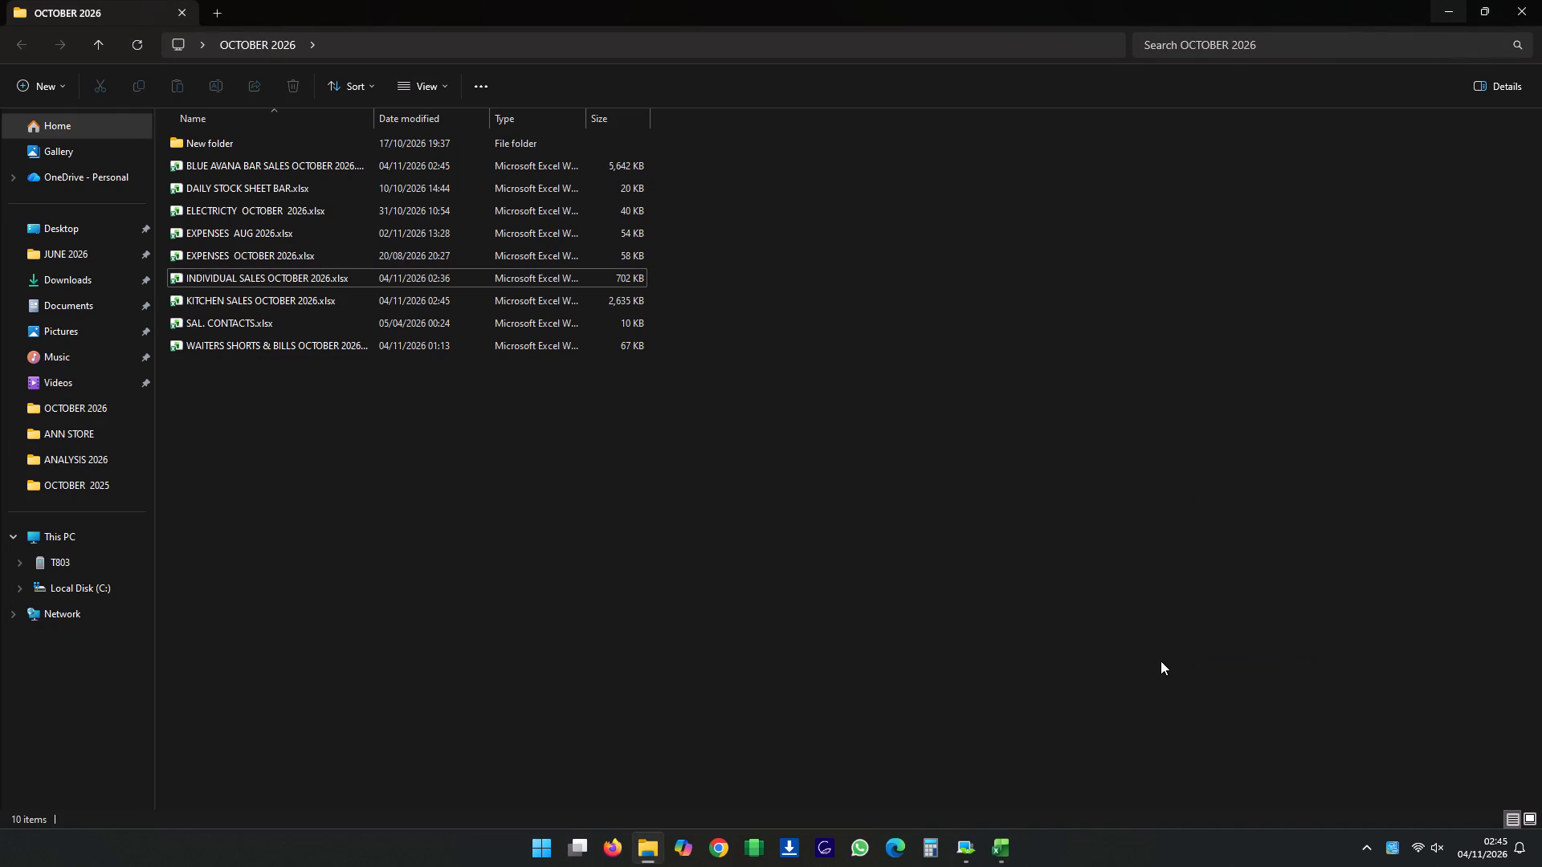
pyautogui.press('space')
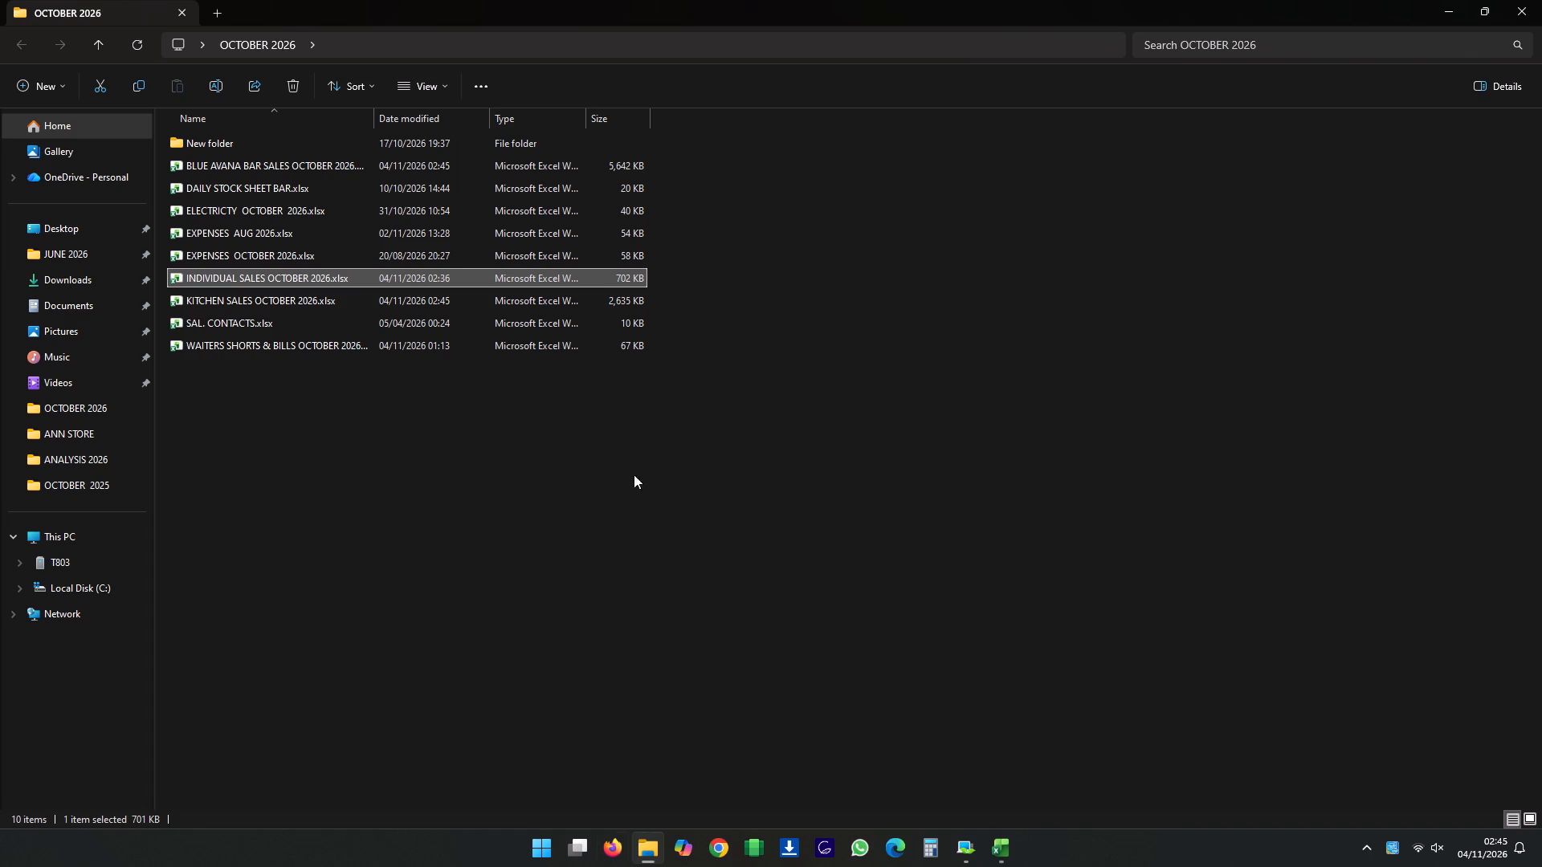
# Adjust the display brightness in the system quick settings, keeping it near the low end of its range.
pyautogui.click(1408, 866)
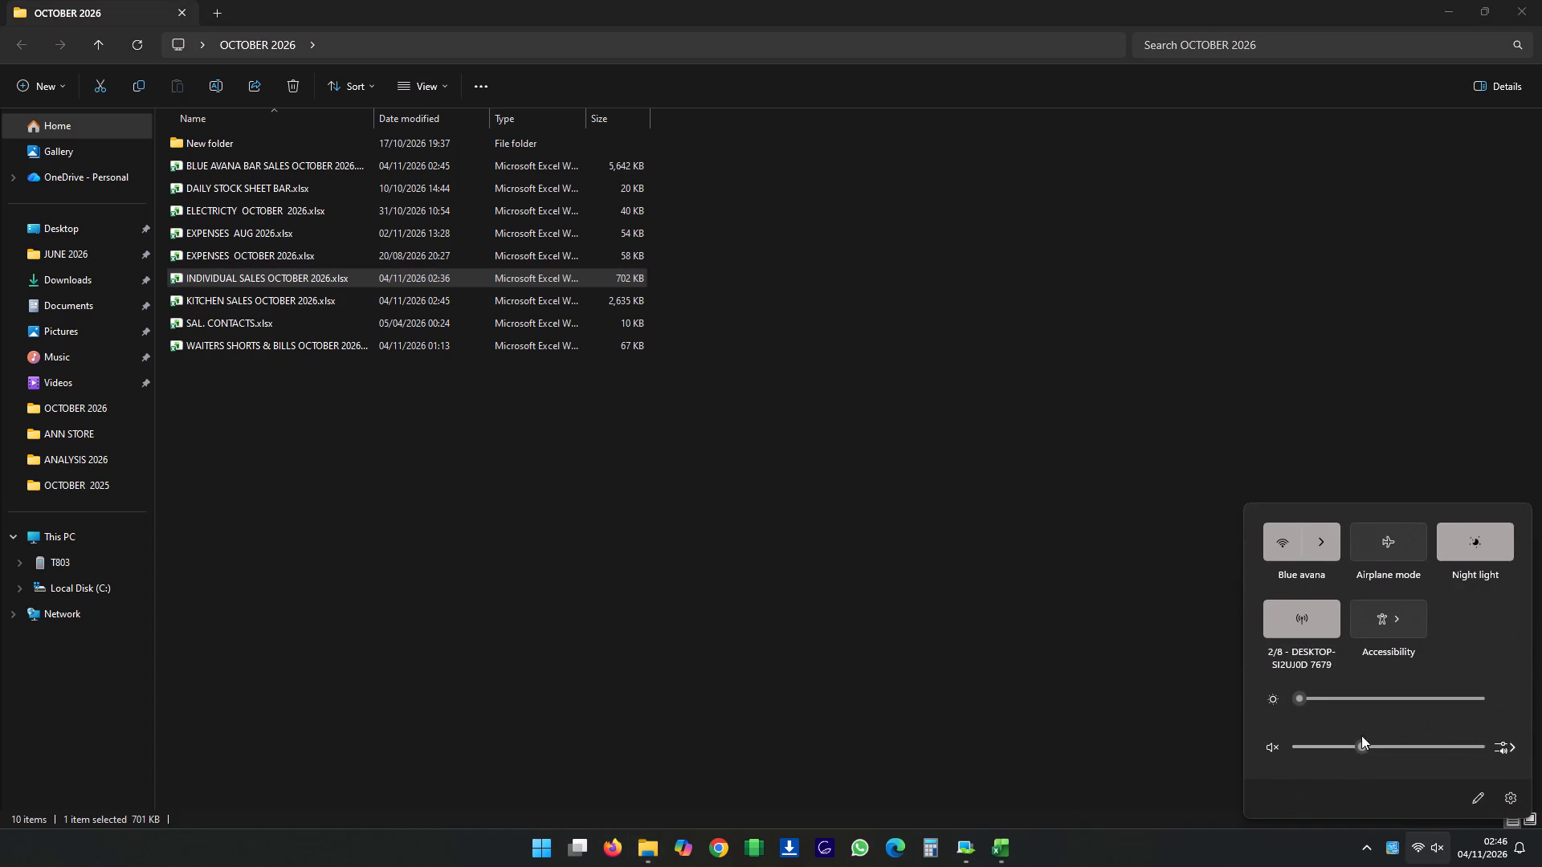
pyautogui.moveTo(1316, 698); pyautogui.dragTo(989, 669)
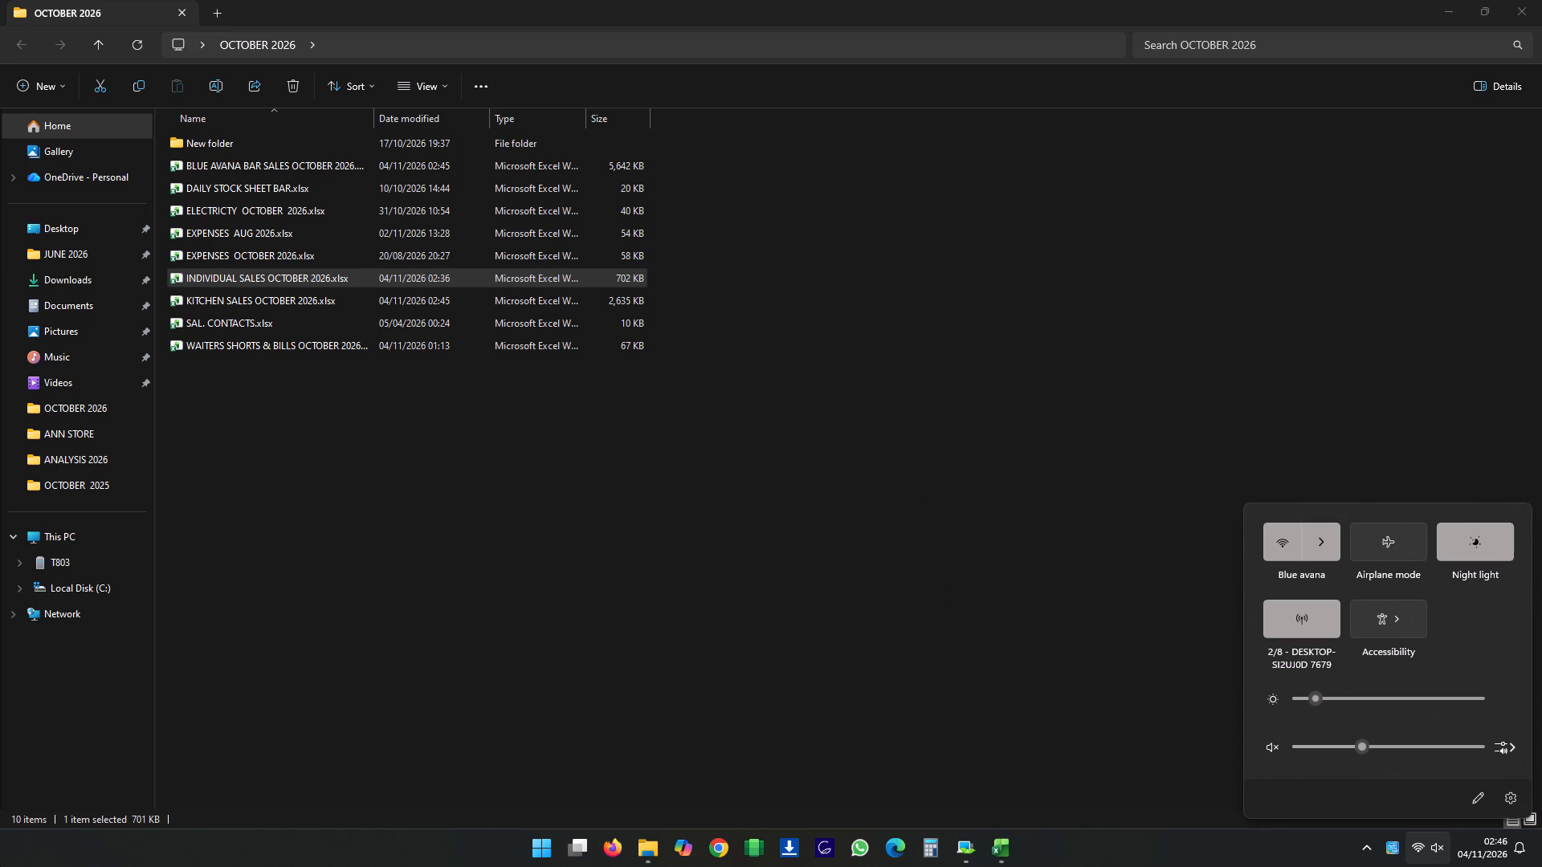